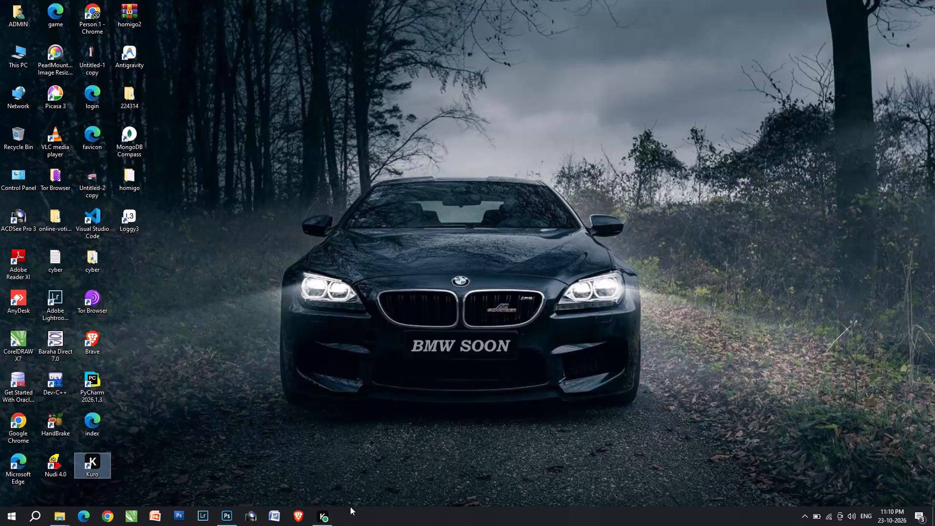
Switch to Photoshop and reapply the last-used Camera Raw Filter to the DSC_8634.JPG photo.
{"action": "key", "text": "alt+Tab"}
{"action": "key", "text": "alt+Tab"}
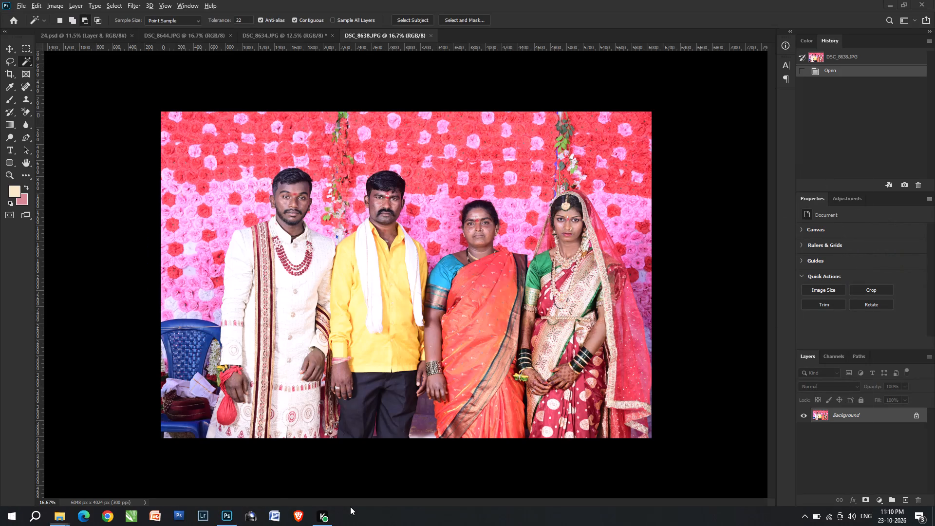
{"action": "key", "text": "alt+Tab"}
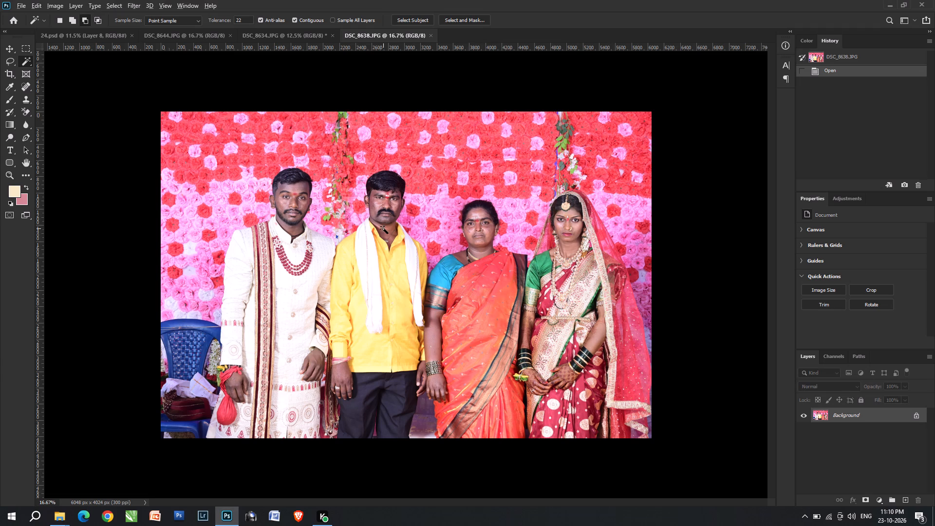
{"action": "key", "text": "ctrl+Tab"}
{"action": "key", "text": "ctrl+Tab"}
{"action": "key", "text": "ctrl+Tab"}
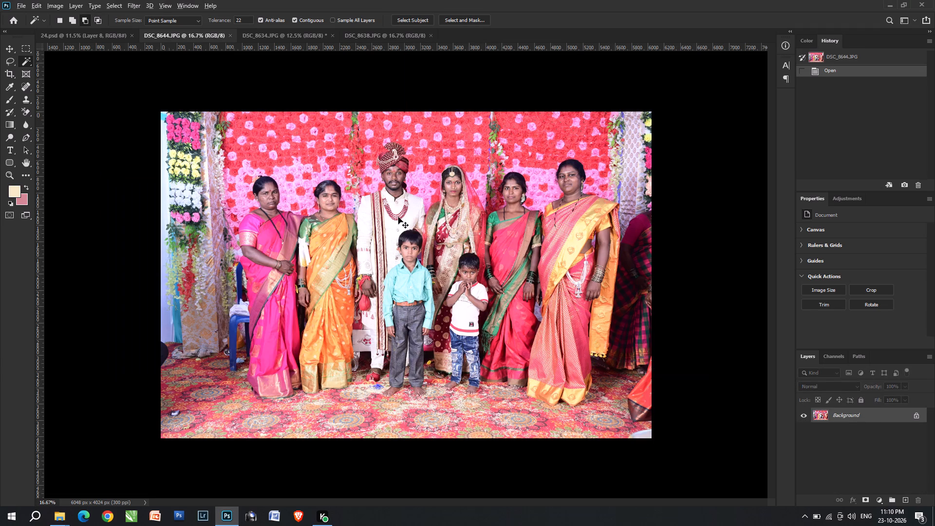
{"action": "key", "text": "ctrl+alt+f"}
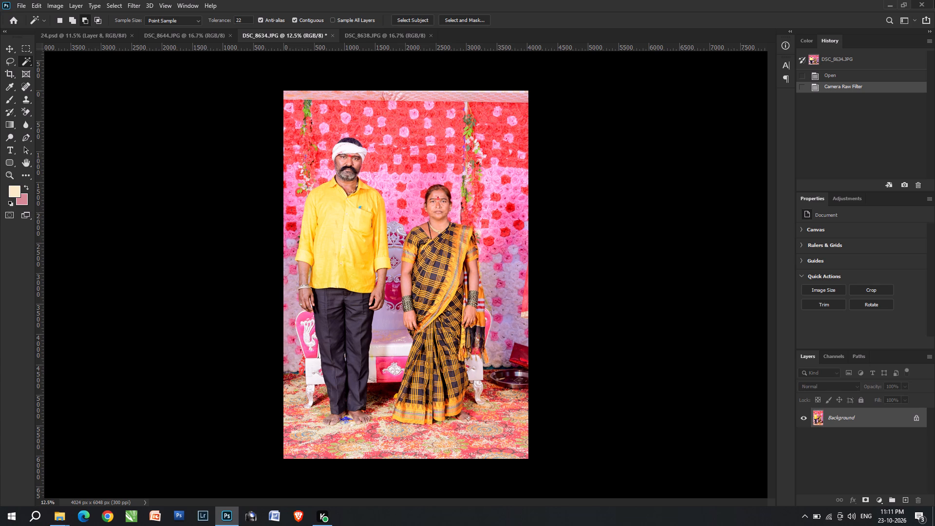
Brighten the DSC_8634.JPG photo with Levels, setting the RGB midtones to 1.07 and the white input level to 249.
{"action": "key", "text": "ctrl+l"}
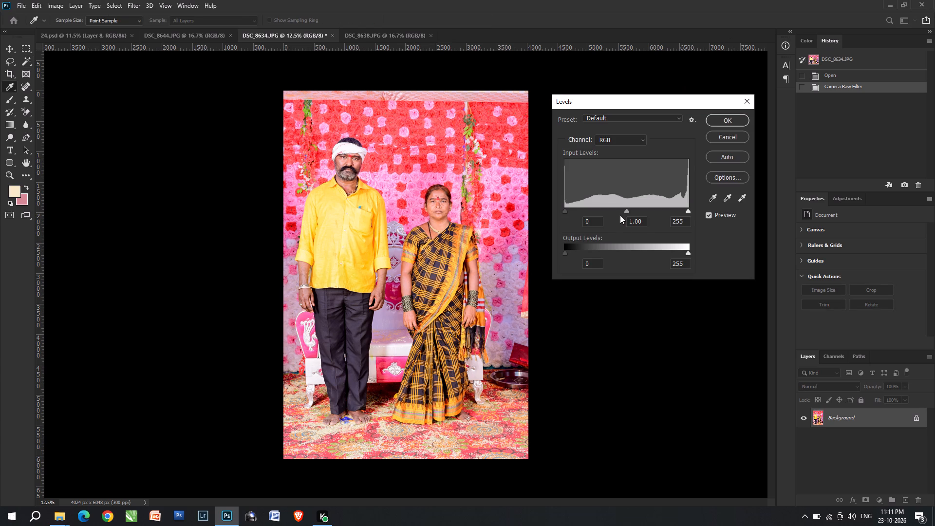
{"action": "left_click", "coordinate": [624, 211]}
{"action": "scroll", "coordinate": [692, 211], "scroll_direction": "up", "scroll_amount": 2}
{"action": "left_click", "coordinate": [685, 211]}
{"action": "key", "text": "Return"}
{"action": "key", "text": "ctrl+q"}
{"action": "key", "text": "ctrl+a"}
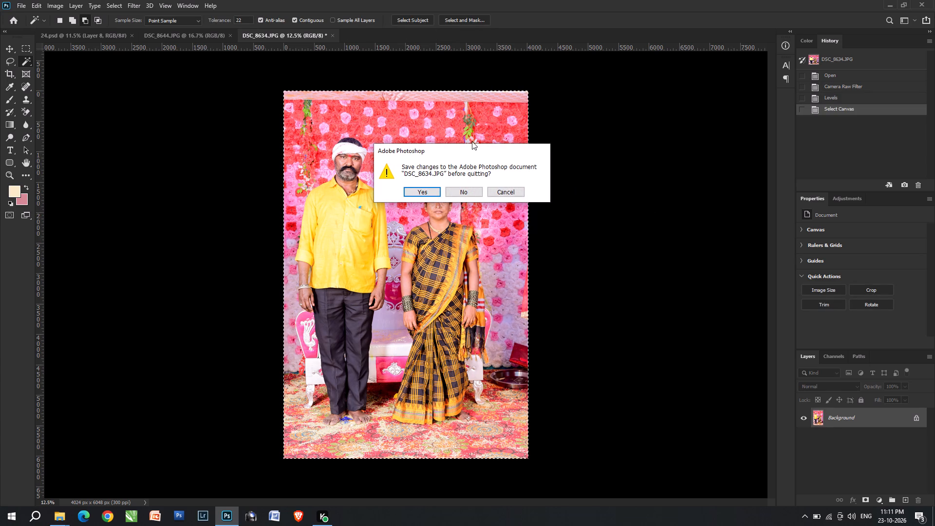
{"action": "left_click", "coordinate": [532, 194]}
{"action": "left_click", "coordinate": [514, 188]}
Cut the entire DSC_8634.JPG image and paste it into the 24.psd album spread.
{"action": "key", "text": "ctrl+a"}
{"action": "key", "text": "ctrl+x"}
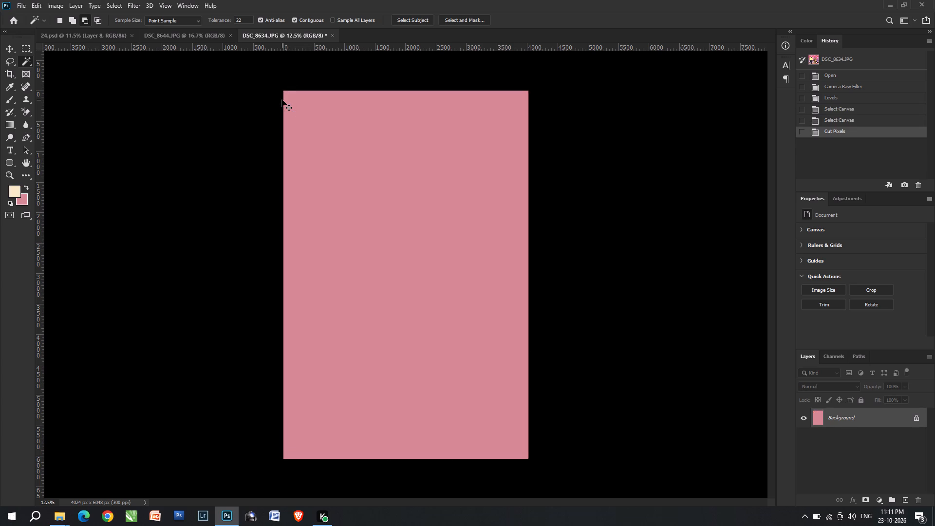
{"action": "key", "text": "ctrl+Tab"}
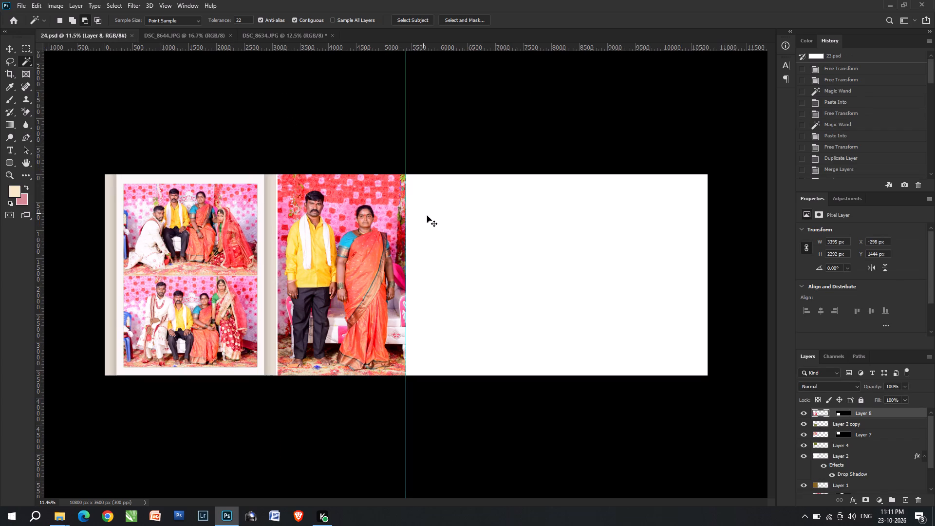
{"action": "key", "text": "ctrl+v"}
Scale the pasted couple photo to about 68% and place it against the vertical centre guide at X 5400 px, Y -250 px.
{"action": "key", "text": "ctrl+t"}
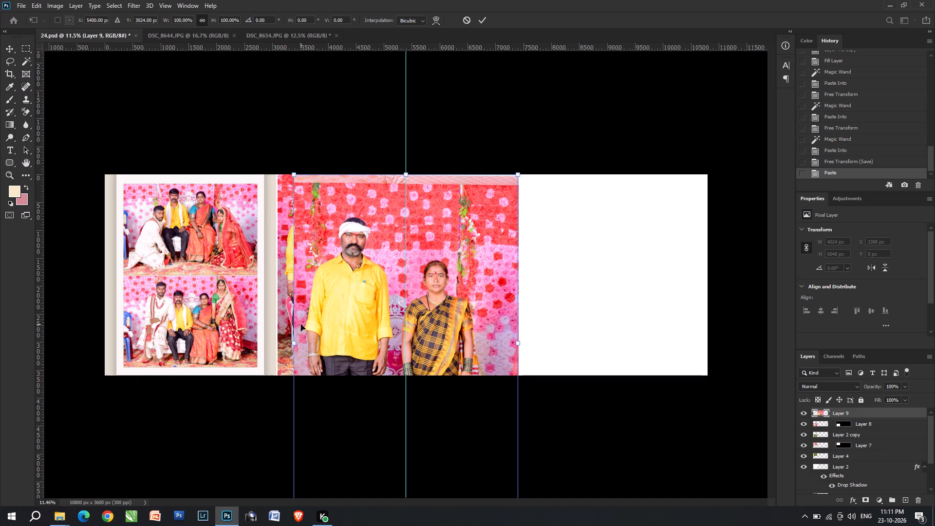
{"action": "left_click_drag", "start_coordinate": [296, 345], "coordinate": [367, 334]}
{"action": "left_click_drag", "start_coordinate": [451, 380], "coordinate": [486, 307]}
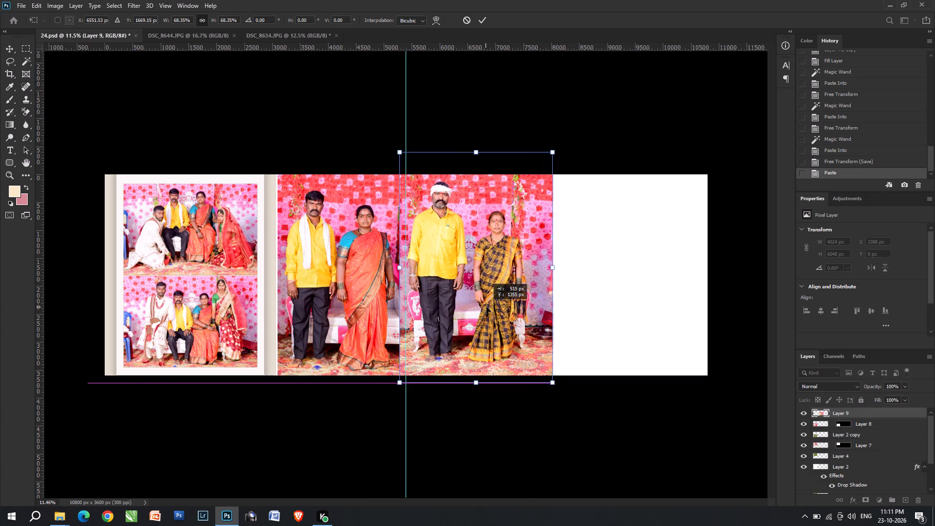
{"action": "left_click_drag", "start_coordinate": [486, 307], "coordinate": [489, 306]}
{"action": "double_click", "coordinate": [489, 306]}
{"action": "type", "text": "vv"}
{"action": "left_click_drag", "start_coordinate": [508, 295], "coordinate": [507, 300]}
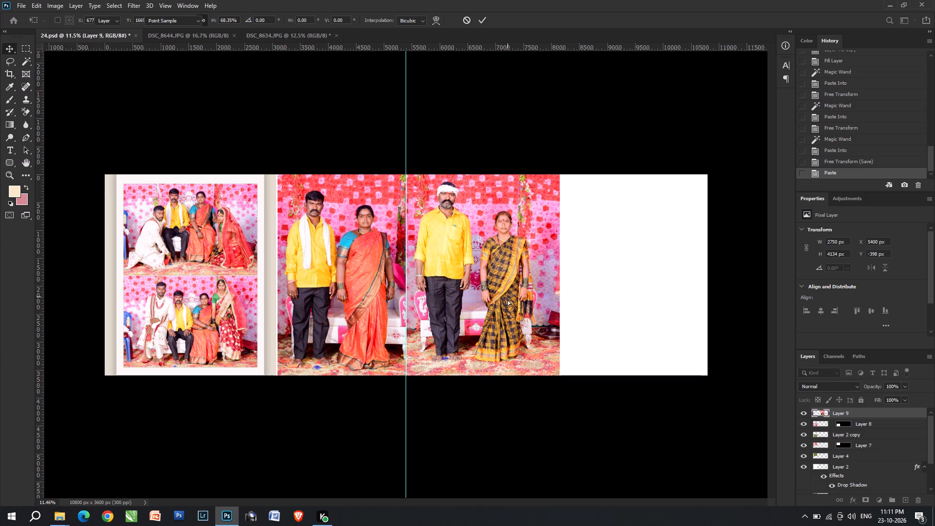
{"action": "left_click_drag", "start_coordinate": [507, 300], "coordinate": [507, 305]}
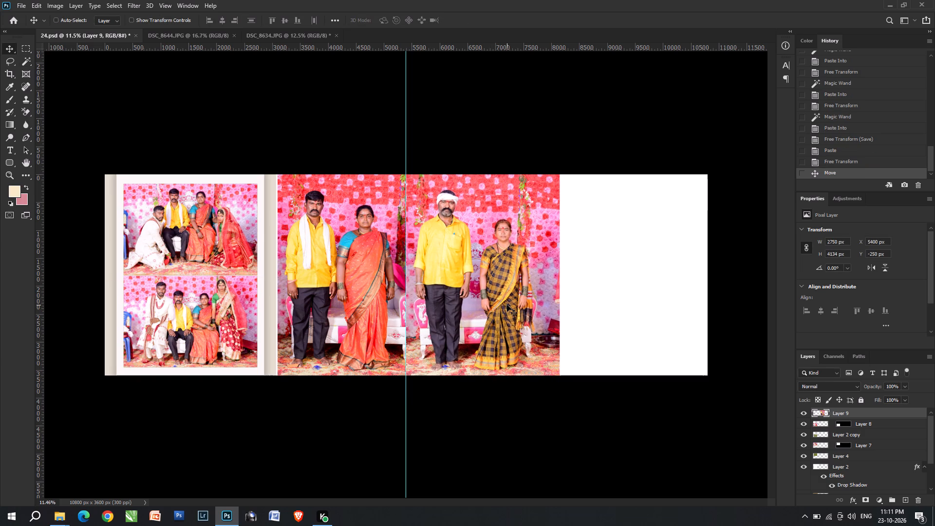
Send the pasted couple photo's layer to the back of the layer stack.
{"action": "key", "text": "ctrl+shift+bracketleft"}
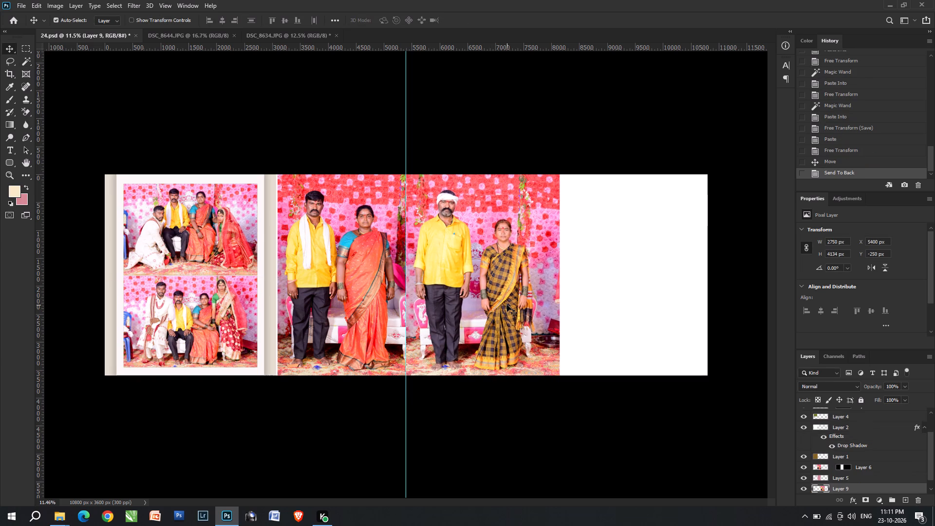
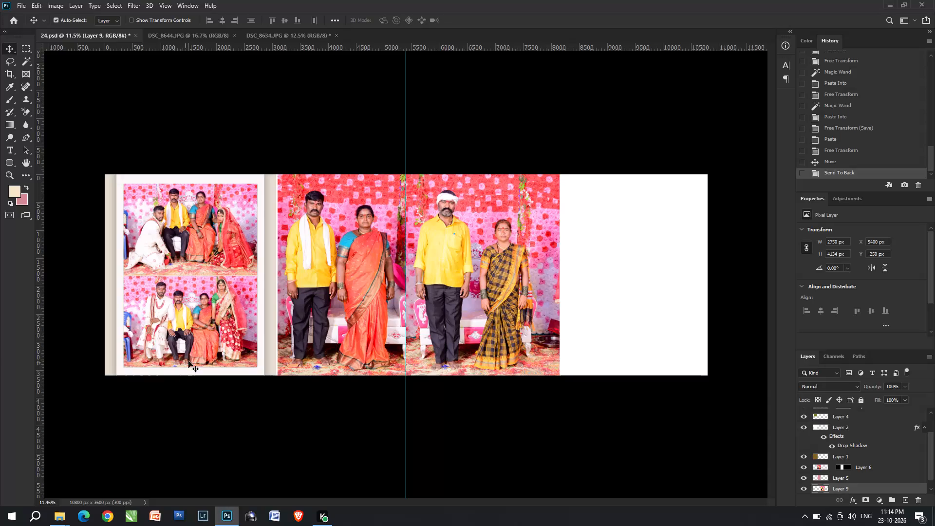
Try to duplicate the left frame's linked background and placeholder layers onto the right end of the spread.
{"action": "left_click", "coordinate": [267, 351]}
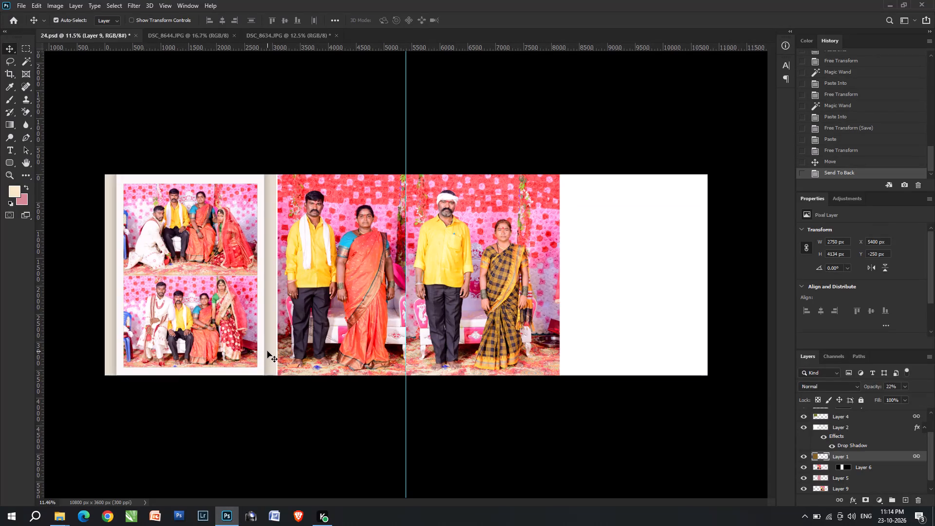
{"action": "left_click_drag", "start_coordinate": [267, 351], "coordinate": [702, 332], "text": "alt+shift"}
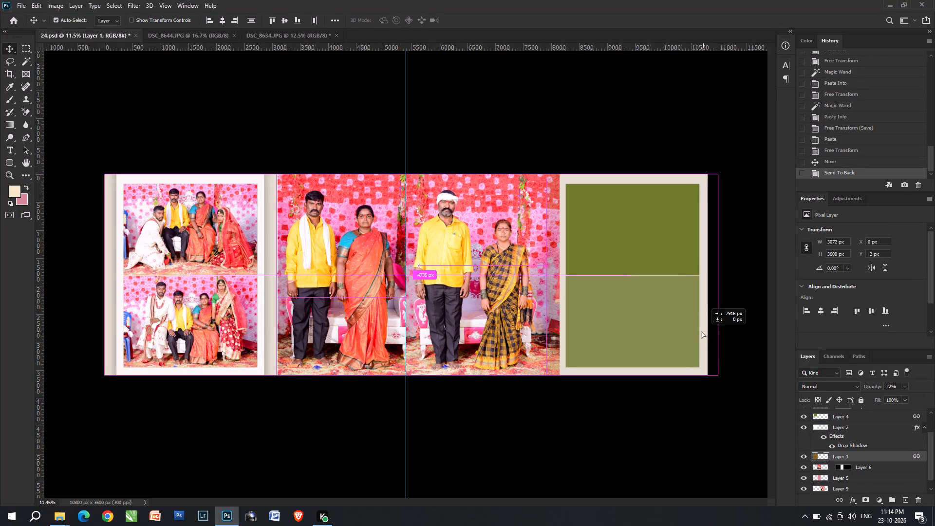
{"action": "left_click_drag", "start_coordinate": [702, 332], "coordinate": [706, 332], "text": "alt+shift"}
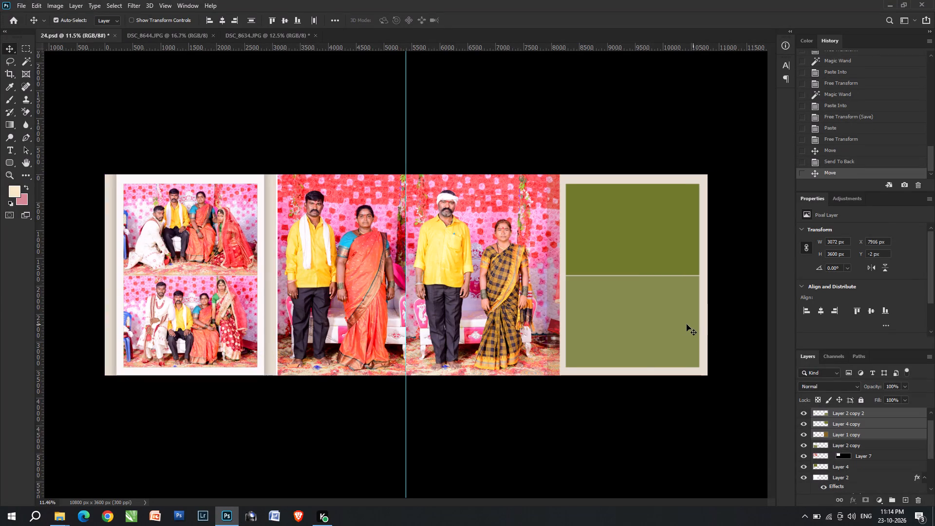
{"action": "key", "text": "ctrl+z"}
Duplicate the complete left photo frame layers to the right end of the spread at X 7483 px and send the copies to the back.
{"action": "left_click_drag", "start_coordinate": [238, 387], "coordinate": [280, 370]}
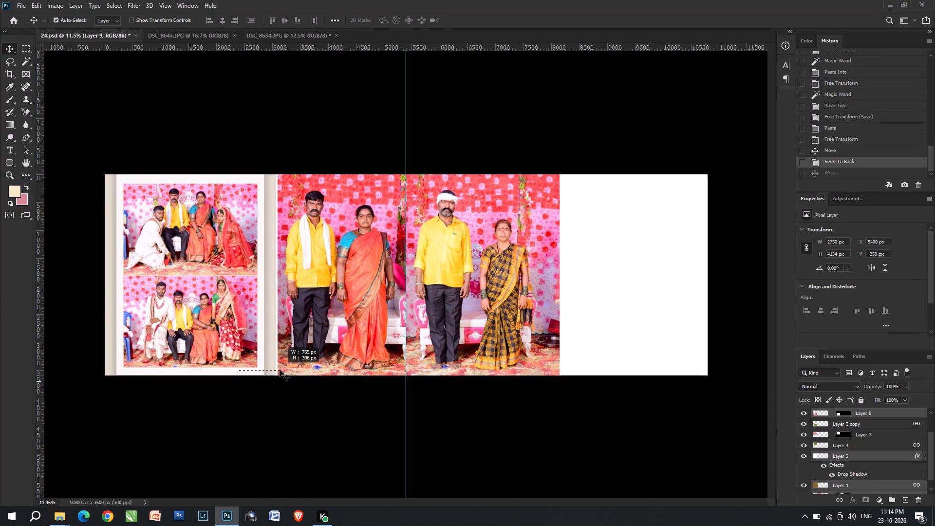
{"action": "left_click_drag", "start_coordinate": [280, 370], "coordinate": [262, 373]}
{"action": "left_click_drag", "start_coordinate": [251, 371], "coordinate": [541, 368], "text": "alt"}
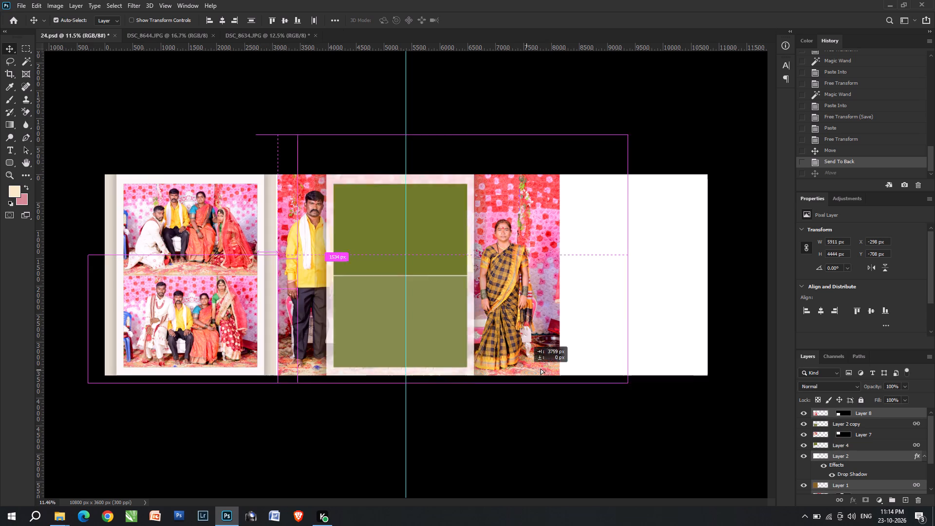
{"action": "left_click_drag", "start_coordinate": [541, 368], "coordinate": [686, 371], "text": "alt"}
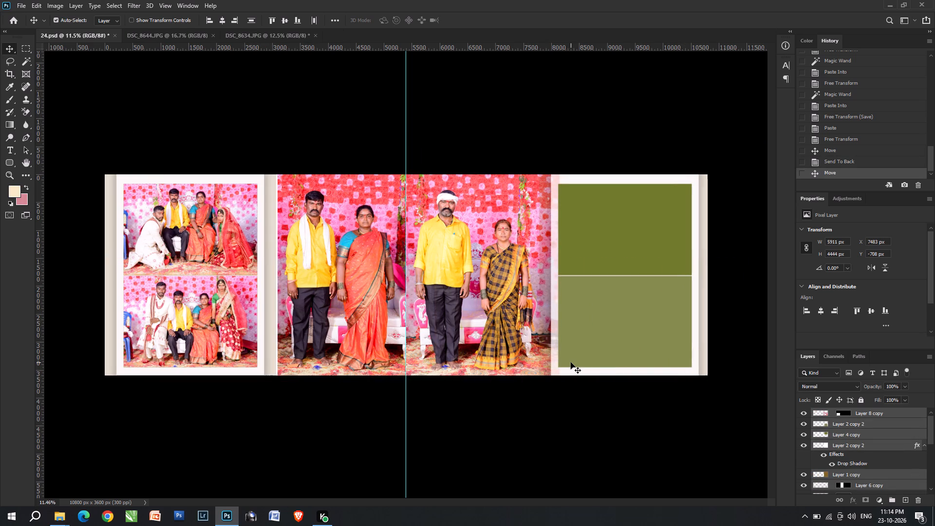
{"action": "key", "text": "ctrl+shift+bracketleft"}
{"action": "type", "text": "vv"}
Scale the right couple photo to about 87% against the centre guide at X 5400 px, Y -2 px, and send it one level backward.
{"action": "left_click", "coordinate": [464, 282]}
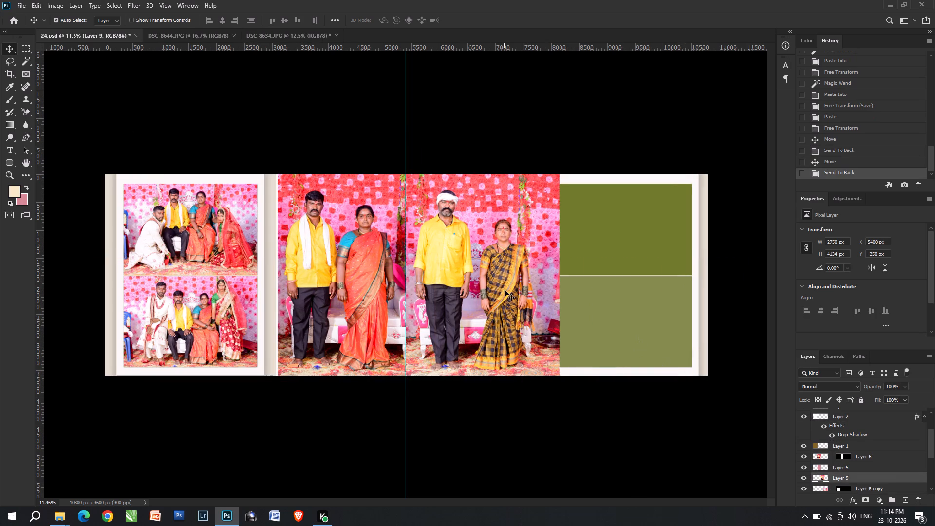
{"action": "key", "text": "ctrl+t"}
{"action": "left_click_drag", "start_coordinate": [563, 273], "coordinate": [551, 269]}
{"action": "left_click_drag", "start_coordinate": [550, 279], "coordinate": [541, 275]}
{"action": "left_click_drag", "start_coordinate": [499, 287], "coordinate": [499, 282]}
{"action": "double_click", "coordinate": [499, 282], "text": "shift"}
{"action": "key", "text": "ctrl+t"}
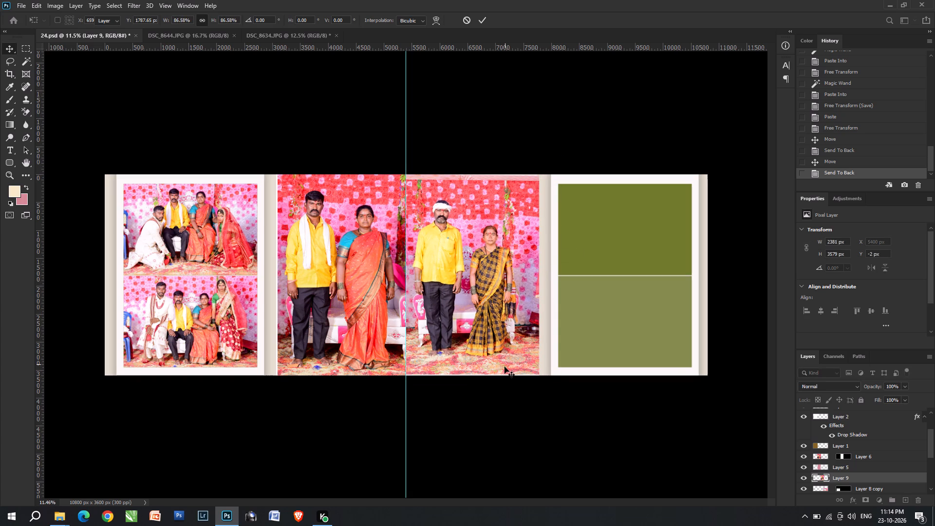
{"action": "key", "text": "Return"}
{"action": "key", "text": "ctrl+bracketleft"}
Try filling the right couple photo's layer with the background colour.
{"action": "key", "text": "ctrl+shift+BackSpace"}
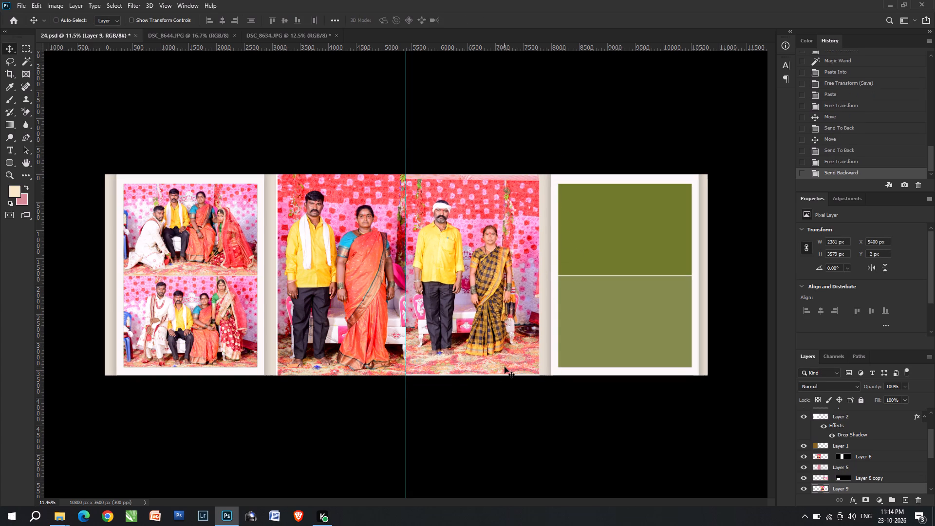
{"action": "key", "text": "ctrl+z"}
Duplicate the right couple photo's layer, send the copy one level backward beneath the photo and fill it with the background colour.
{"action": "right_click", "coordinate": [469, 297]}
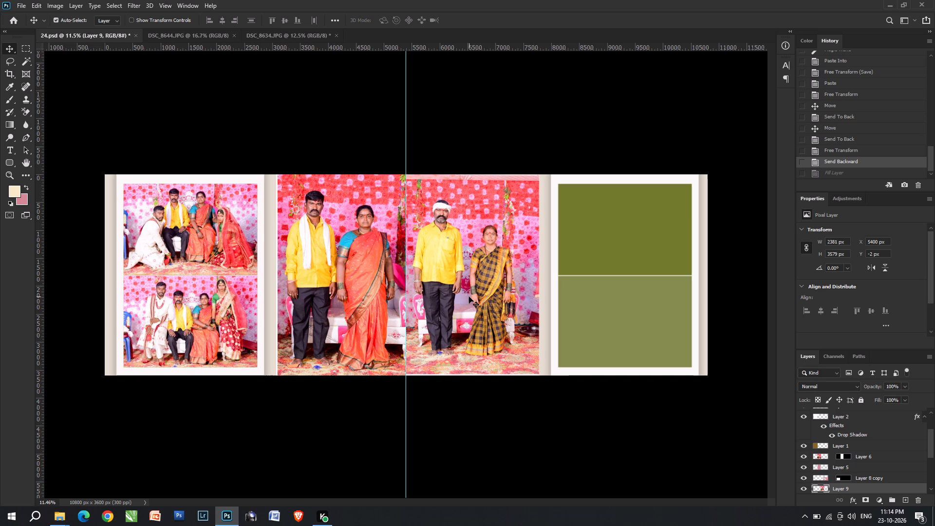
{"action": "left_click", "coordinate": [472, 299]}
{"action": "key", "text": "ctrl+j"}
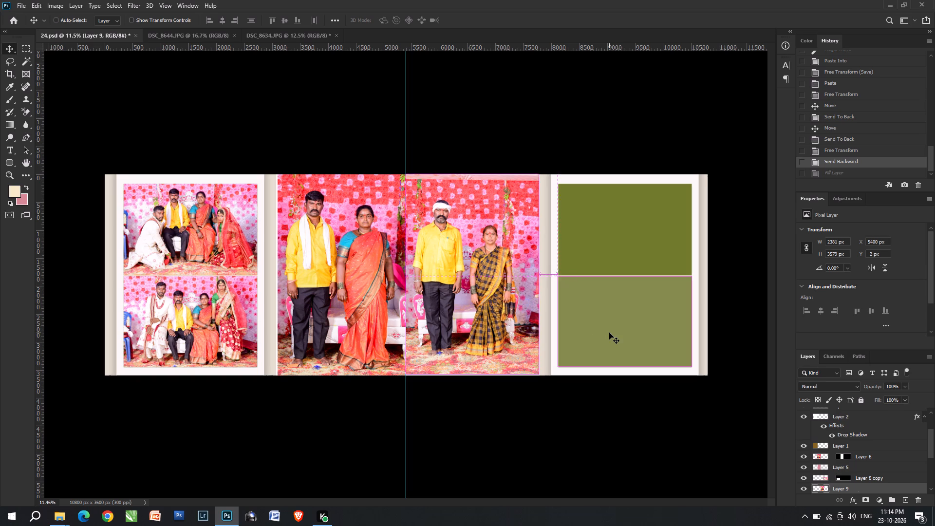
{"action": "key", "text": "ctrl+bracketleft"}
{"action": "key", "text": "ctrl+shift+BackSpace"}
Stretch the filled copy vertically to about 117% height, keeping its width at 100%.
{"action": "key", "text": "ctrl+t"}
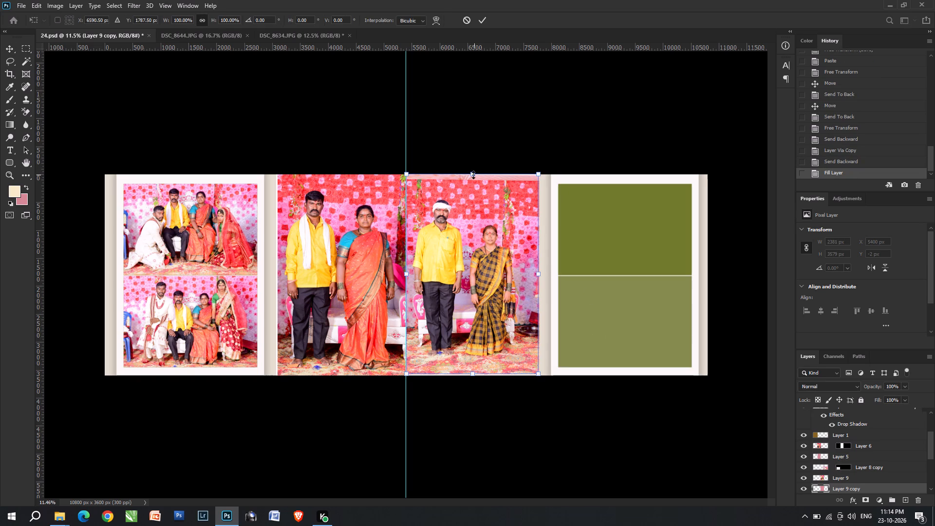
{"action": "left_click_drag", "start_coordinate": [473, 175], "coordinate": [476, 158], "text": "alt+shift"}
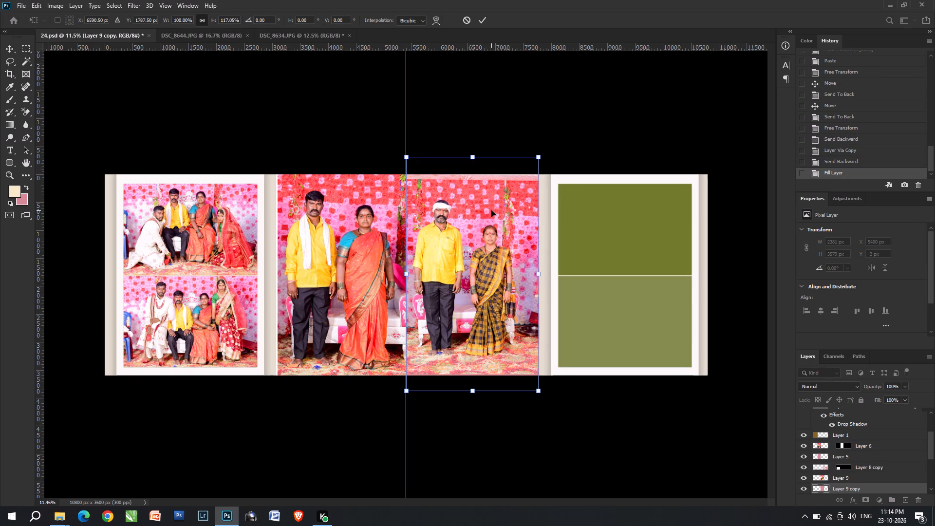
{"action": "double_click", "coordinate": [491, 218]}
{"action": "key", "text": "v"}
{"action": "key", "text": "v"}
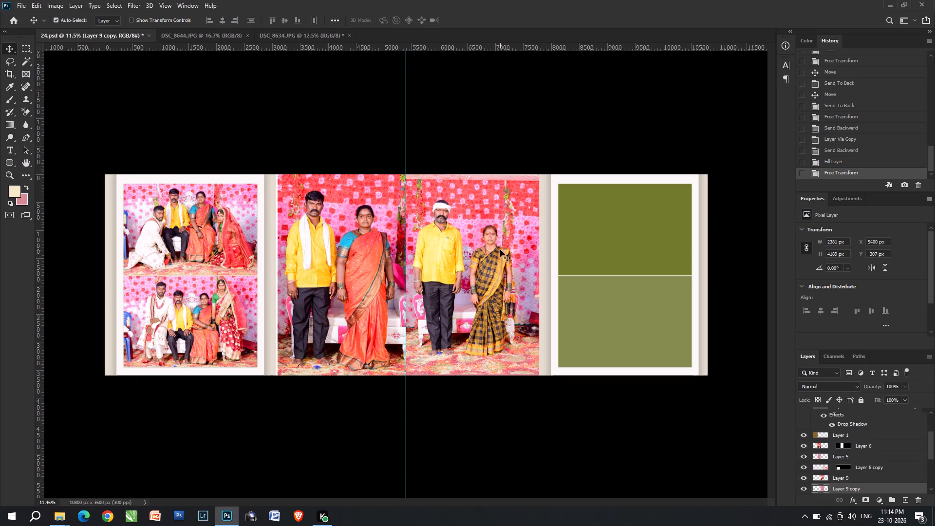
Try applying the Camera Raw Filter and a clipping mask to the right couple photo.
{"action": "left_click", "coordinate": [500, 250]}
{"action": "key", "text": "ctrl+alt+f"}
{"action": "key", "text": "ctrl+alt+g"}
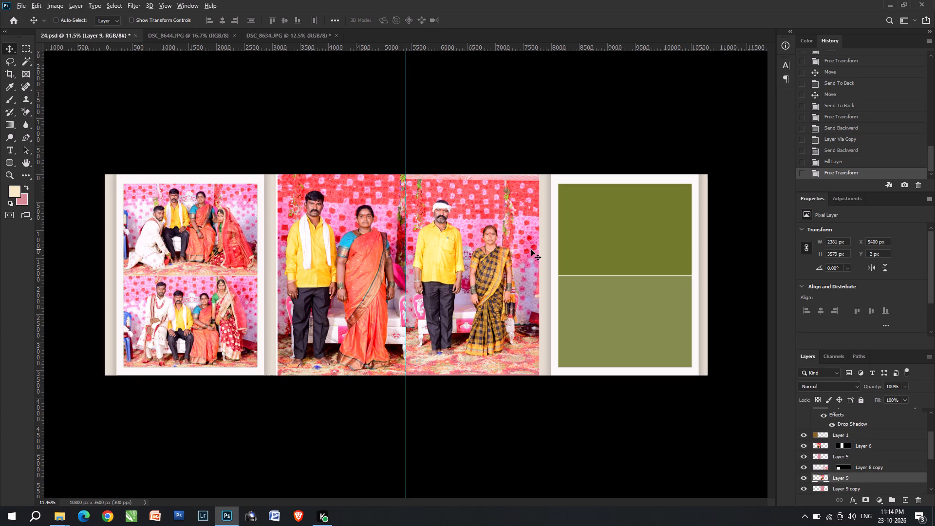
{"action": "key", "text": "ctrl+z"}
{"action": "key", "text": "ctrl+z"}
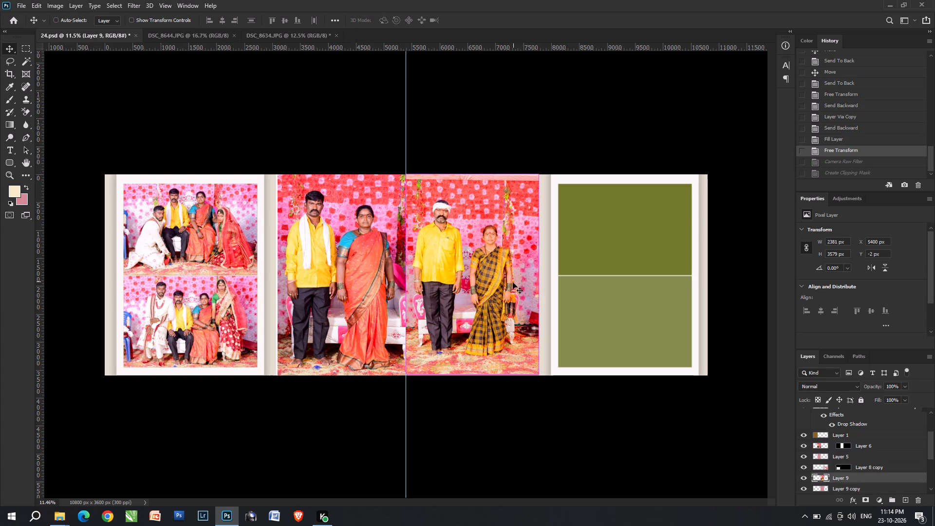
Clip the right couple photo to the filled layer beneath it and enlarge the photo to about 114% from the centre guide.
{"action": "left_click", "coordinate": [505, 283]}
{"action": "key", "text": "ctrl+alt+g"}
{"action": "key", "text": "ctrl+t"}
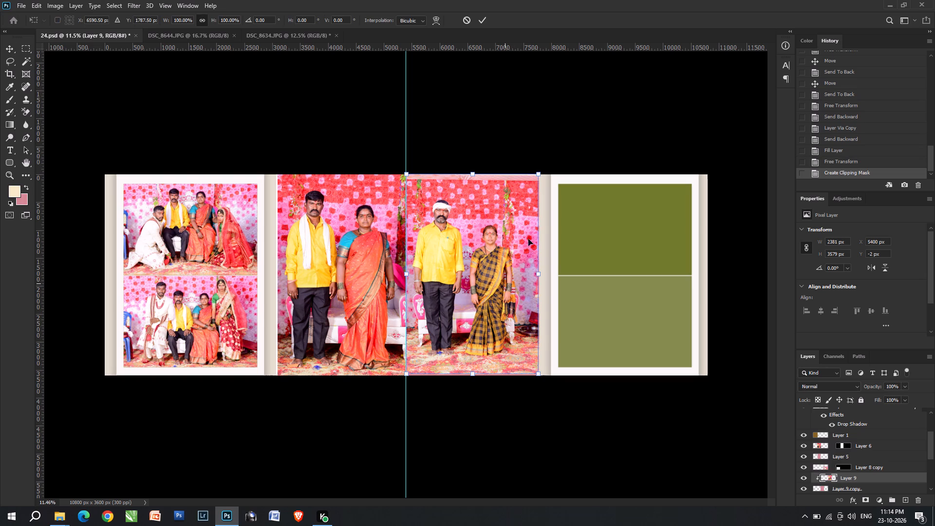
{"action": "left_click_drag", "start_coordinate": [540, 275], "coordinate": [557, 276]}
{"action": "double_click", "coordinate": [488, 276]}
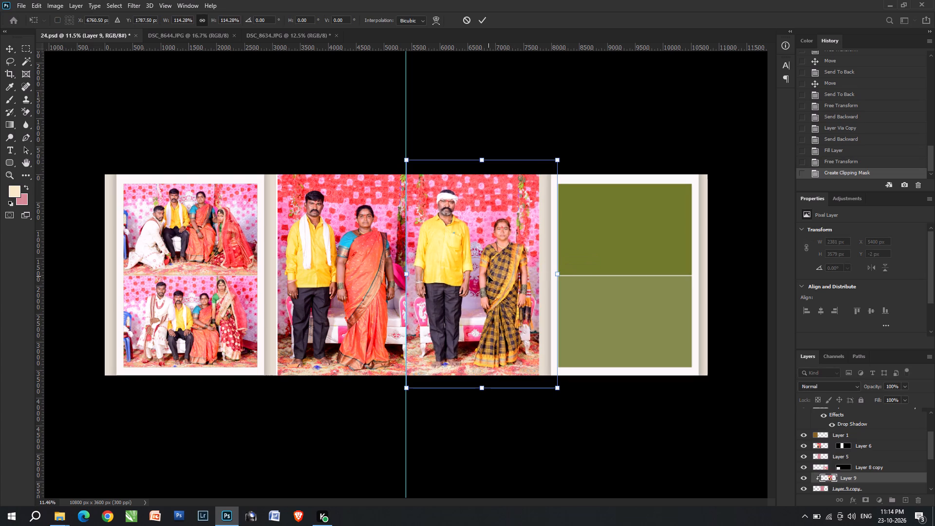
Select the upper green placeholder of the right frame with the Magic Wand.
{"action": "left_click", "coordinate": [619, 265]}
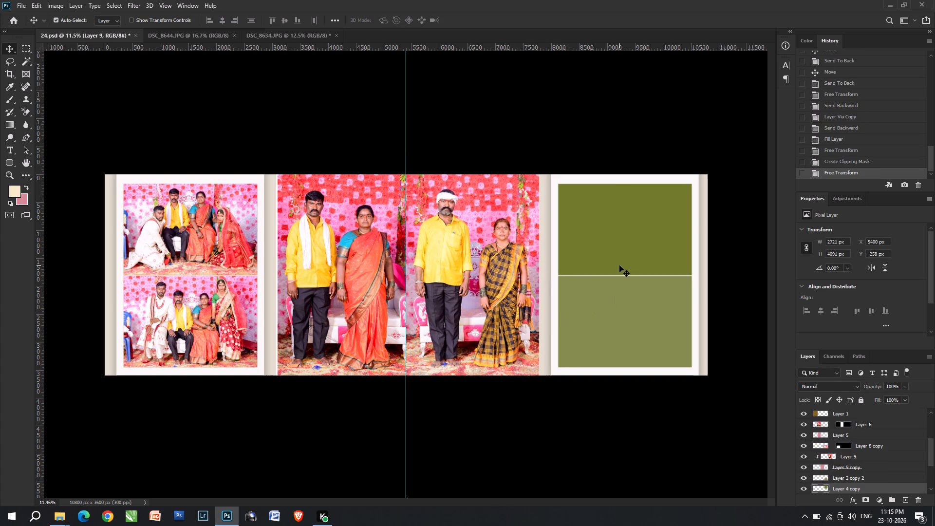
{"action": "key", "text": "w"}
{"action": "left_click", "coordinate": [619, 265]}
Close the emptied DSC_8634.JPG document without saving it.
{"action": "key", "text": "ctrl+Tab"}
{"action": "key", "text": "ctrl+Tab"}
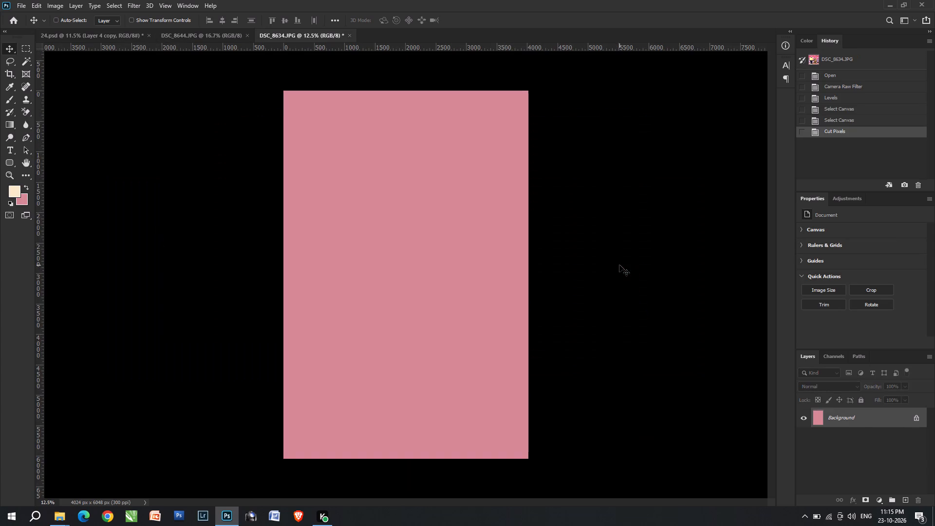
{"action": "key", "text": "ctrl+w"}
{"action": "key", "text": "Tab"}
{"action": "key", "text": "Return"}
Switch to the photo folder in File Explorer and open DSC_8638 in Photoshop.
{"action": "key", "text": "alt+Tab"}
{"action": "left_click", "coordinate": [180, 280]}
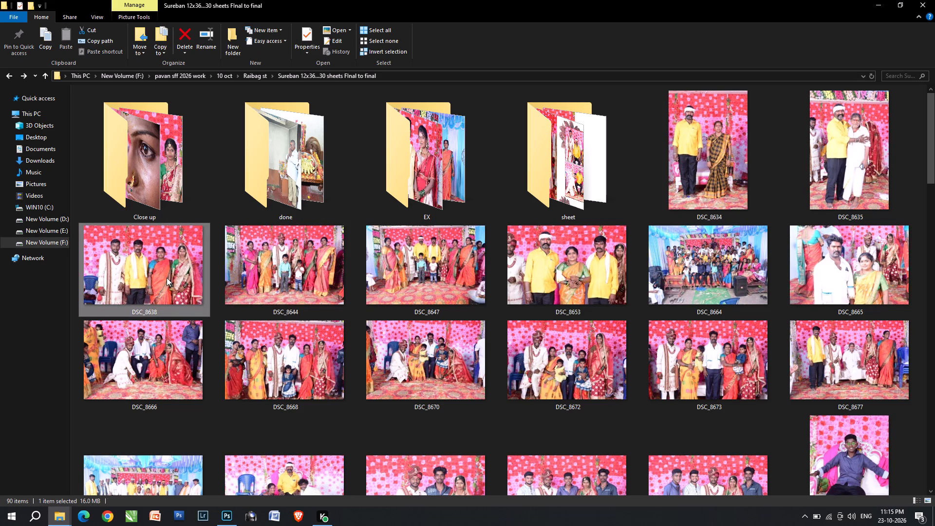
{"action": "left_click_drag", "start_coordinate": [167, 276], "coordinate": [411, 12]}
{"action": "key", "text": "alt+Tab"}
{"action": "key", "text": "alt+Tab"}
{"action": "left_click_drag", "start_coordinate": [171, 263], "coordinate": [205, 279]}
{"action": "left_click_drag", "start_coordinate": [205, 279], "coordinate": [356, 0]}
{"action": "key", "text": "alt+Tab"}
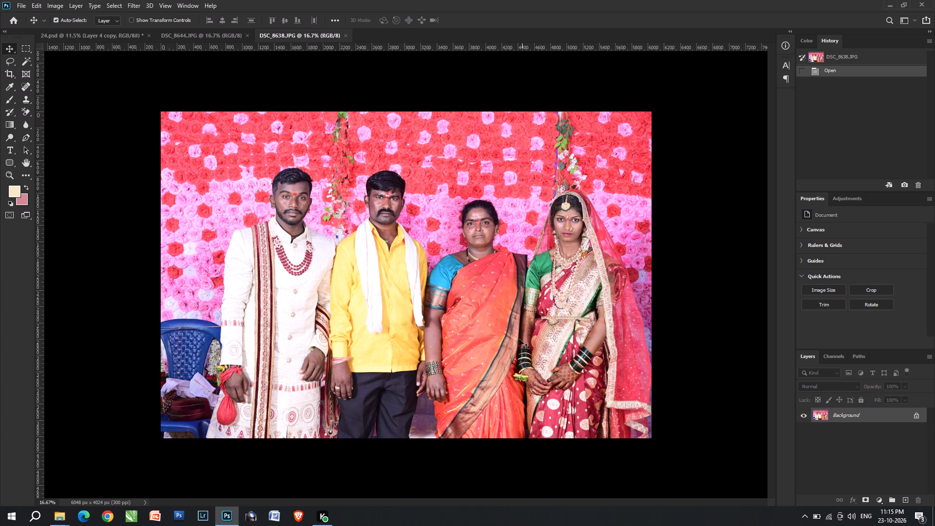
Apply the Camera Raw Filter to DSC_8638.JPG and compare the photo with and without it.
{"action": "left_click", "coordinate": [218, 39]}
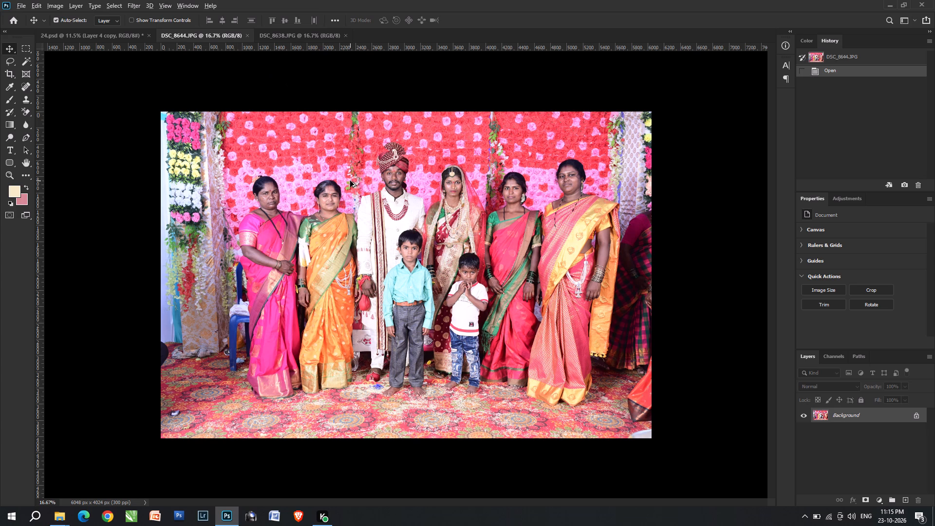
{"action": "key", "text": "ctrl+Tab"}
{"action": "key", "text": "ctrl+alt+f"}
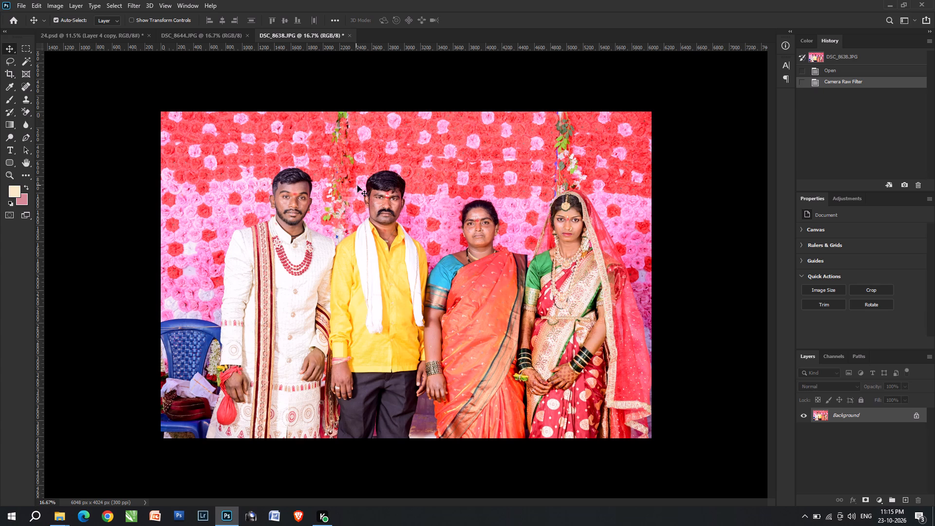
{"action": "key", "text": "ctrl+z"}
{"action": "key", "text": "ctrl+shift+z"}
{"action": "key", "text": "ctrl+z"}
{"action": "key", "text": "ctrl+shift+z"}
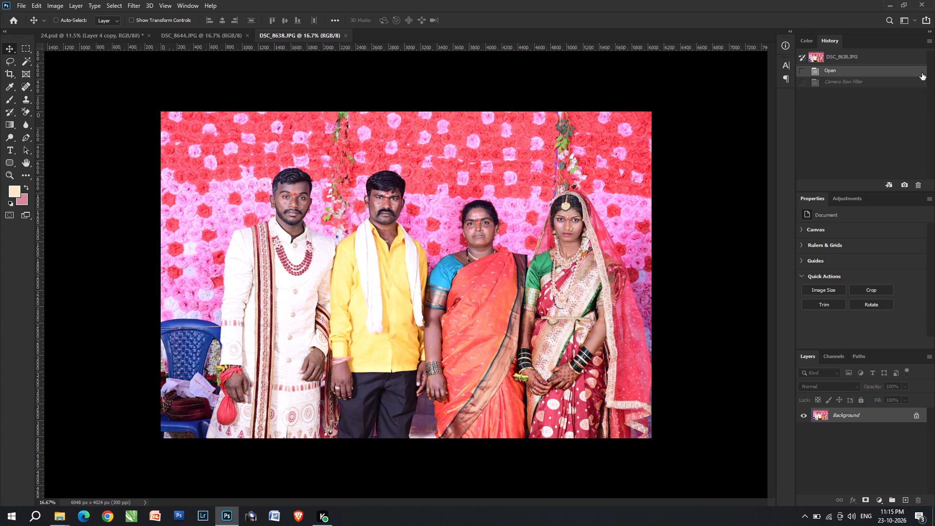
Brighten DSC_8638.JPG with Levels, setting the RGB midtones to 1.14 and adjusting the white input level.
{"action": "key", "text": "ctrl+l"}
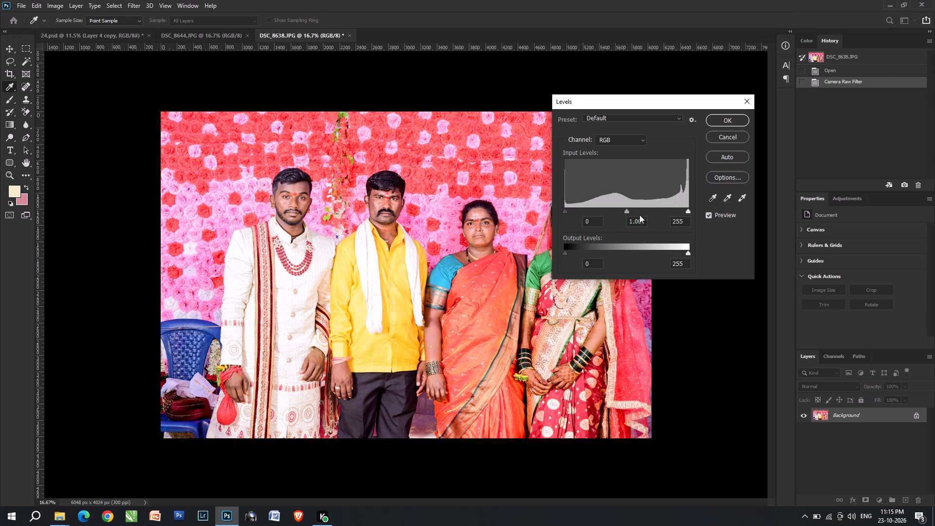
{"action": "left_click", "coordinate": [621, 212]}
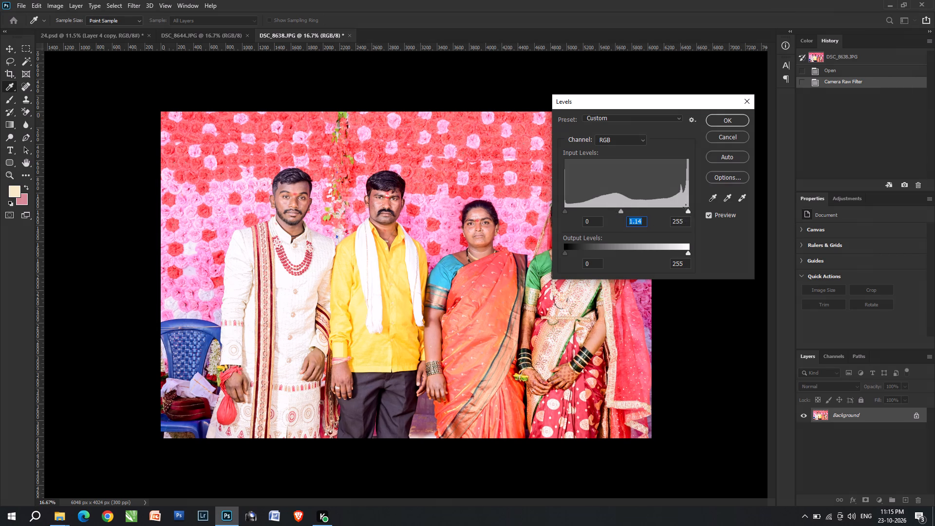
{"action": "left_click", "coordinate": [687, 207]}
{"action": "left_click", "coordinate": [691, 212]}
{"action": "scroll", "coordinate": [682, 211], "scroll_direction": "down", "scroll_amount": 4}
{"action": "key", "text": "Return"}
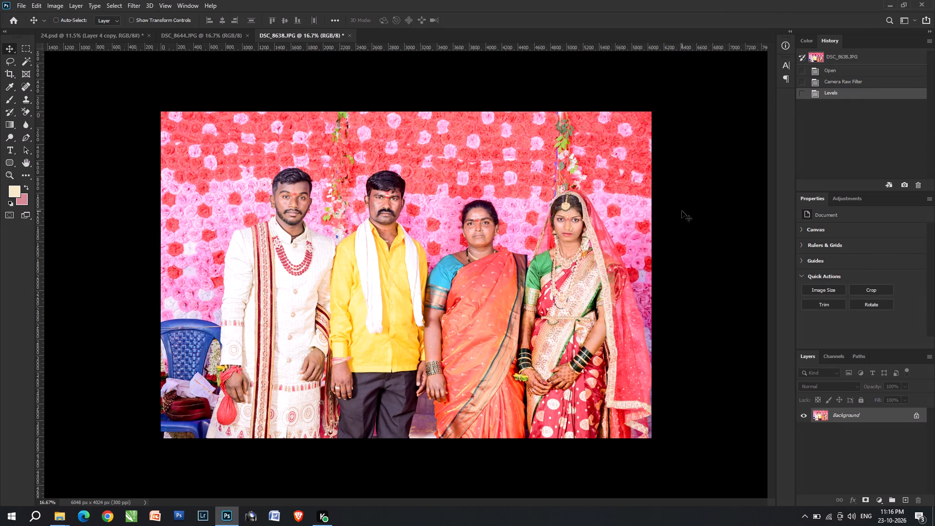
Cut the entire DSC_8638.JPG image and paste it into the selected upper placeholder in 24.psd.
{"action": "key", "text": "ctrl+a"}
{"action": "key", "text": "ctrl+x"}
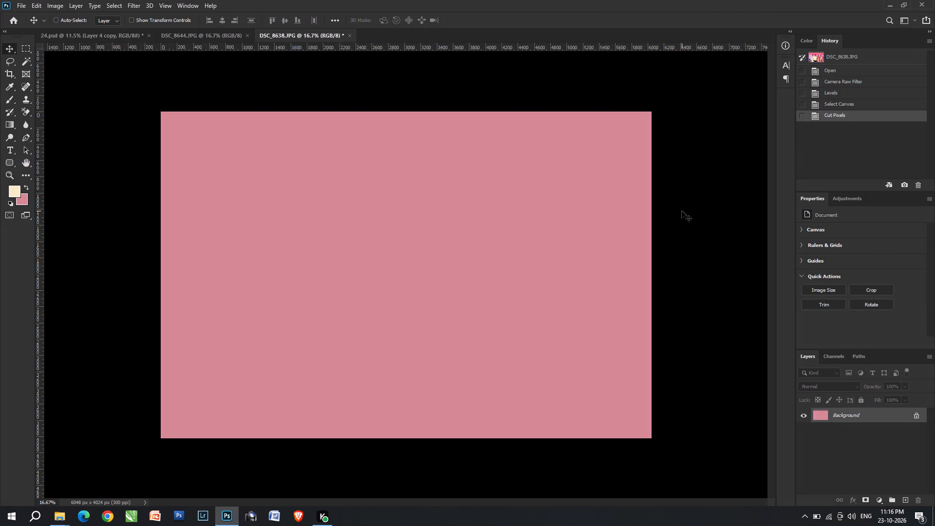
{"action": "key", "text": "ctrl+Tab"}
{"action": "key", "text": "ctrl+alt+shift+v"}
Scale the pasted group photo to about 44% and position it so all four people fit within the right frame's upper placeholder.
{"action": "key", "text": "ctrl+t"}
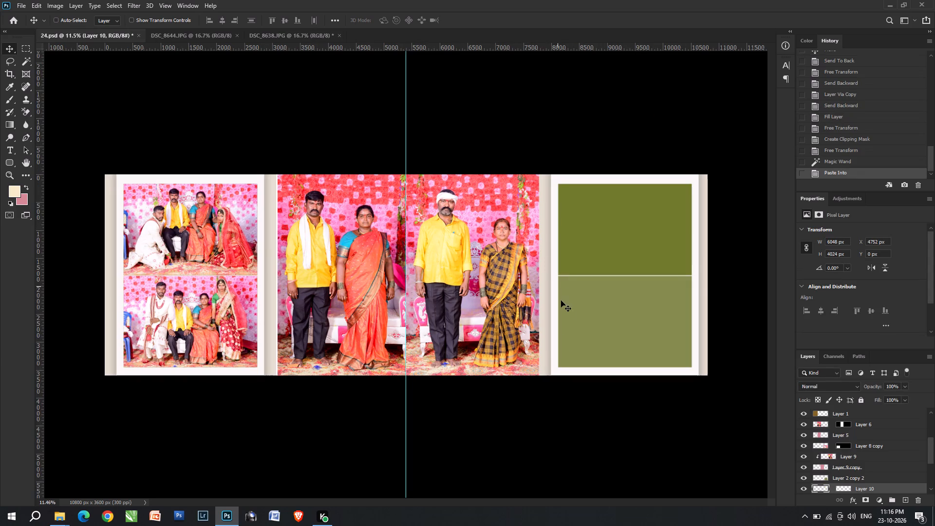
{"action": "key", "text": "ctrl+shift+t"}
{"action": "key", "text": "ctrl+z"}
{"action": "left_click_drag", "start_coordinate": [543, 404], "coordinate": [546, 401]}
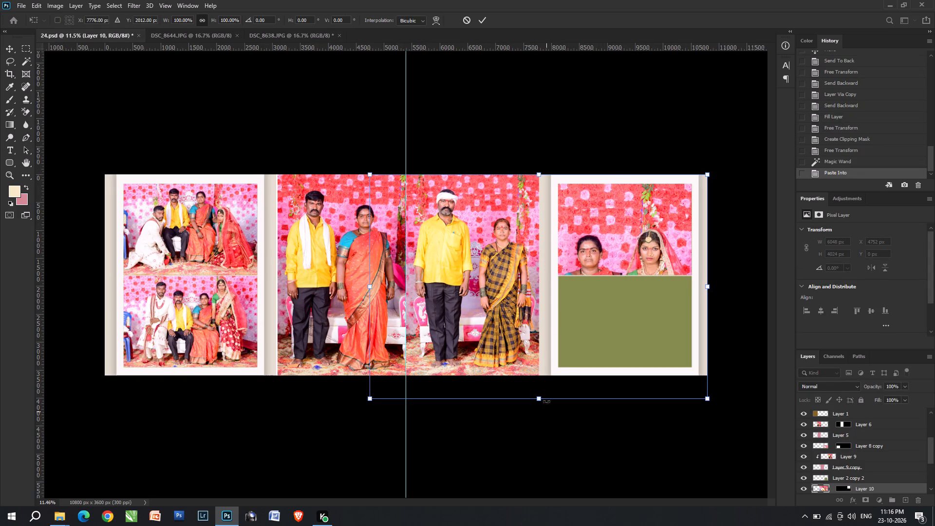
{"action": "left_click_drag", "start_coordinate": [546, 401], "coordinate": [568, 279]}
{"action": "left_click_drag", "start_coordinate": [552, 249], "coordinate": [638, 253]}
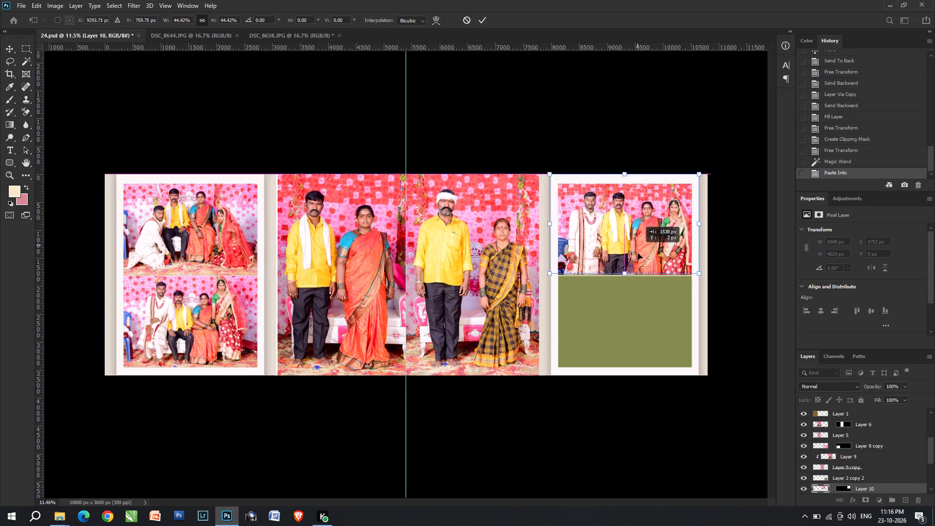
{"action": "left_click_drag", "start_coordinate": [638, 253], "coordinate": [631, 254]}
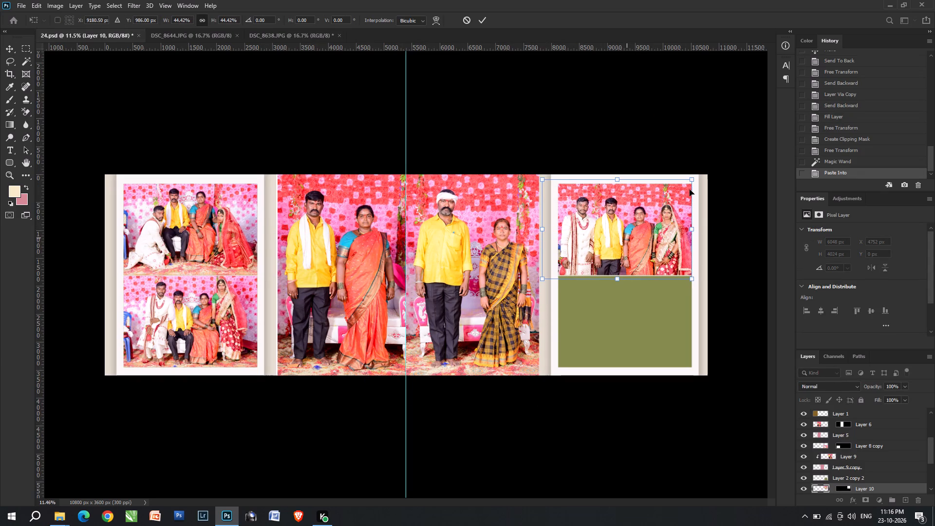
{"action": "key", "text": "Right"}
{"action": "key", "text": "Right"}
{"action": "key", "text": "Right"}
{"action": "key", "text": "Right"}
{"action": "key", "text": "Return"}
{"action": "key", "text": "v"}
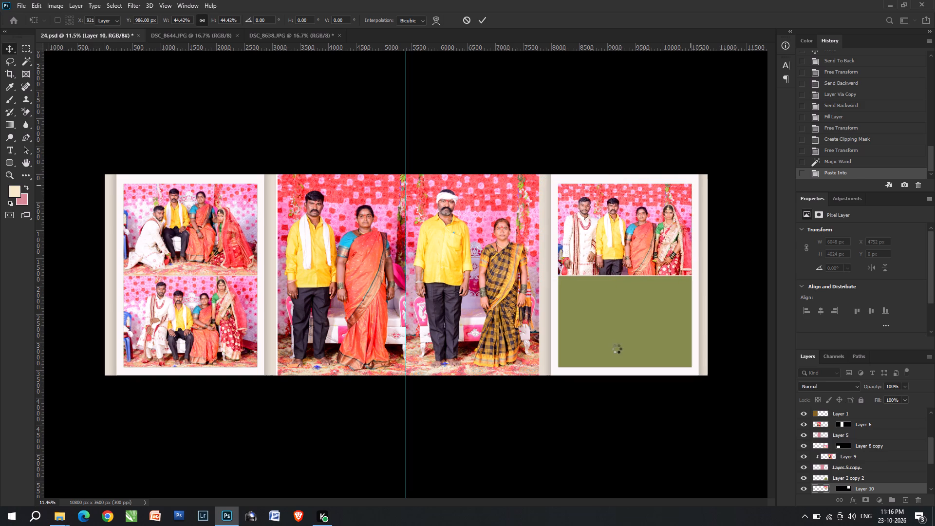
Select the lower green placeholder of the right frame with the Magic Wand.
{"action": "left_click", "coordinate": [617, 349]}
{"action": "key", "text": "w"}
{"action": "left_click", "coordinate": [617, 349]}
Apply the Camera Raw Filter to DSC_8644.JPG and step back to compare it with the unfiltered photo.
{"action": "key", "text": "ctrl+Tab"}
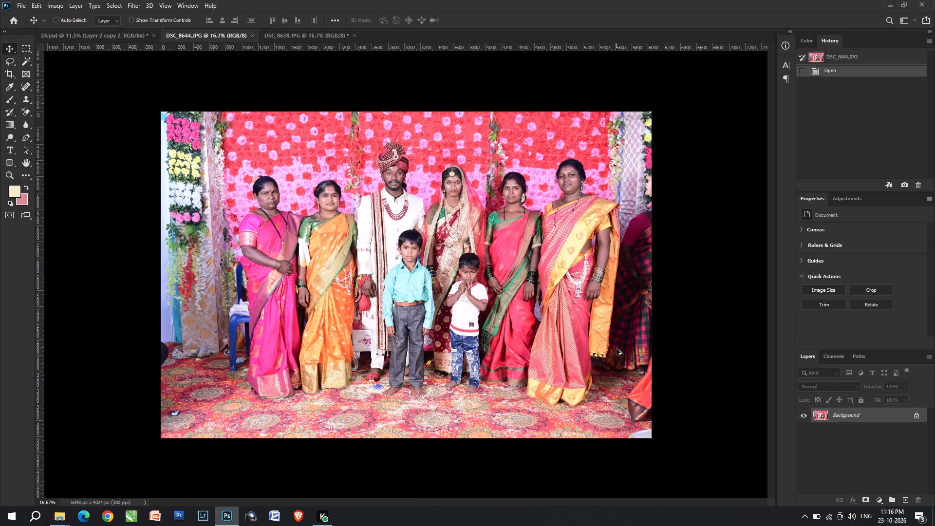
{"action": "key", "text": "ctrl+alt+f"}
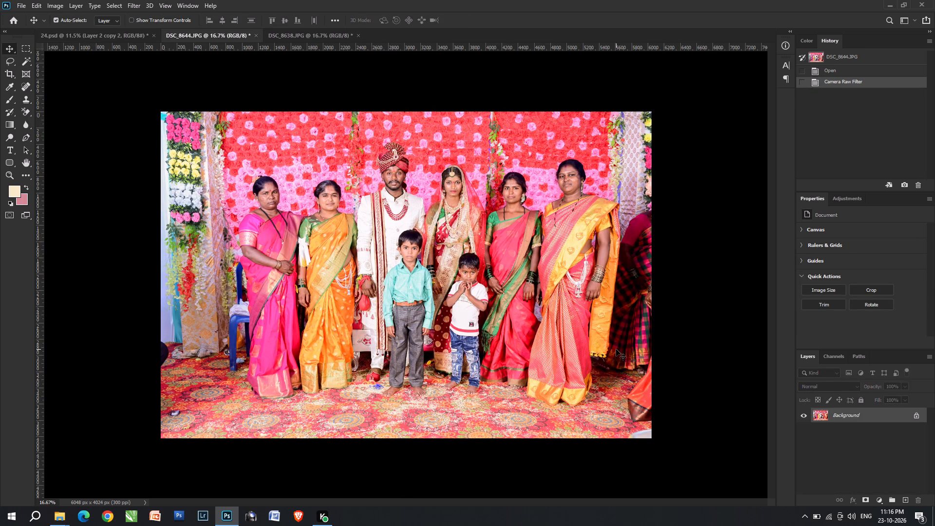
{"action": "key", "text": "ctrl+alt+z"}
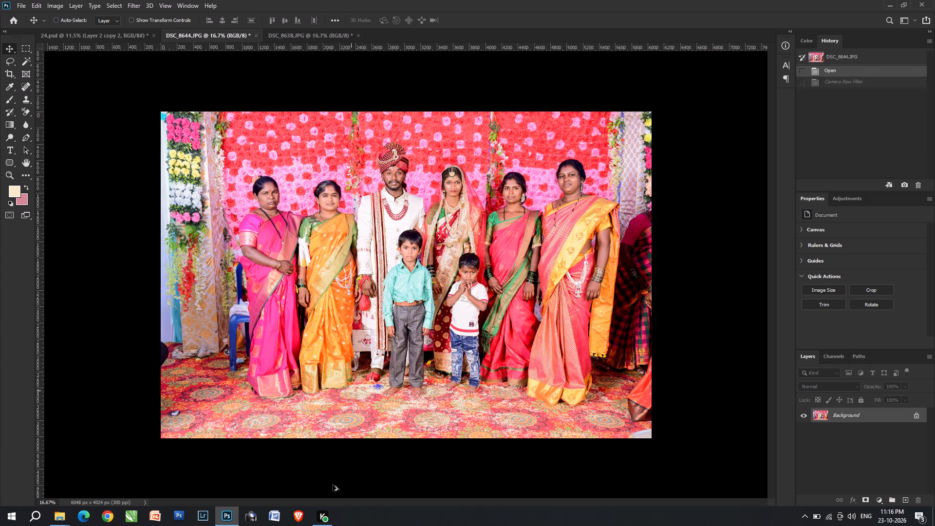
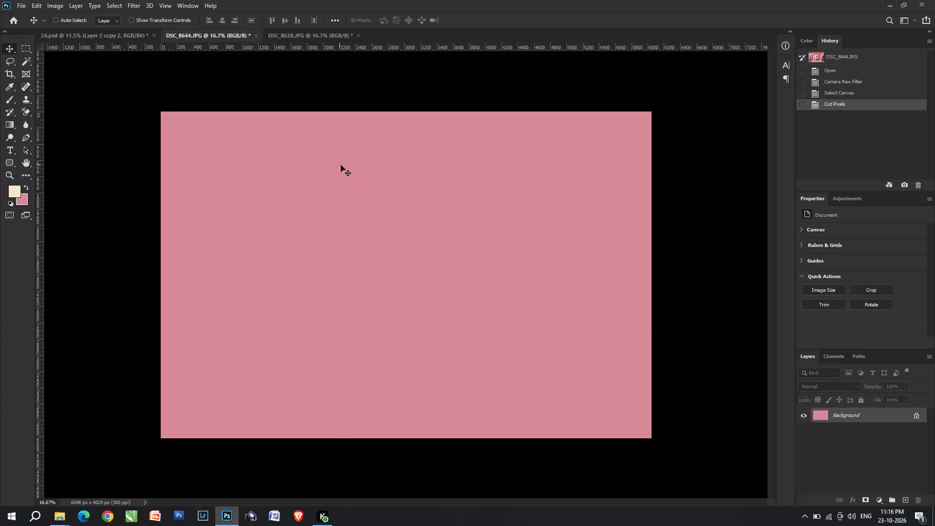
Paste the cut DSC_8644.JPG photo into the selected lower placeholder of the right frame in 24.psd.
{"action": "key", "text": "ctrl+Tab"}
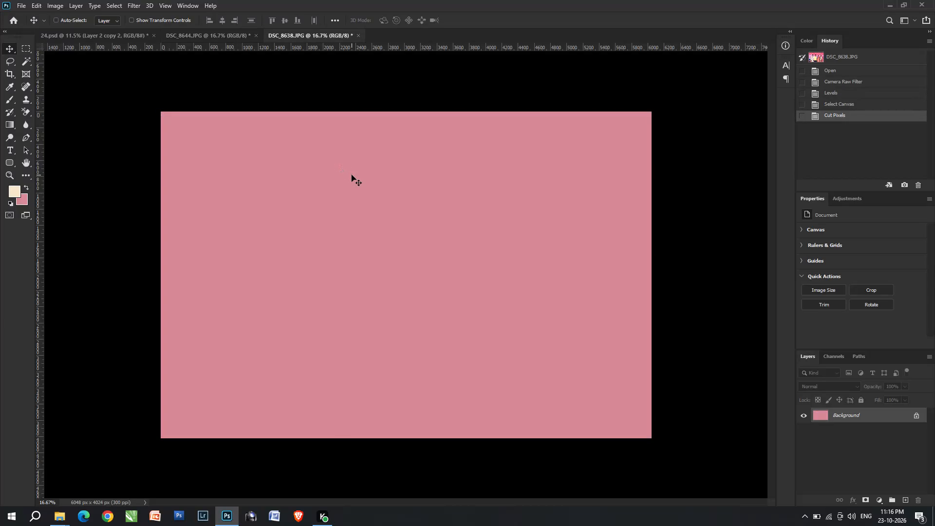
{"action": "key", "text": "ctrl+Tab"}
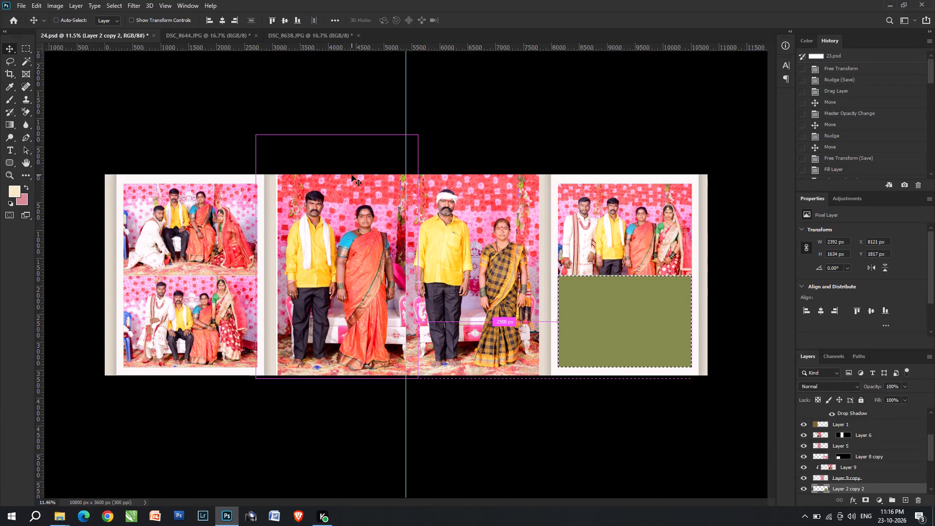
{"action": "key", "text": "ctrl+Tab"}
{"action": "key", "text": "ctrl+shift+Tab"}
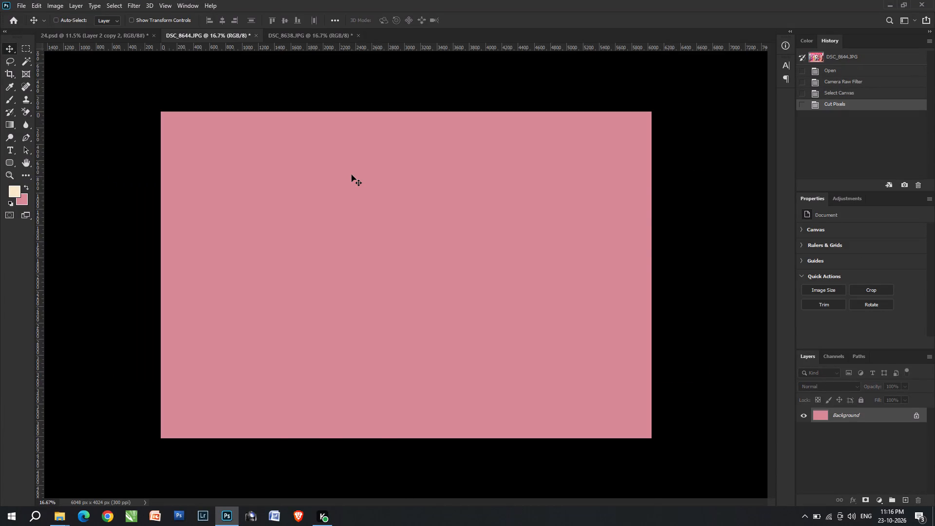
{"action": "key", "text": "ctrl+alt+shift+v"}
Scale the pasted family photo to about 47% and position it so the whole group fits within the right frame's lower placeholder.
{"action": "key", "text": "ctrl+t"}
{"action": "key", "text": "ctrl+shift+t"}
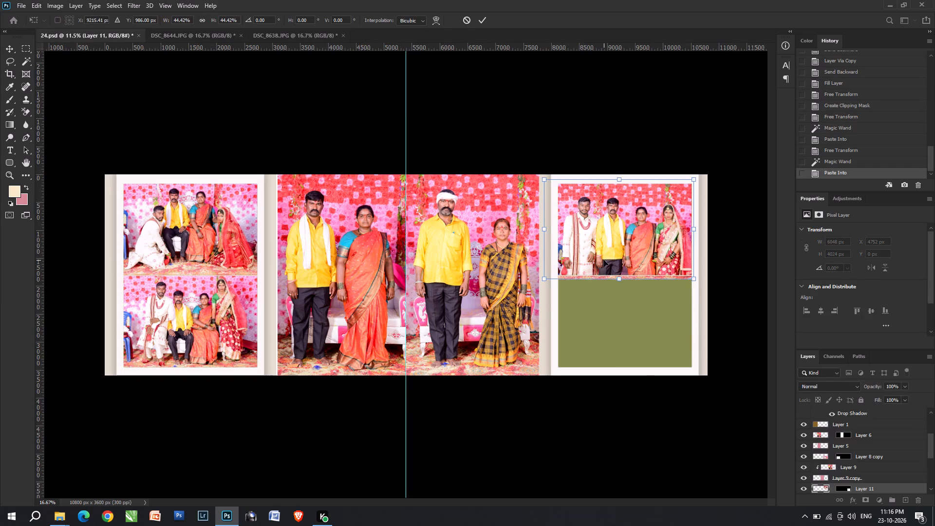
{"action": "left_click_drag", "start_coordinate": [609, 249], "coordinate": [614, 338], "text": "shift"}
{"action": "left_click_drag", "start_coordinate": [692, 317], "coordinate": [697, 317]}
{"action": "key", "text": "Left"}
{"action": "key", "text": "Left"}
{"action": "left_click", "coordinate": [546, 316]}
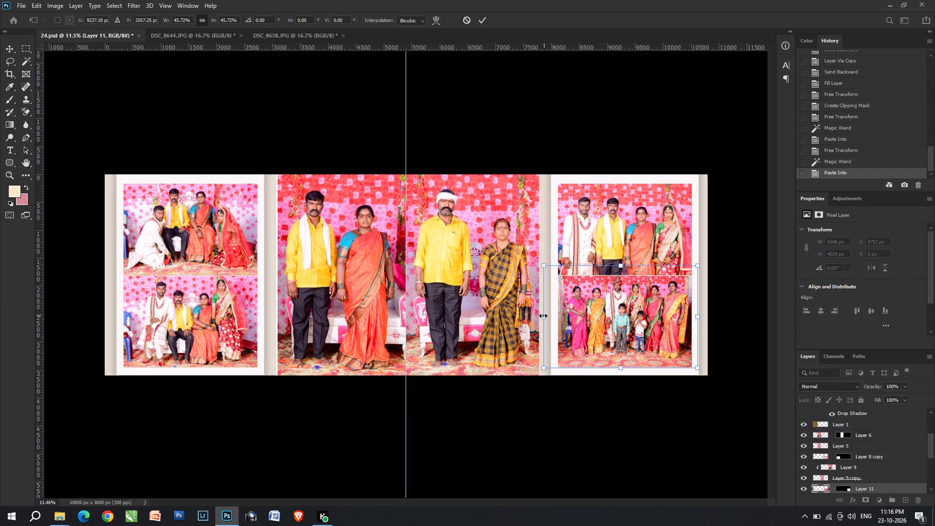
{"action": "key", "text": "Down"}
{"action": "key", "text": "Down"}
{"action": "key", "text": "Down"}
{"action": "key", "text": "Down"}
{"action": "key", "text": "Left"}
{"action": "key", "text": "Left"}
{"action": "key", "text": "Down"}
{"action": "key", "text": "Down"}
{"action": "key", "text": "Down"}
{"action": "key", "text": "Left"}
{"action": "key", "text": "Left"}
{"action": "key", "text": "Down"}
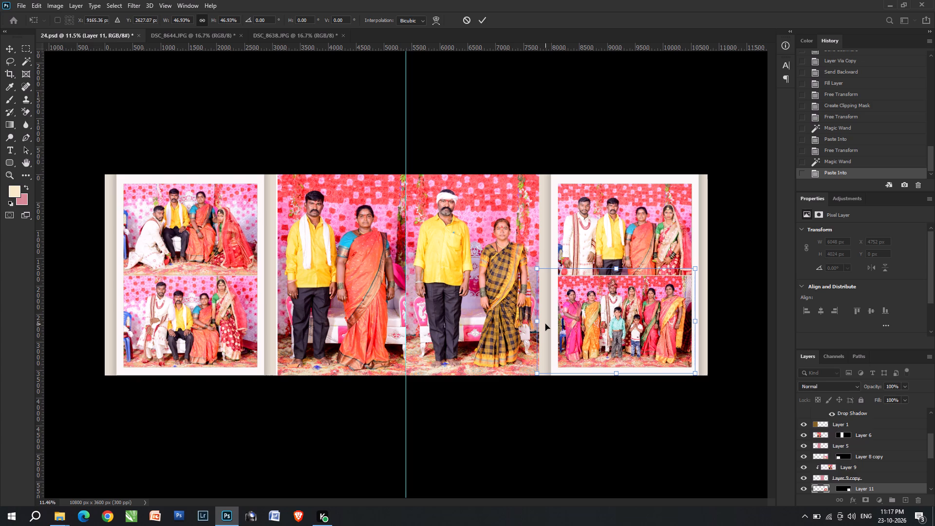
{"action": "key", "text": "Left"}
{"action": "key", "text": "Down"}
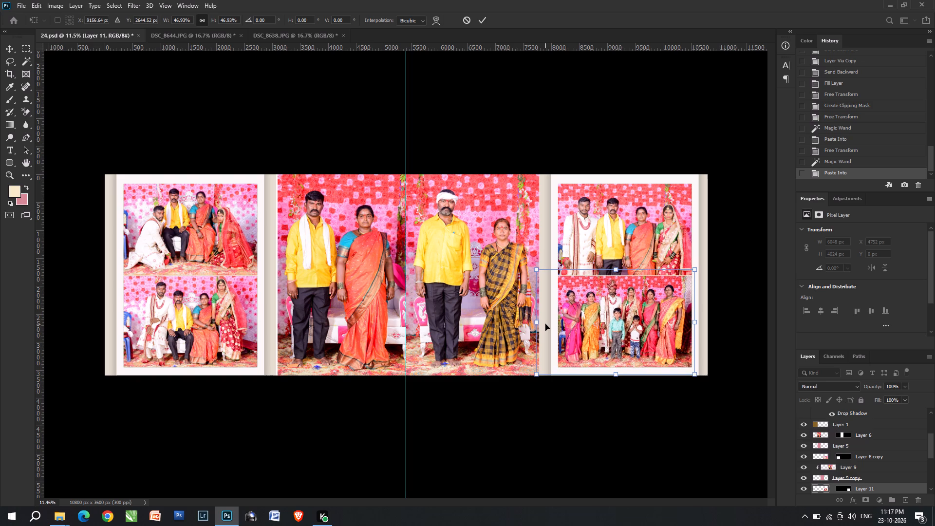
{"action": "key", "text": "Return"}
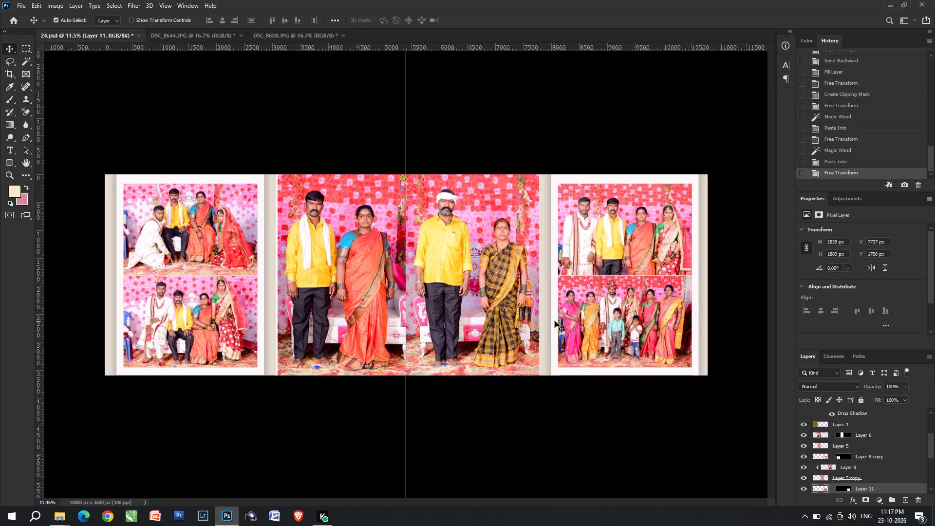
Save 24.psd and merge all its visible layers into one.
{"action": "key", "text": "ctrl+s"}
{"action": "key", "text": "ctrl+shift+e"}
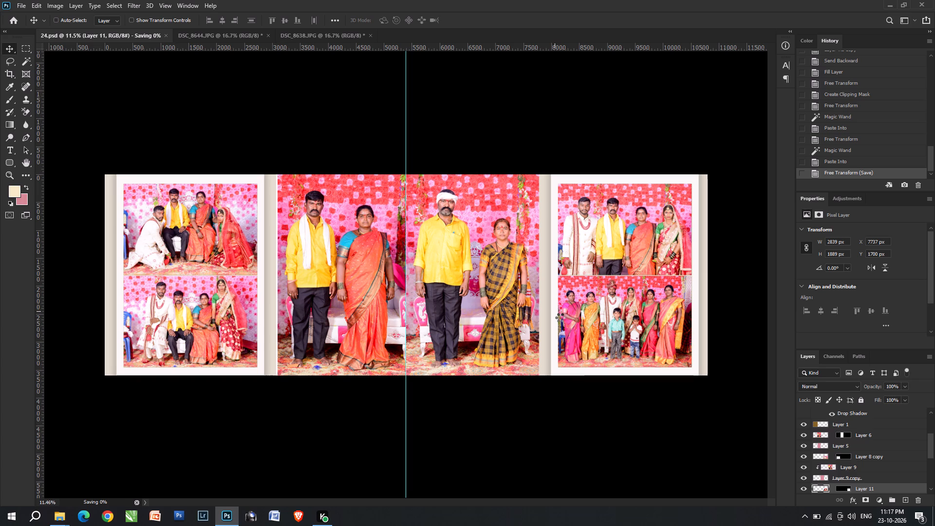
Save the merged spread in JPEG format as 24 in the JPEG folder inside the sheet folder.
{"action": "key", "text": "ctrl+shift+s"}
{"action": "left_click", "coordinate": [463, 198], "text": "ctrl+shift"}
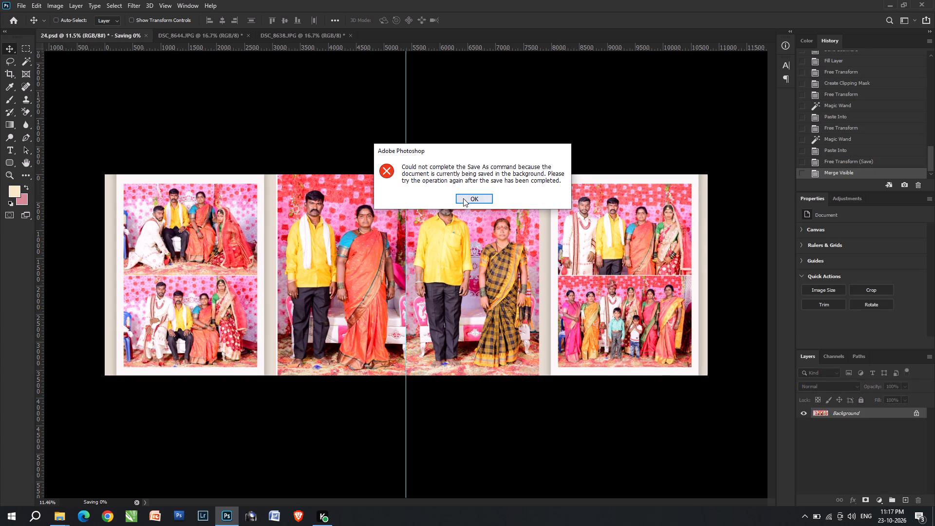
{"action": "key", "text": "ctrl+shift+s"}
{"action": "left_click", "coordinate": [463, 198], "text": "ctrl+shift"}
{"action": "key", "text": "ctrl+shift+s"}
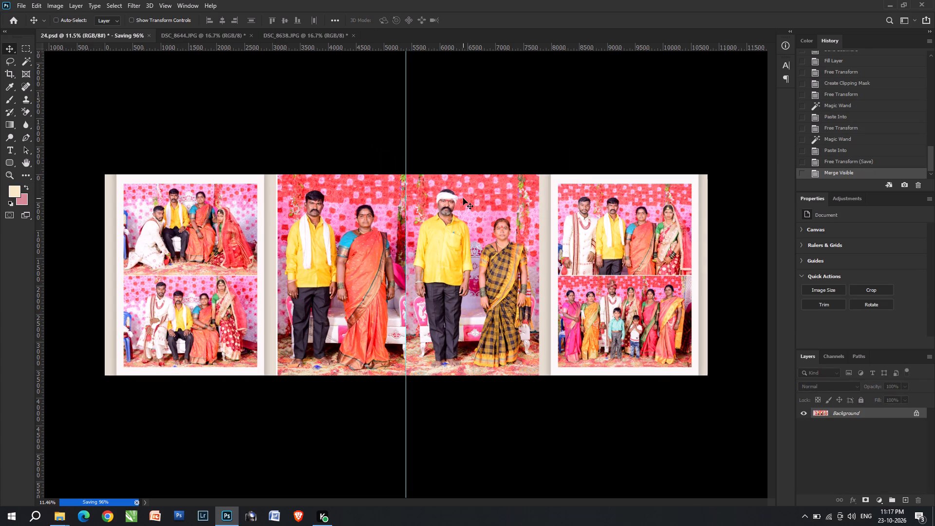
{"action": "left_click", "coordinate": [463, 198], "text": "ctrl+shift"}
{"action": "key", "text": "ctrl+shift+s"}
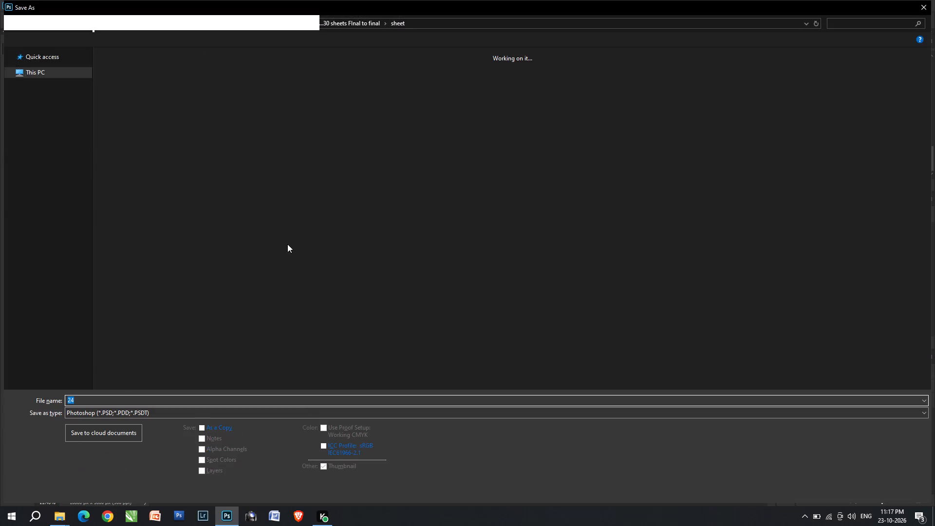
{"action": "left_click", "coordinate": [133, 115]}
{"action": "double_click", "coordinate": [124, 98]}
{"action": "key", "text": "Tab"}
{"action": "key", "text": "Tab"}
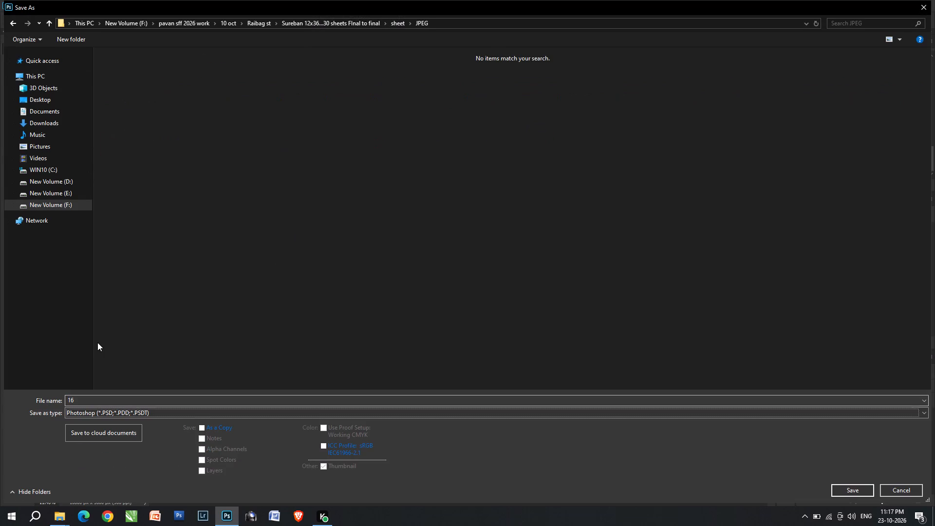
{"action": "key", "text": "j"}
{"action": "left_click", "coordinate": [94, 396]}
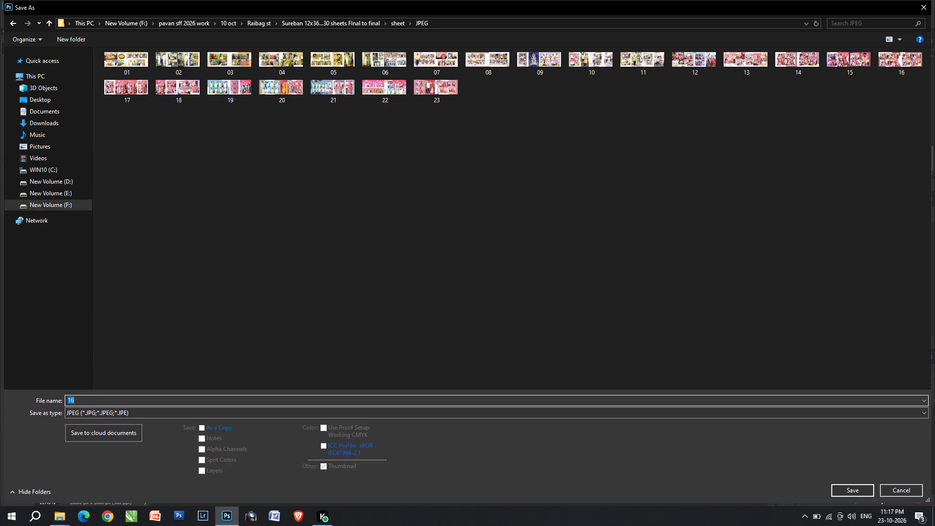
{"action": "type", "text": "24"}
{"action": "key", "text": "Return"}
{"action": "key", "text": "Return"}
{"action": "key", "text": "Return"}
{"action": "key", "text": "Return"}
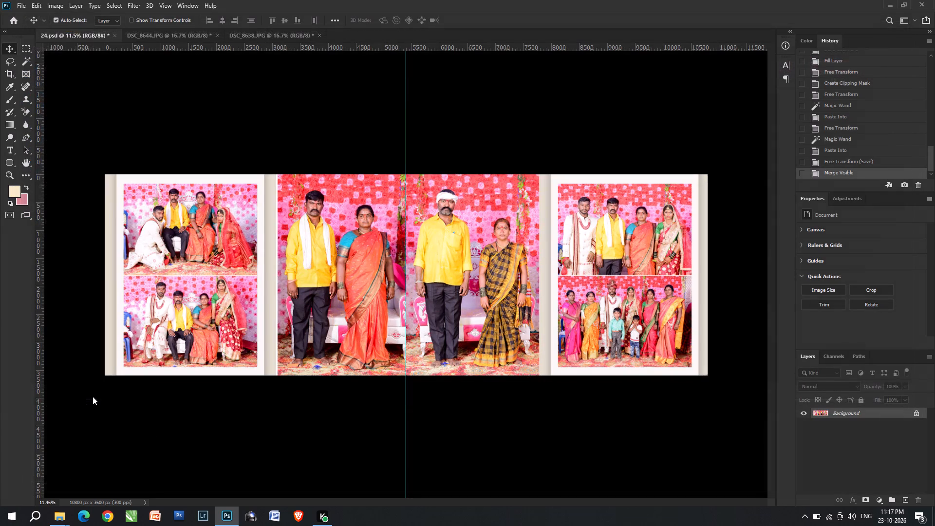
{"action": "key", "text": "Return"}
{"action": "key", "text": "Return"}
Reapply the last Hue/Saturation settings to turn the merged spread into a blank white page.
{"action": "key", "text": "ctrl+alt+u"}
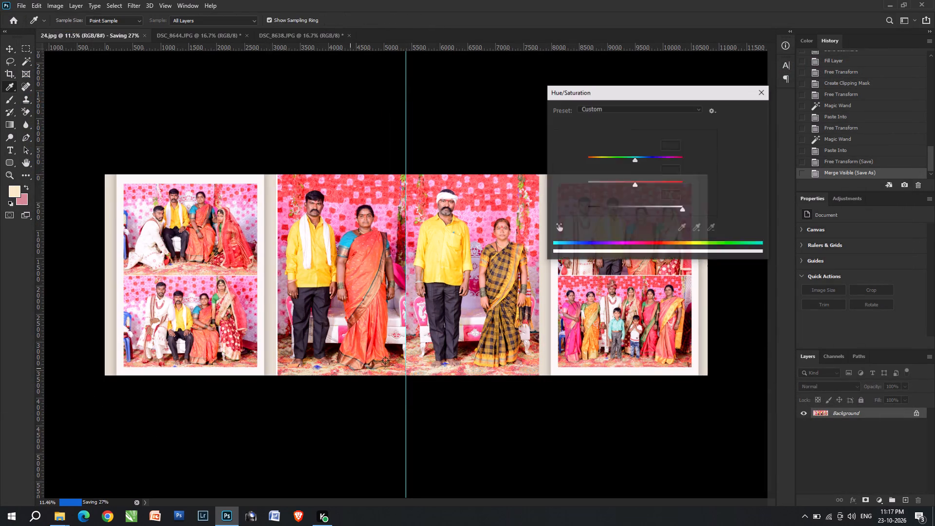
{"action": "key", "text": "Return"}
Save the blank page in Photoshop format as 25 in the sheet folder.
{"action": "key", "text": "ctrl+shift+s"}
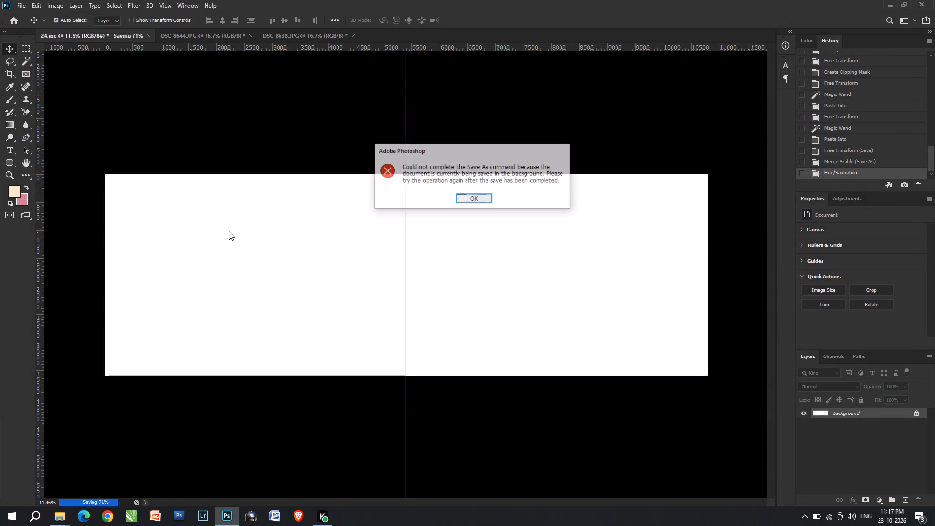
{"action": "key", "text": "Return"}
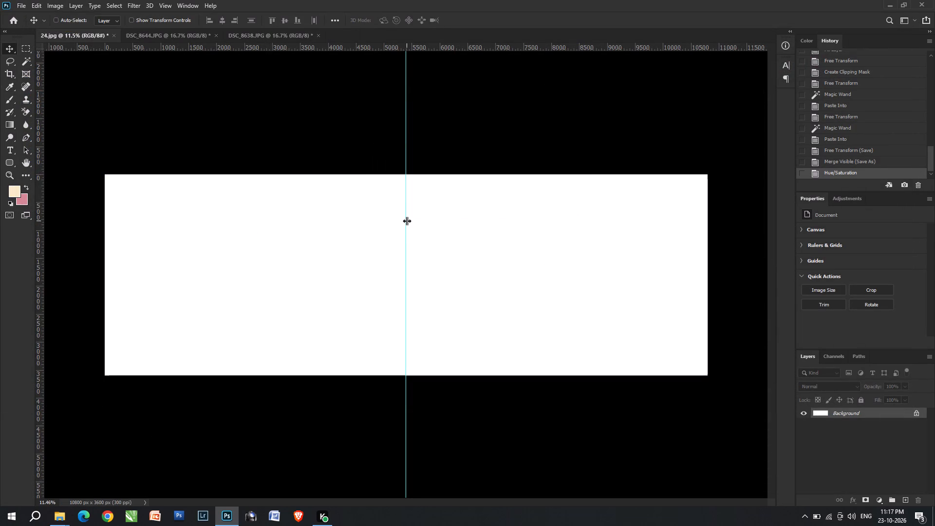
{"action": "key", "text": "ctrl+shift+s"}
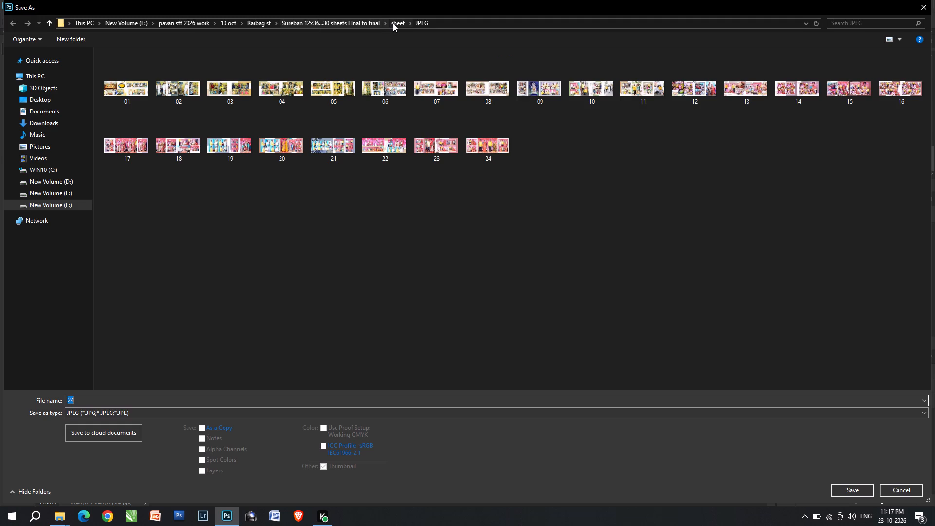
{"action": "left_click", "coordinate": [393, 23]}
{"action": "type", "text": "25"}
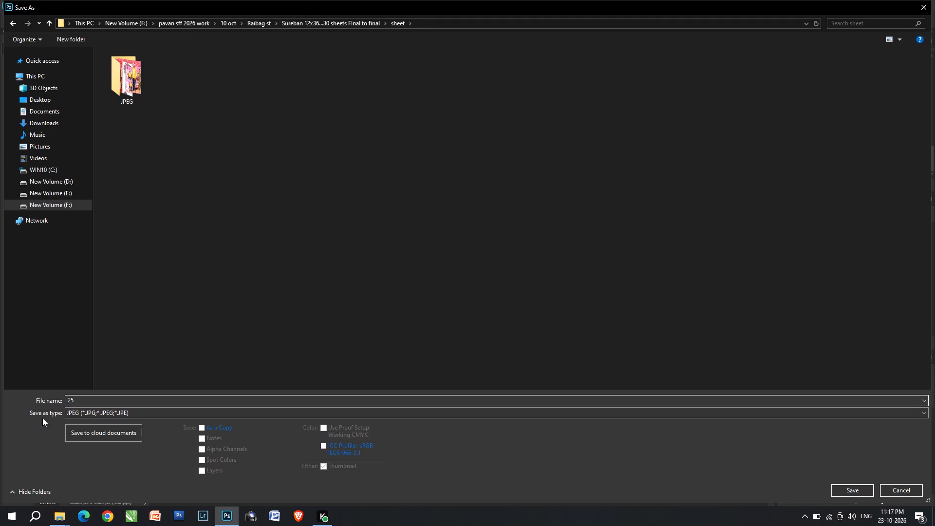
{"action": "left_click", "coordinate": [77, 408]}
{"action": "left_click", "coordinate": [95, 248]}
{"action": "left_click", "coordinate": [363, 274]}
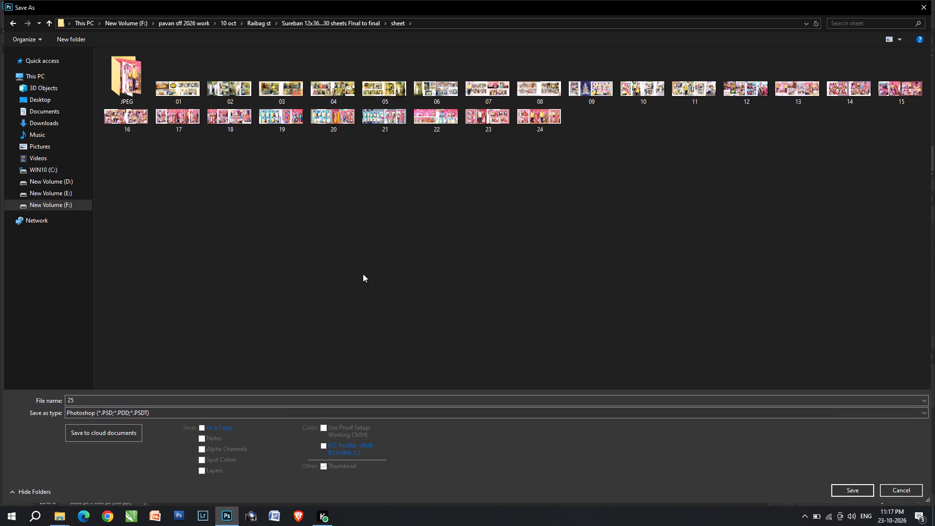
{"action": "key", "text": "Return"}
Close the used DSC_8638.JPG and DSC_8644.JPG documents without saving their changes.
{"action": "key", "text": "ctrl+Tab"}
{"action": "key", "text": "ctrl+Tab"}
{"action": "key", "text": "ctrl+w"}
{"action": "key", "text": "ctrl+Tab"}
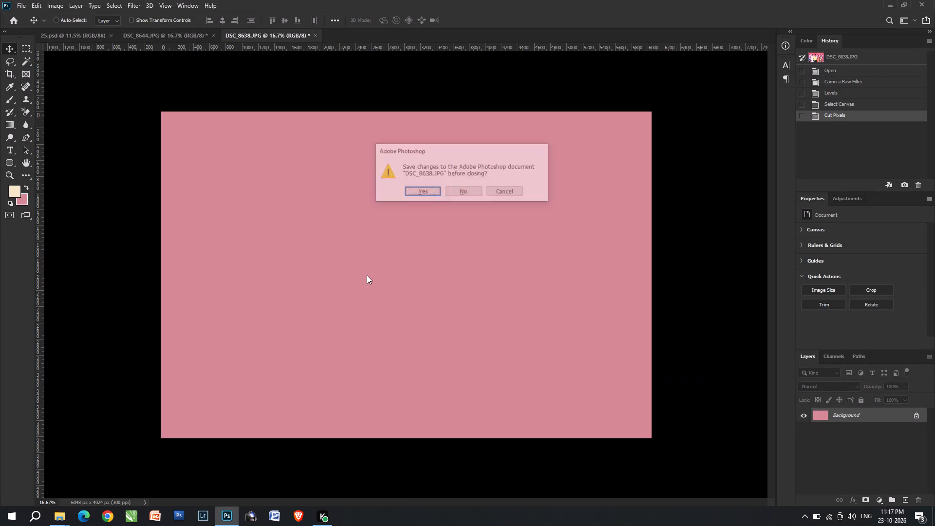
{"action": "key", "text": "ctrl+Return"}
{"action": "key", "text": "ctrl+w"}
{"action": "key", "text": "ctrl+Tab"}
{"action": "key", "text": "ctrl+Return"}
In File Explorer, move the used photos DSC_8634, DSC_8638 and DSC_8644 into the done folder.
{"action": "key", "text": "alt+Tab"}
{"action": "key", "text": "alt+Tab"}
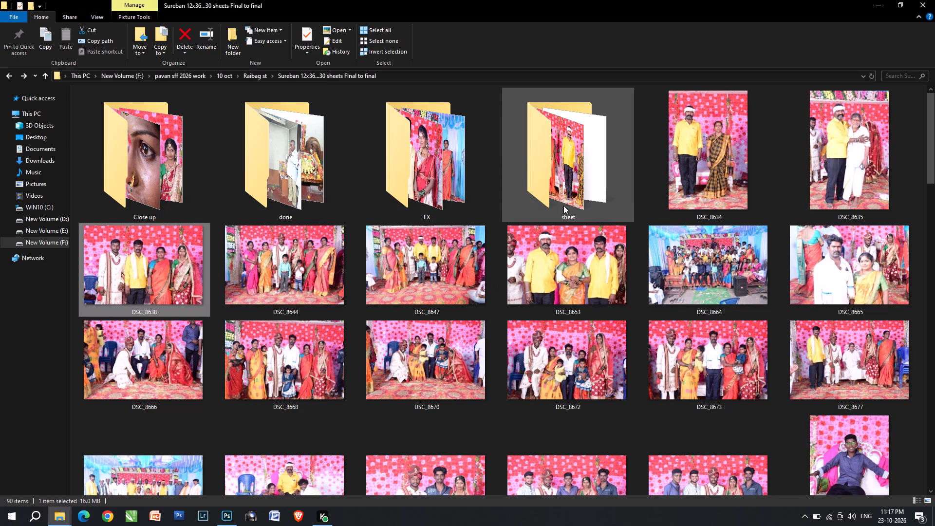
{"action": "left_click", "coordinate": [705, 189]}
{"action": "left_click", "coordinate": [185, 266], "text": "ctrl"}
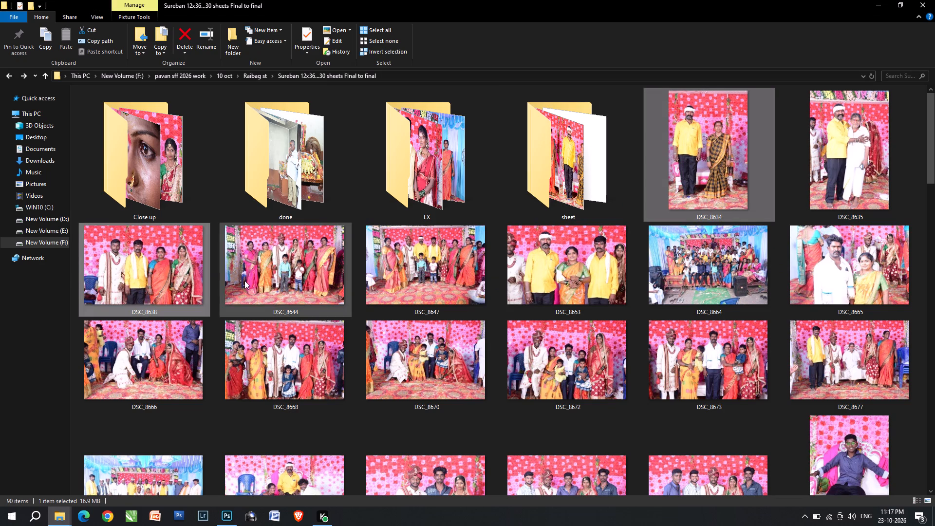
{"action": "left_click", "coordinate": [244, 281], "text": "ctrl"}
{"action": "left_click_drag", "start_coordinate": [174, 280], "coordinate": [329, 173]}
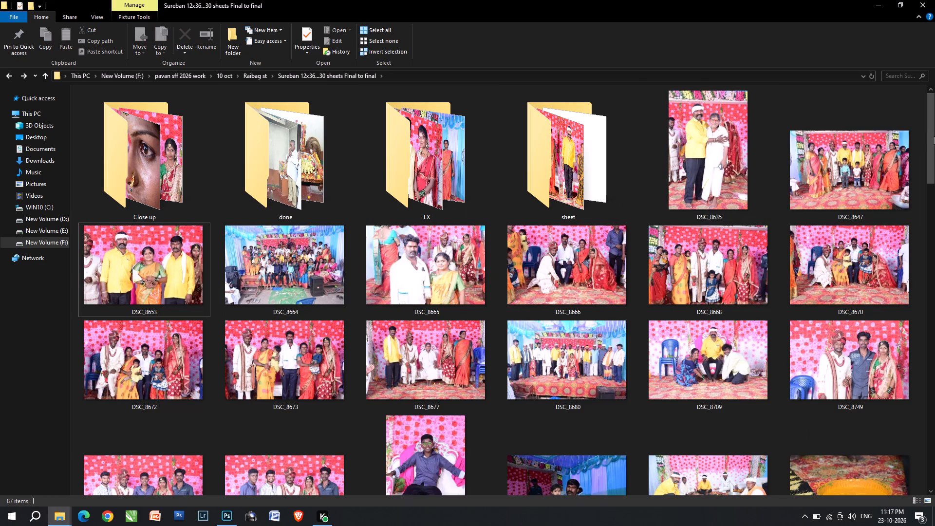
Review the remaining family photos from DSC_8635 to DSC_8833 as candidates for the next spread.
{"action": "left_click", "coordinate": [758, 161]}
{"action": "left_click", "coordinate": [100, 281], "text": "shift"}
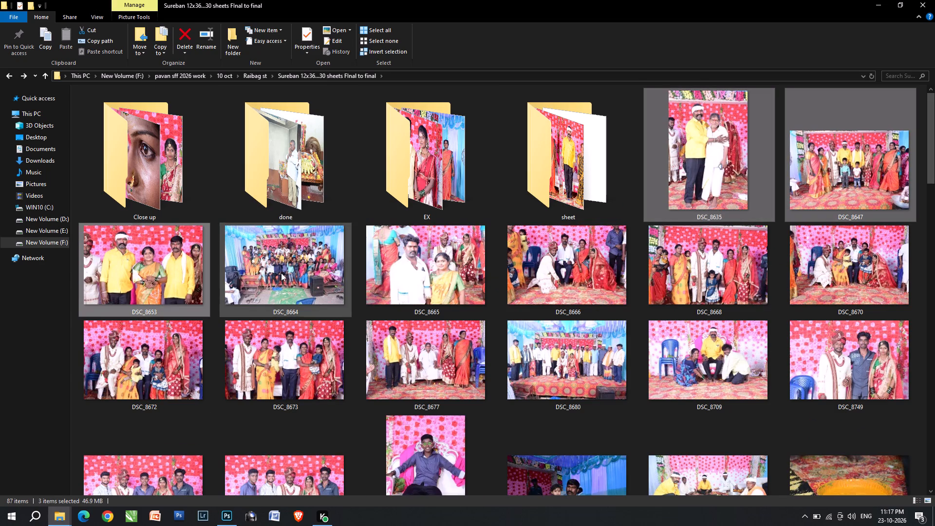
{"action": "left_click", "coordinate": [281, 273], "text": "ctrl"}
{"action": "left_click", "coordinate": [418, 282], "text": "ctrl"}
{"action": "left_click", "coordinate": [446, 377], "text": "ctrl"}
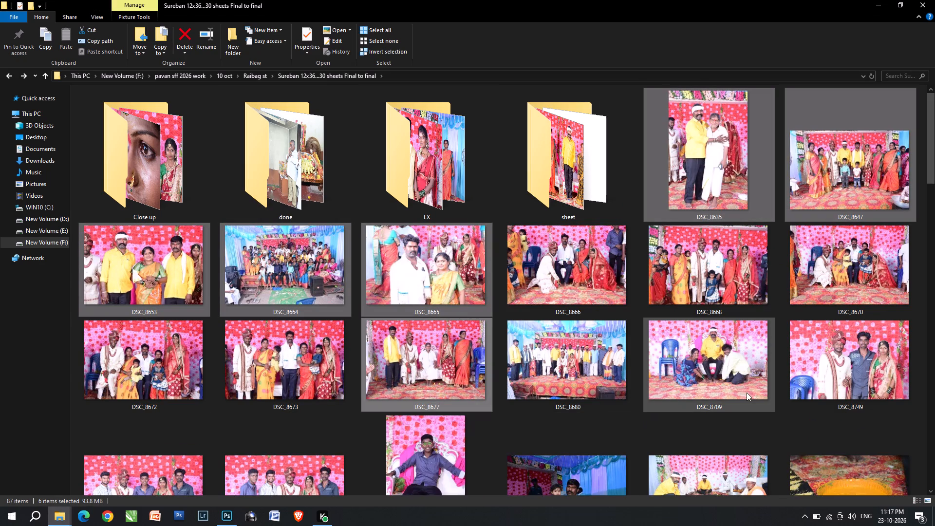
{"action": "left_click", "coordinate": [747, 393], "text": "ctrl"}
{"action": "left_click", "coordinate": [704, 202]}
{"action": "scroll", "coordinate": [447, 414], "scroll_direction": "down", "scroll_amount": 1}
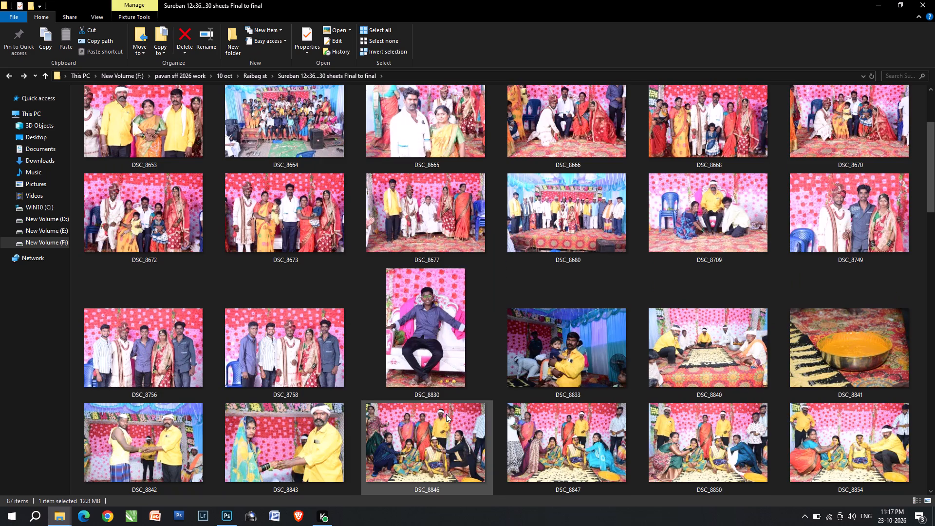
{"action": "left_click", "coordinate": [507, 361], "text": "shift"}
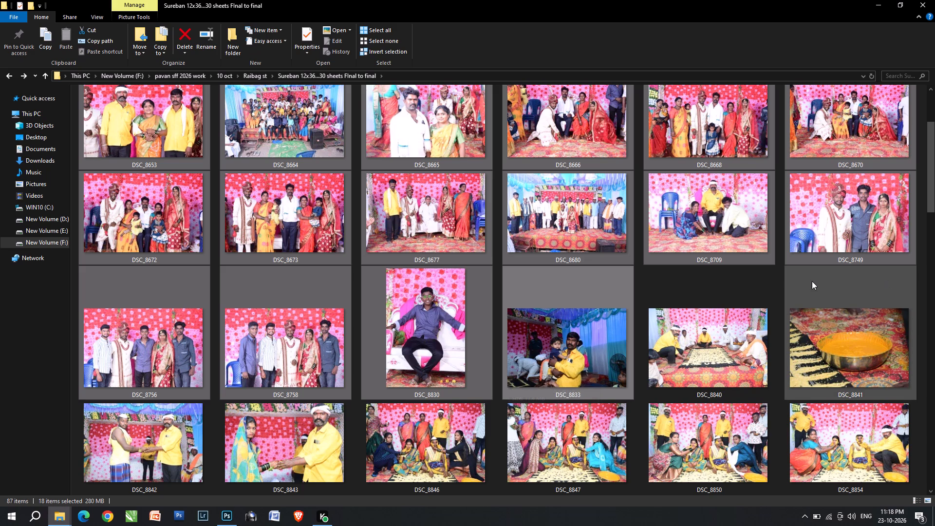
{"action": "scroll", "coordinate": [812, 281], "scroll_direction": "up", "scroll_amount": 1}
{"action": "scroll", "coordinate": [696, 431], "scroll_direction": "up", "scroll_amount": 2}
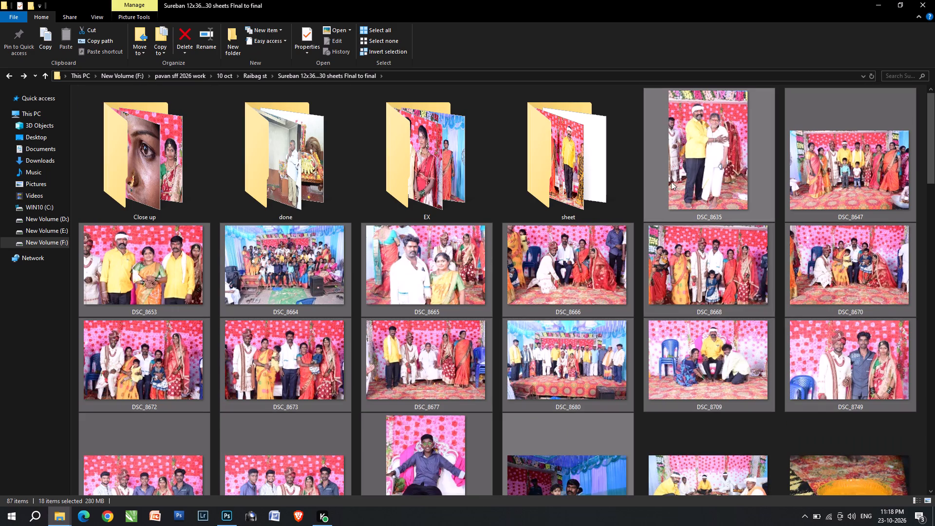
Open DSC_8635, DSC_8647, DSC_8653 and DSC_8665 together as separate documents in Photoshop.
{"action": "left_click", "coordinate": [709, 154]}
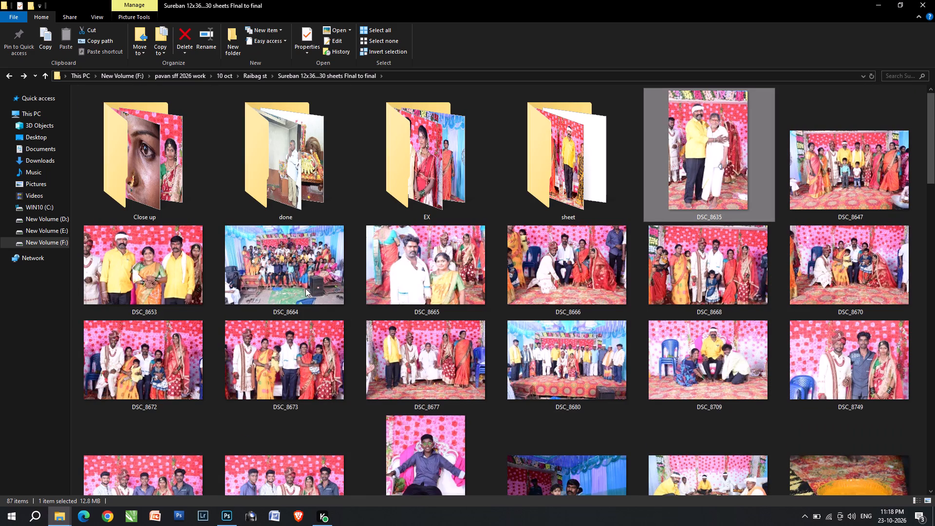
{"action": "left_click", "coordinate": [847, 166], "text": "ctrl"}
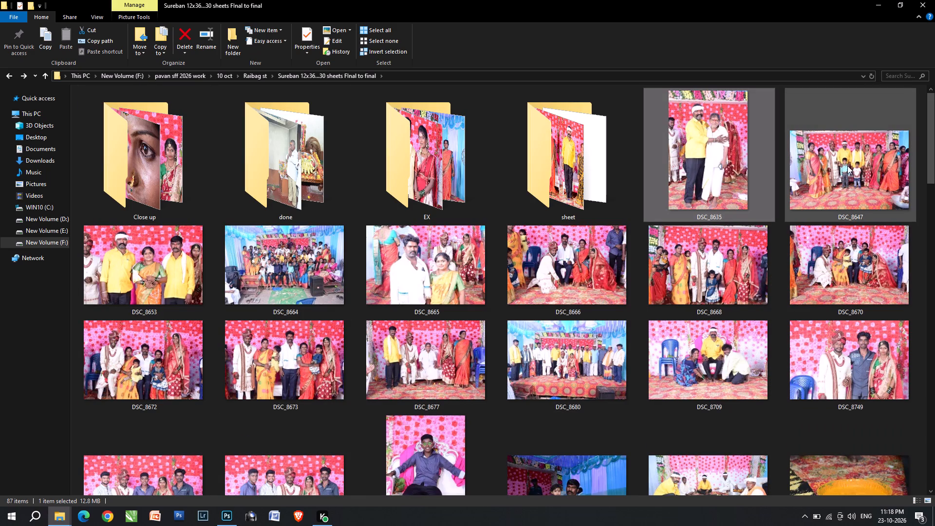
{"action": "left_click", "coordinate": [138, 287], "text": "ctrl"}
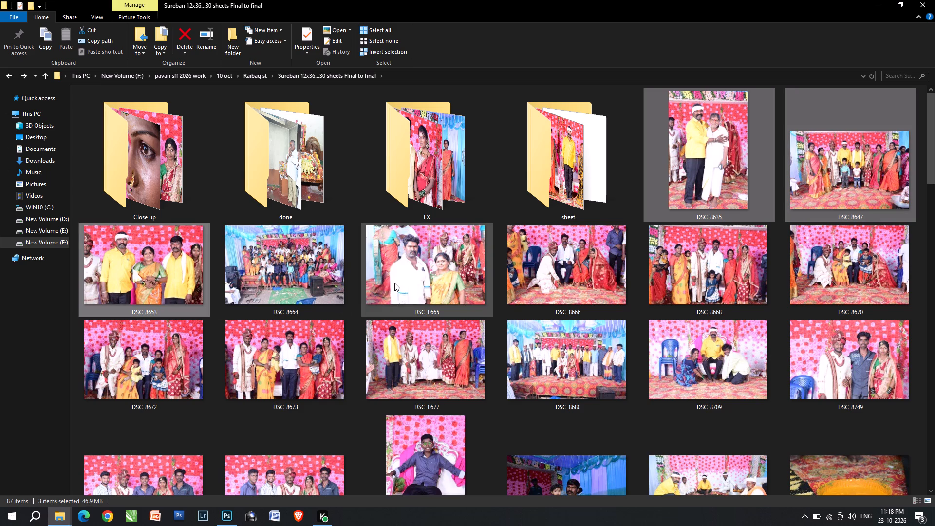
{"action": "left_click", "coordinate": [397, 280], "text": "ctrl"}
{"action": "left_click_drag", "start_coordinate": [145, 273], "coordinate": [326, 0]}
{"action": "key", "text": "alt+Tab"}
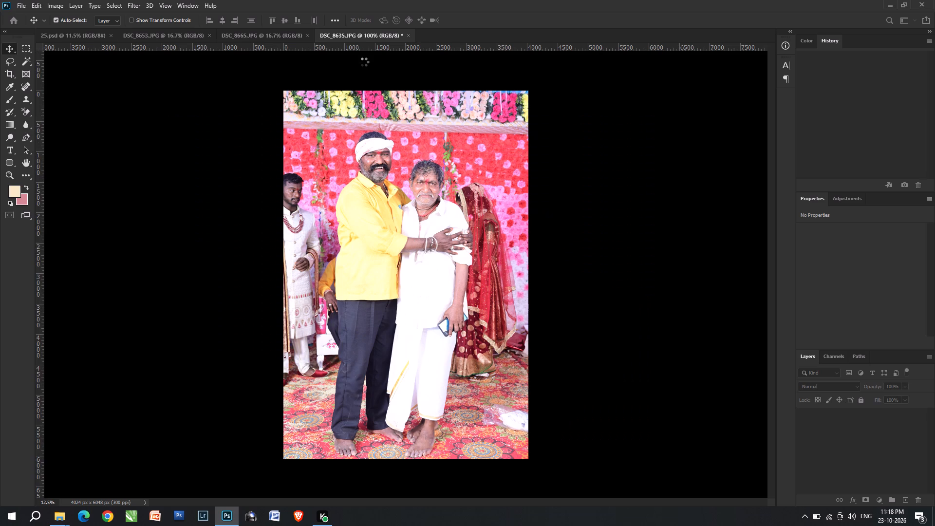
{"action": "key", "text": "ctrl+Tab"}
{"action": "key", "text": "ctrl+Tab"}
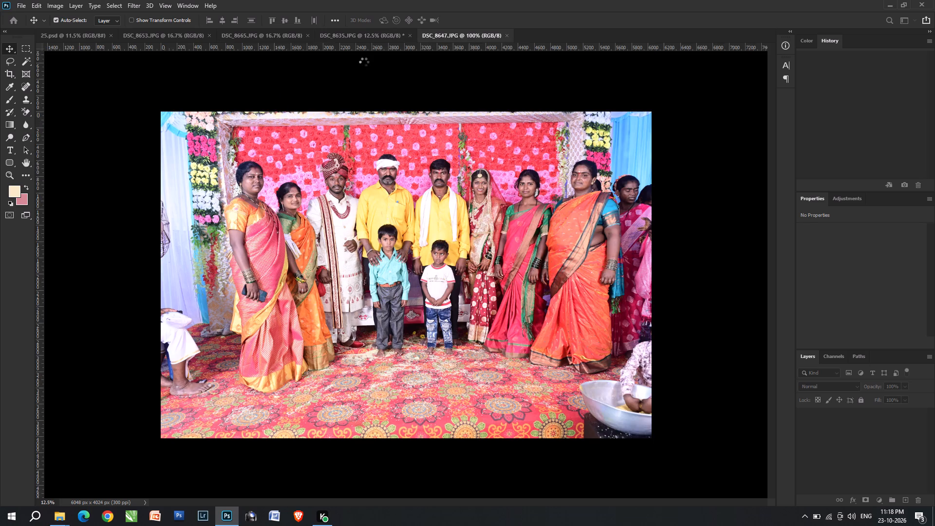
Reapply the last Camera Raw Filter to the DSC_8635 photo and compare it with the unfiltered version.
{"action": "key", "text": "ctrl+Tab"}
{"action": "key", "text": "ctrl+Tab"}
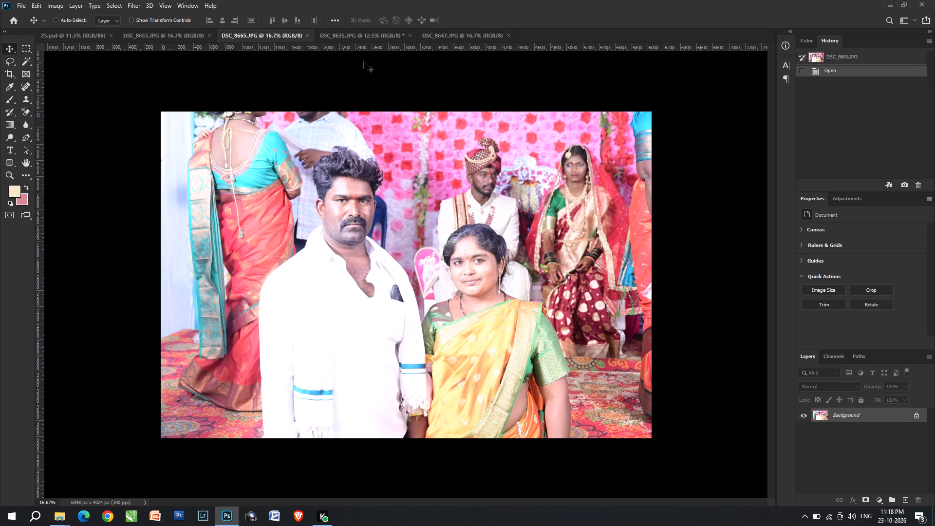
{"action": "key", "text": "ctrl+Tab"}
{"action": "key", "text": "ctrl+alt+f"}
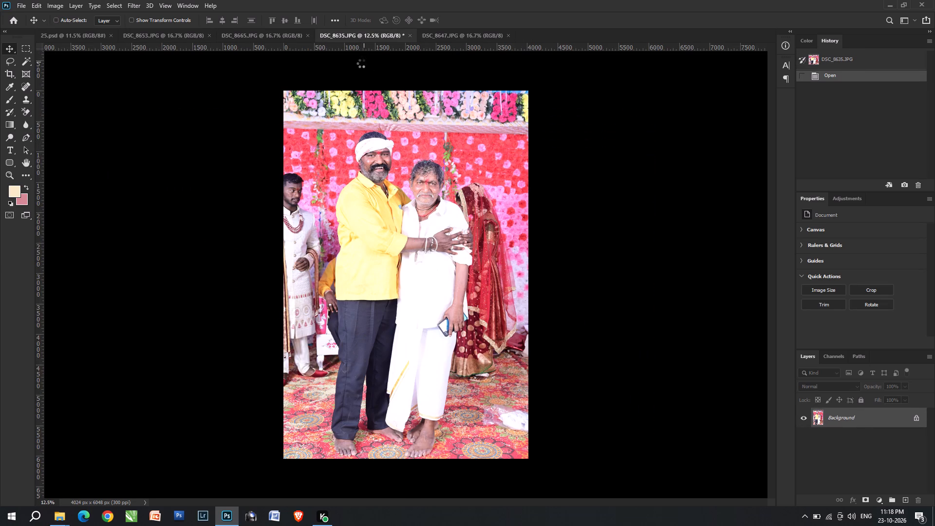
{"action": "scroll", "coordinate": [0, 256], "scroll_direction": "up", "scroll_amount": 1}
{"action": "key", "text": "ctrl+z"}
{"action": "key", "text": "ctrl+shift+z"}
Cut the whole DSC_8635 image and paste it into the 25.psd spread.
{"action": "key", "text": "ctrl+a"}
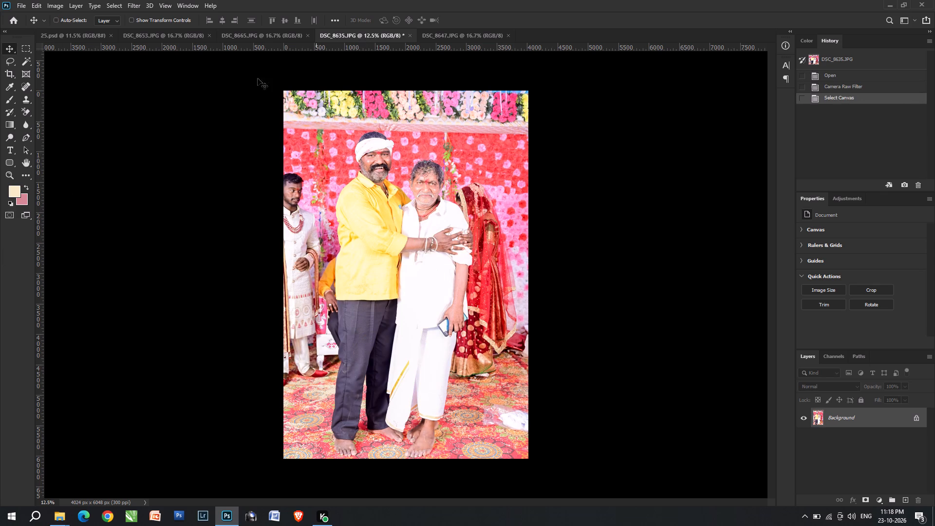
{"action": "key", "text": "ctrl+x"}
{"action": "left_click", "coordinate": [92, 28]}
{"action": "left_click", "coordinate": [99, 36]}
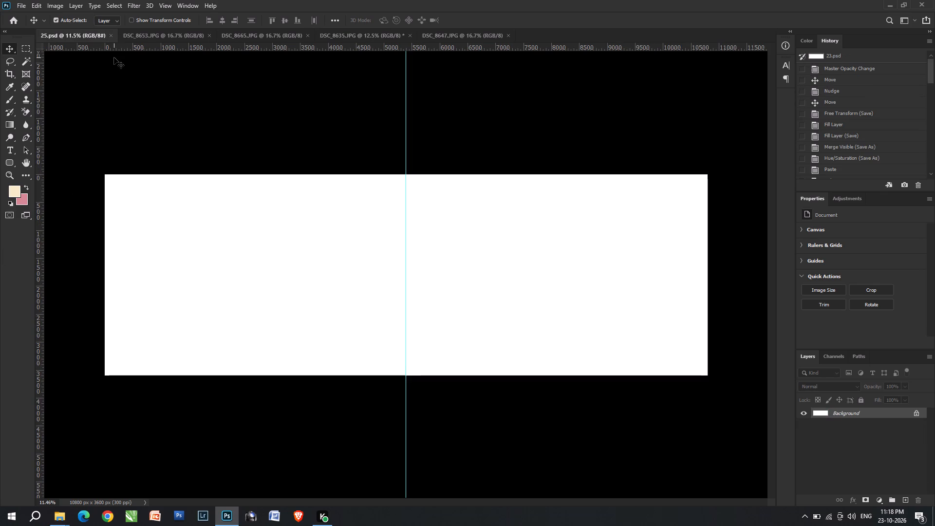
{"action": "key", "text": "ctrl+v"}
Scale the pasted DSC_8635 photo to about 59.5% so it fills the spread's full height at its left edge.
{"action": "key", "text": "ctrl+t"}
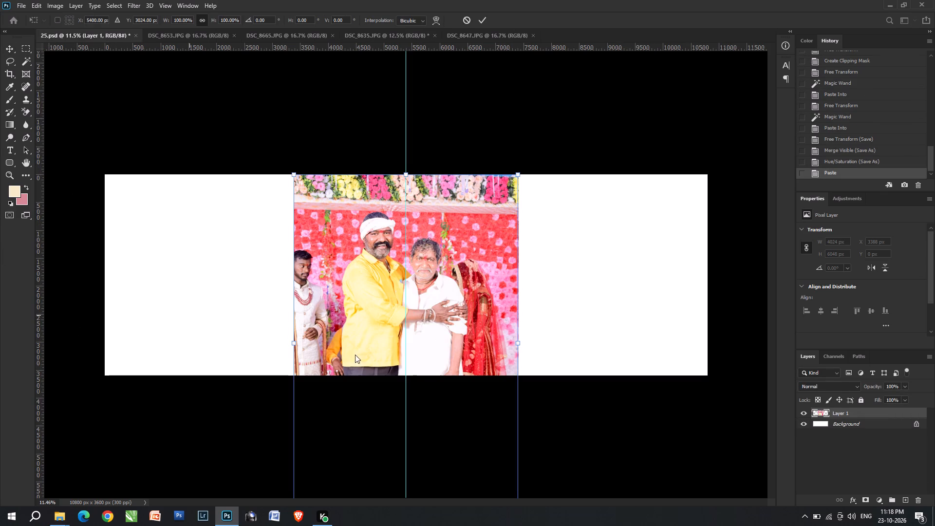
{"action": "left_click_drag", "start_coordinate": [513, 345], "coordinate": [425, 320]}
{"action": "left_click_drag", "start_coordinate": [352, 327], "coordinate": [185, 274]}
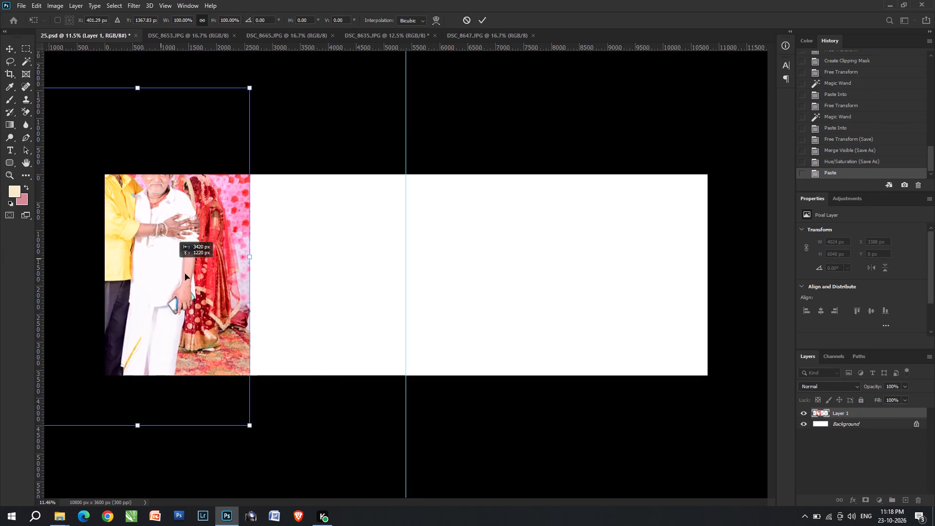
{"action": "left_click_drag", "start_coordinate": [185, 274], "coordinate": [244, 291]}
{"action": "left_click_drag", "start_coordinate": [320, 285], "coordinate": [218, 263]}
{"action": "left_click_drag", "start_coordinate": [185, 269], "coordinate": [182, 250]}
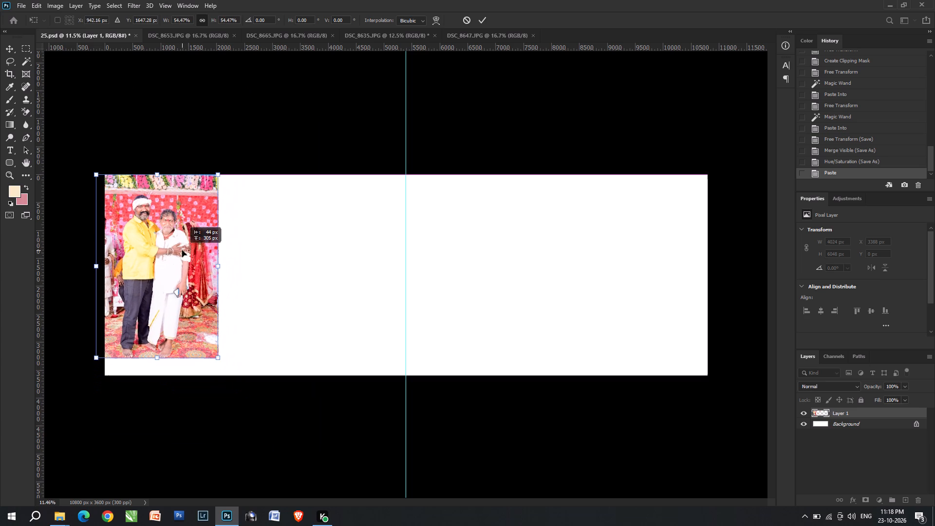
{"action": "left_click_drag", "start_coordinate": [182, 250], "coordinate": [180, 269]}
{"action": "left_click_drag", "start_coordinate": [153, 190], "coordinate": [157, 172]}
{"action": "left_click", "coordinate": [150, 220], "text": "shift"}
{"action": "double_click", "coordinate": [153, 221]}
{"action": "key", "text": "v"}
{"action": "key", "text": "v"}
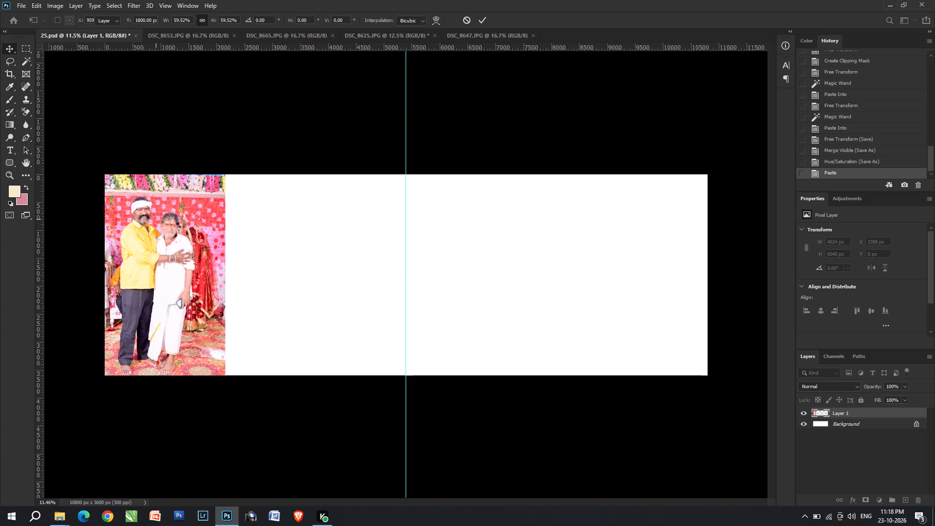
Reapply the last Camera Raw Filter to the DSC_8653 photo and compare it with the unfiltered version.
{"action": "left_click", "coordinate": [212, 38]}
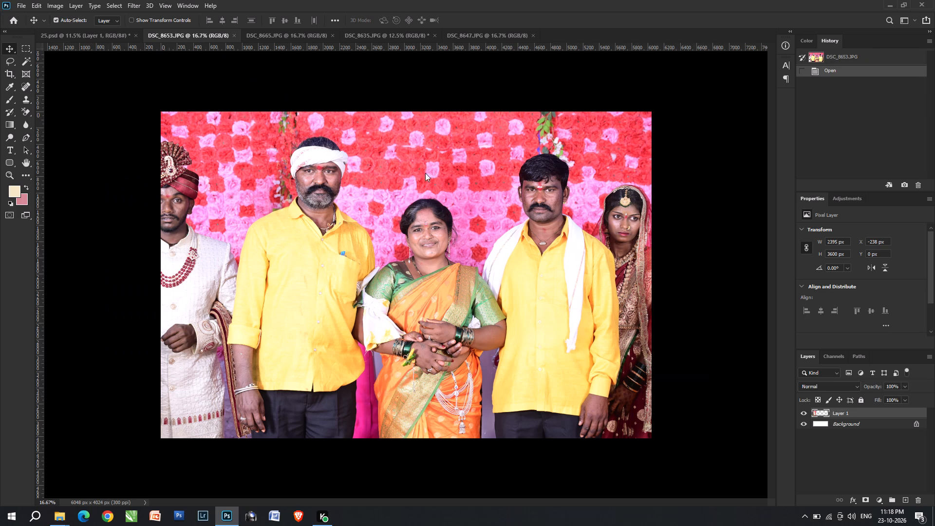
{"action": "key", "text": "ctrl+alt+f"}
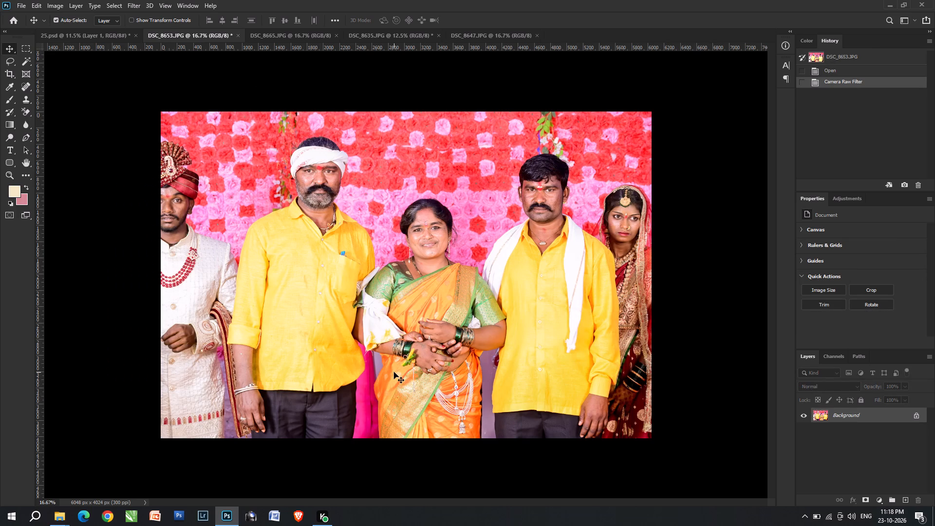
{"action": "key", "text": "ctrl+z"}
{"action": "key", "text": "ctrl+shift+z"}
Brighten the DSC_8653 photo with Levels, setting the midtone input to 1.08.
{"action": "key", "text": "ctrl+l"}
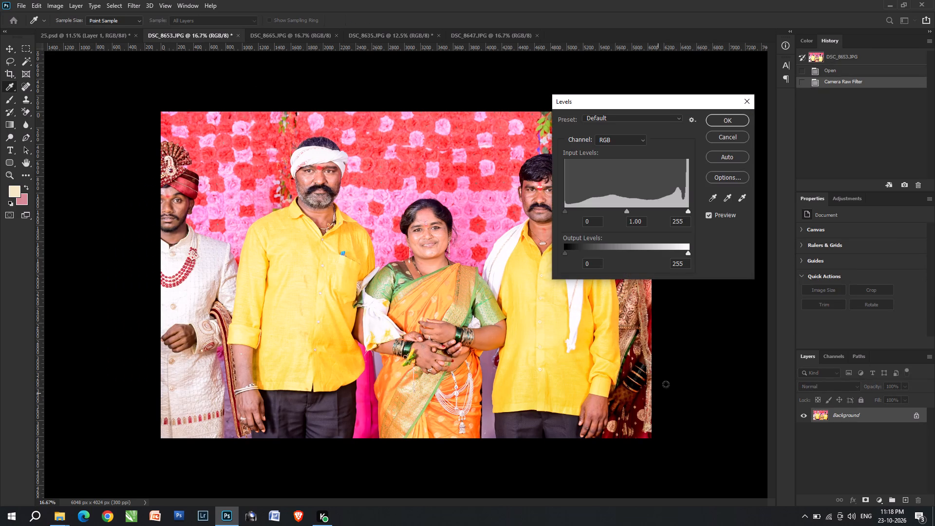
{"action": "left_click", "coordinate": [624, 211]}
{"action": "scroll", "coordinate": [678, 207], "scroll_direction": "up", "scroll_amount": 3}
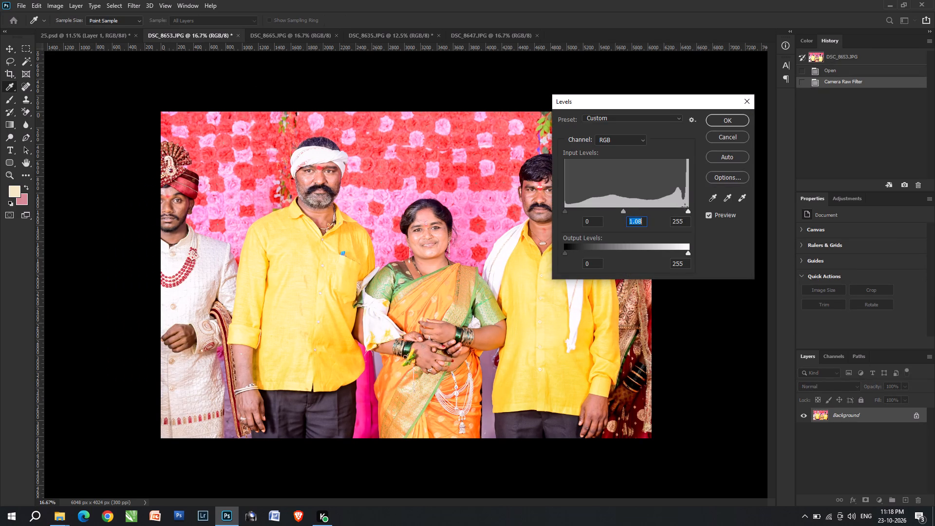
{"action": "triple_click", "coordinate": [685, 207]}
{"action": "key", "text": "Return"}
Cut the whole DSC_8653 image and paste it into the 25.psd spread.
{"action": "key", "text": "ctrl+a"}
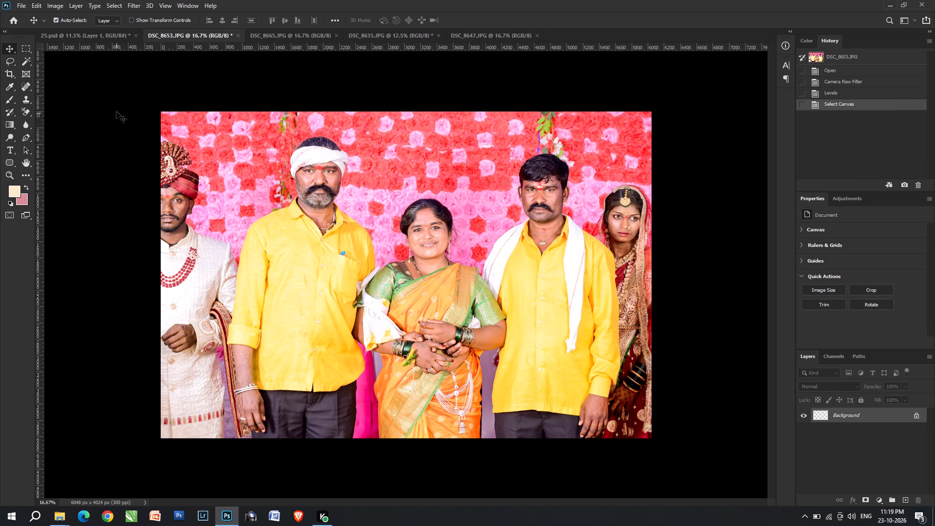
{"action": "key", "text": "ctrl+x"}
{"action": "left_click", "coordinate": [121, 33]}
{"action": "key", "text": "ctrl+v"}
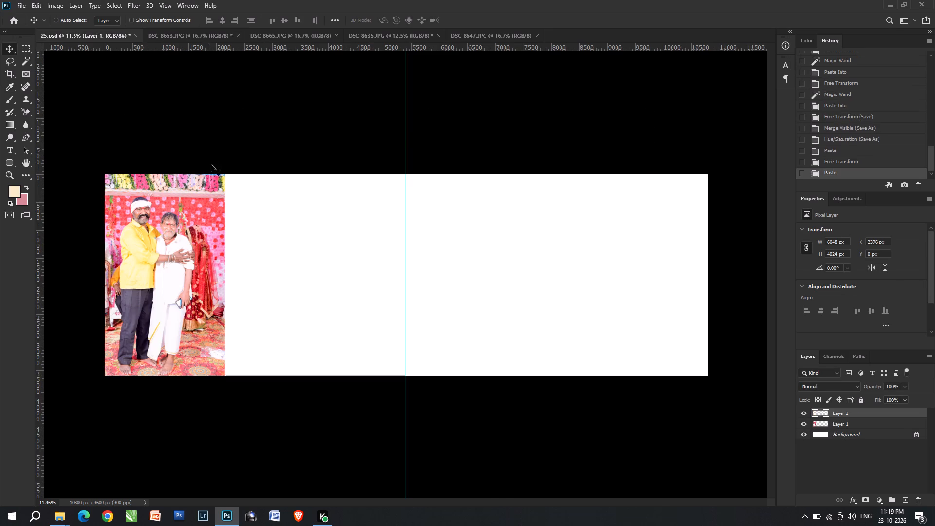
Shrink the pasted DSC_8653 photo to about 30% beside the first photo and fill it with the pink background colour as a placeholder.
{"action": "key", "text": "ctrl+t"}
{"action": "left_click_drag", "start_coordinate": [581, 397], "coordinate": [480, 310]}
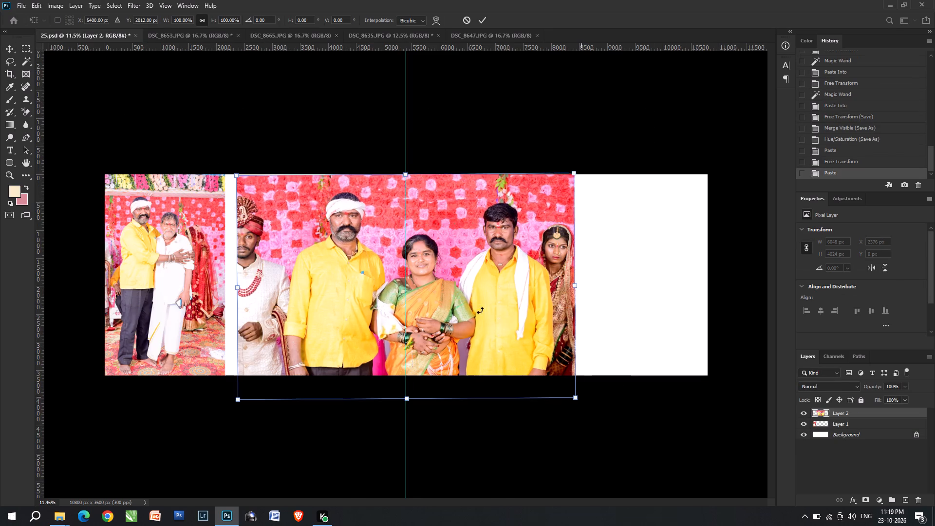
{"action": "left_click_drag", "start_coordinate": [480, 310], "coordinate": [393, 273]}
{"action": "key", "text": "ctrl+z"}
{"action": "left_click_drag", "start_coordinate": [577, 396], "coordinate": [477, 275]}
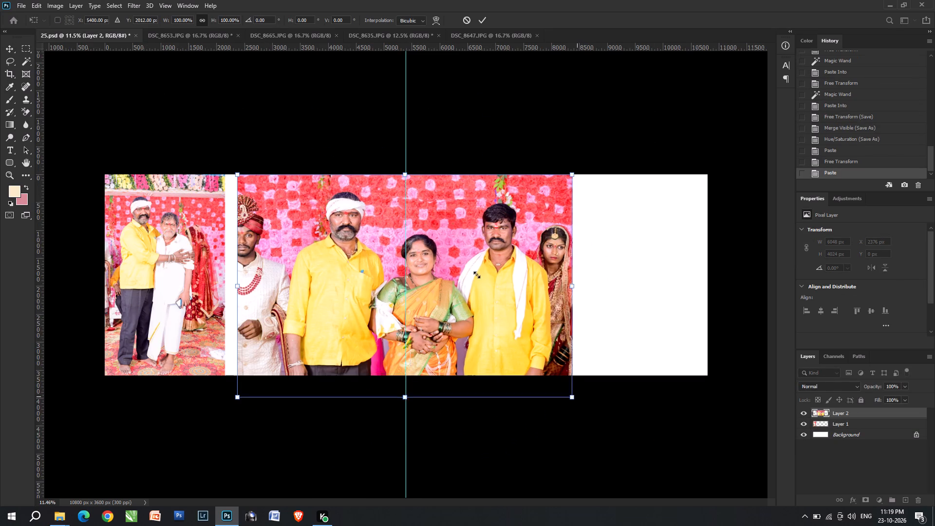
{"action": "left_click_drag", "start_coordinate": [477, 275], "coordinate": [364, 203]}
{"action": "left_click_drag", "start_coordinate": [312, 203], "coordinate": [328, 221]}
{"action": "key", "text": "Return"}
{"action": "key", "text": "ctrl+shift+z"}
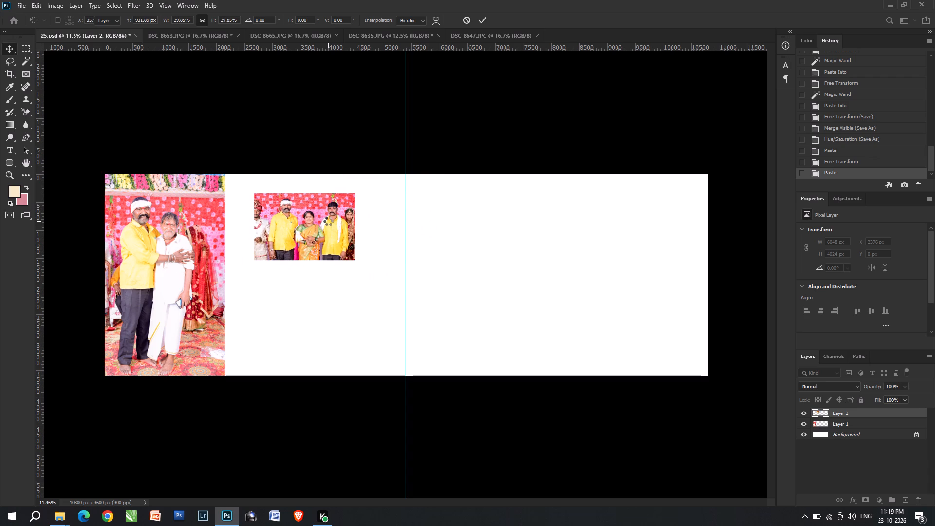
{"action": "key", "text": "ctrl+shift+BackSpace"}
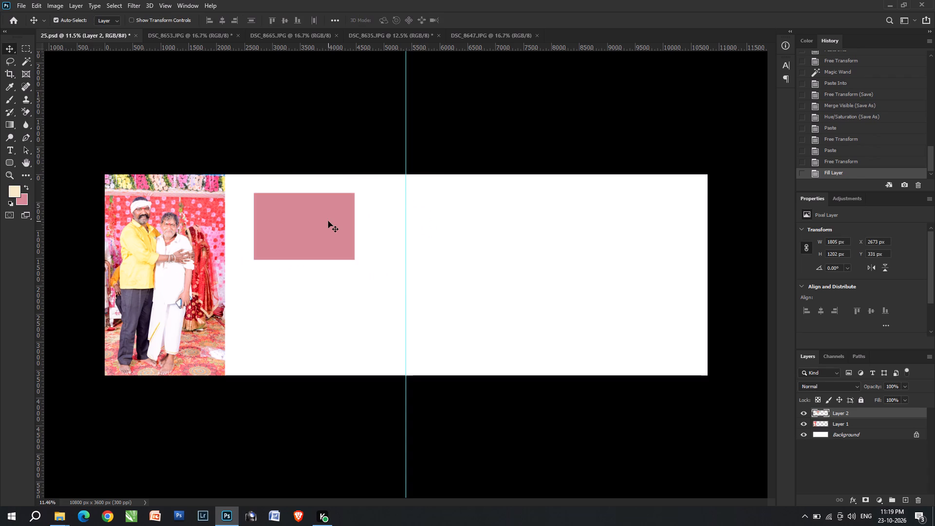
Duplicate the pink placeholder twice downwards to form a column of three with narrow gaps of about 34 px.
{"action": "left_click_drag", "start_coordinate": [329, 221], "coordinate": [328, 293], "text": "alt+shift"}
{"action": "key", "text": "Up"}
{"action": "key", "text": "Up"}
{"action": "key", "text": "Up"}
{"action": "key", "text": "Up"}
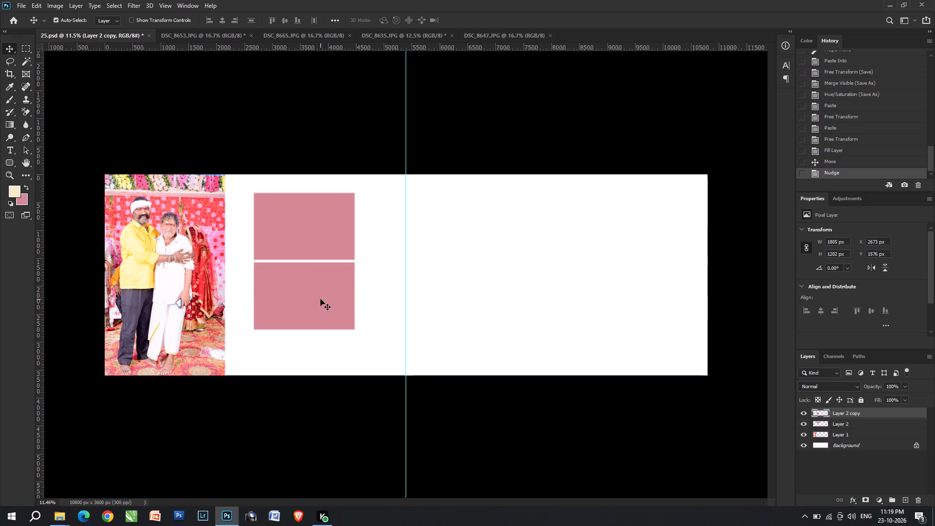
{"action": "key", "text": "Up"}
{"action": "right_click", "coordinate": [293, 285]}
{"action": "left_click", "coordinate": [302, 286]}
{"action": "left_click_drag", "start_coordinate": [304, 290], "coordinate": [308, 359], "text": "alt+shift"}
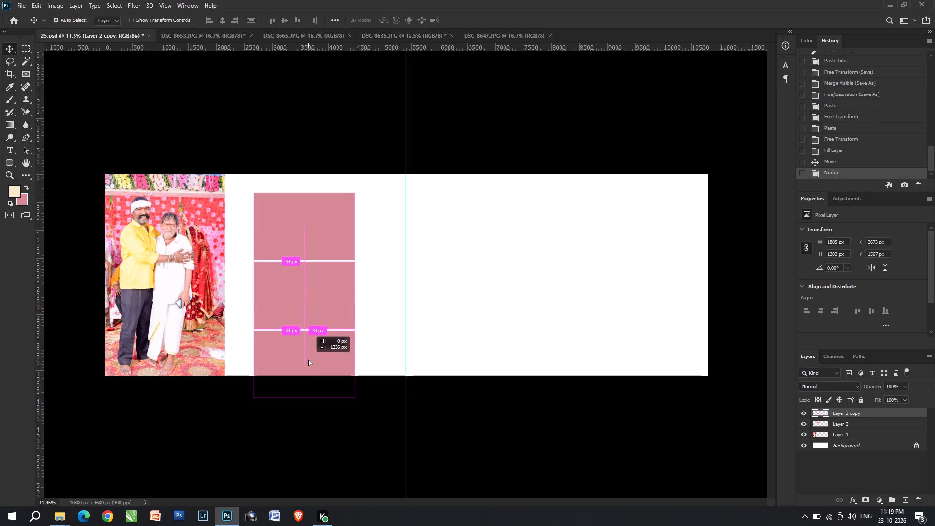
{"action": "left_click_drag", "start_coordinate": [308, 359], "coordinate": [309, 359], "text": "alt+shift"}
{"action": "scroll", "coordinate": [347, 340], "scroll_direction": "up", "scroll_amount": 9, "text": "alt"}
{"action": "key", "text": "Up"}
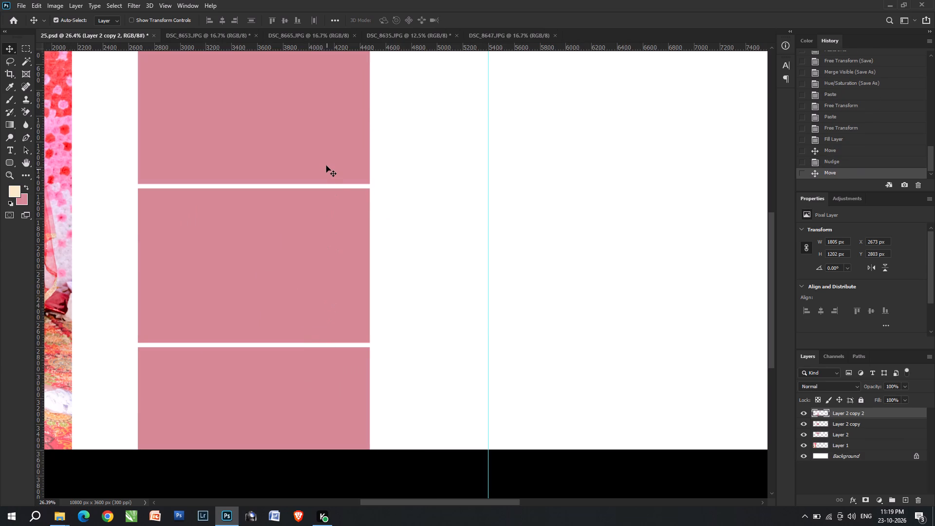
{"action": "key", "text": "Up"}
Nudge the top pink placeholder slightly down to even out the gap to the middle one.
{"action": "left_click", "coordinate": [326, 165]}
{"action": "key", "text": "Down"}
{"action": "key", "text": "Down"}
{"action": "left_click_drag", "start_coordinate": [401, 383], "coordinate": [300, 145]}
{"action": "right_click", "coordinate": [262, 147]}
{"action": "double_click", "coordinate": [276, 151]}
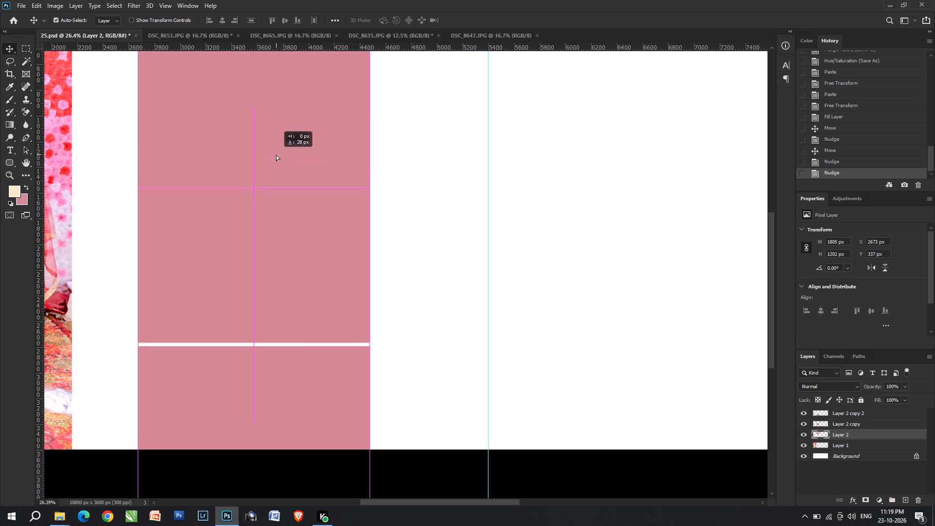
Scale the three pink placeholders together to about 87% and centre the column vertically between the first photo and the centre guide.
{"action": "left_click_drag", "start_coordinate": [403, 372], "coordinate": [318, 163]}
{"action": "scroll", "coordinate": [317, 165], "scroll_direction": "down", "scroll_amount": 7, "text": "alt"}
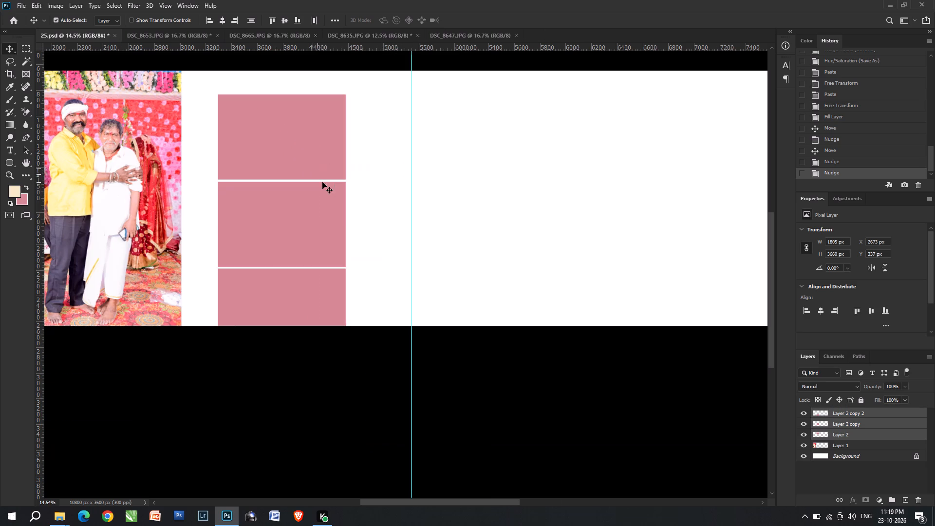
{"action": "key", "text": "ctrl+t"}
{"action": "left_click_drag", "start_coordinate": [279, 360], "coordinate": [297, 308]}
{"action": "key", "text": "ctrl+z"}
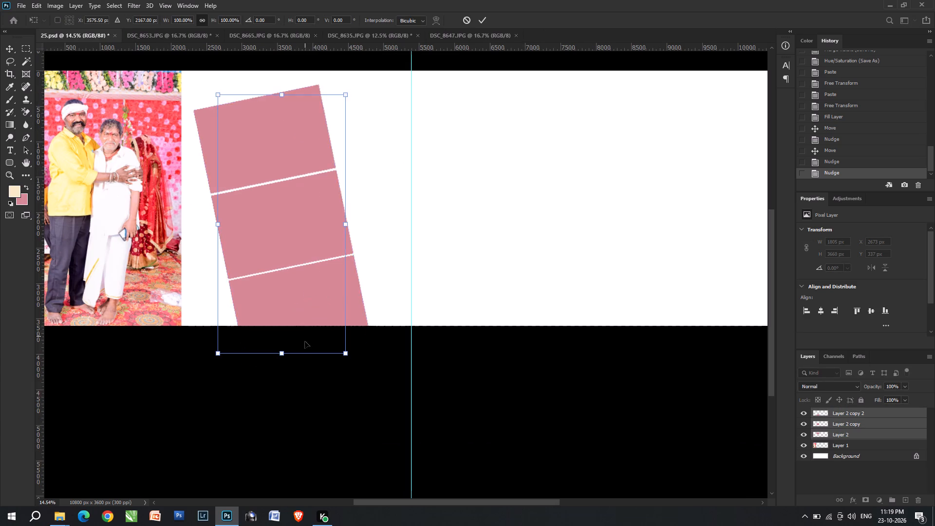
{"action": "left_click_drag", "start_coordinate": [288, 354], "coordinate": [303, 309]}
{"action": "key", "text": "space"}
{"action": "key", "text": "space"}
{"action": "key", "text": "space"}
{"action": "key", "text": "space"}
{"action": "key", "text": "space"}
{"action": "key", "text": "space"}
{"action": "key", "text": "space"}
{"action": "left_click_drag", "start_coordinate": [299, 258], "coordinate": [327, 285]}
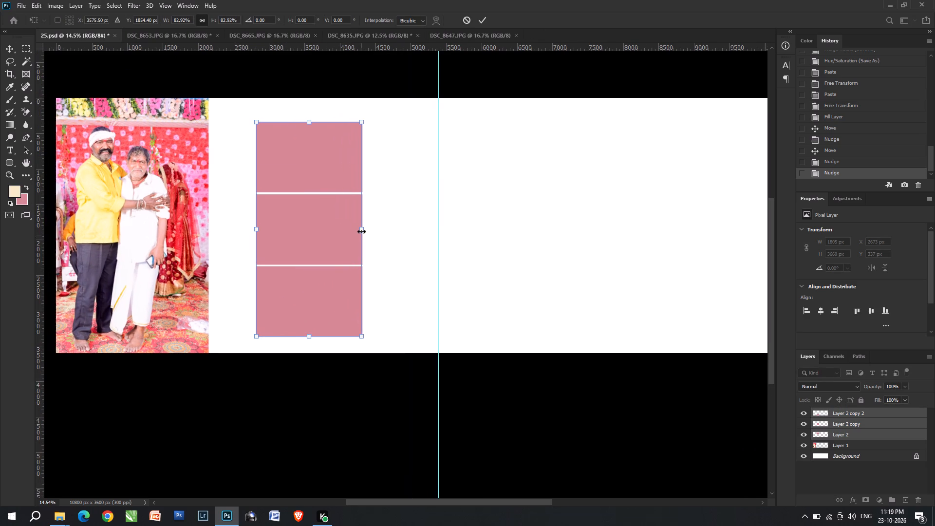
{"action": "left_click_drag", "start_coordinate": [362, 230], "coordinate": [367, 229]}
{"action": "left_click_drag", "start_coordinate": [332, 239], "coordinate": [356, 240], "text": "shift"}
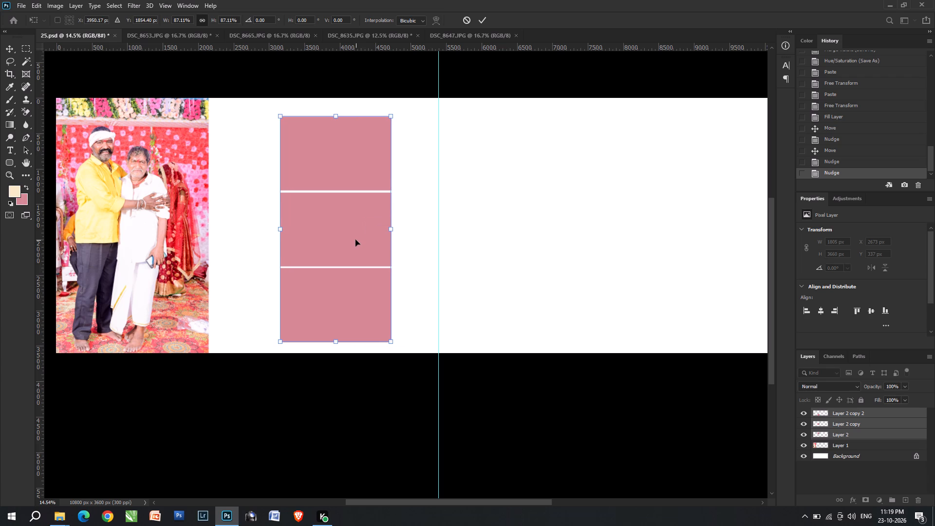
{"action": "left_click_drag", "start_coordinate": [337, 112], "coordinate": [349, 112]}
{"action": "key", "text": "Return"}
{"action": "key", "text": "Up"}
{"action": "key", "text": "Up"}
{"action": "key", "text": "Up"}
{"action": "key", "text": "Up"}
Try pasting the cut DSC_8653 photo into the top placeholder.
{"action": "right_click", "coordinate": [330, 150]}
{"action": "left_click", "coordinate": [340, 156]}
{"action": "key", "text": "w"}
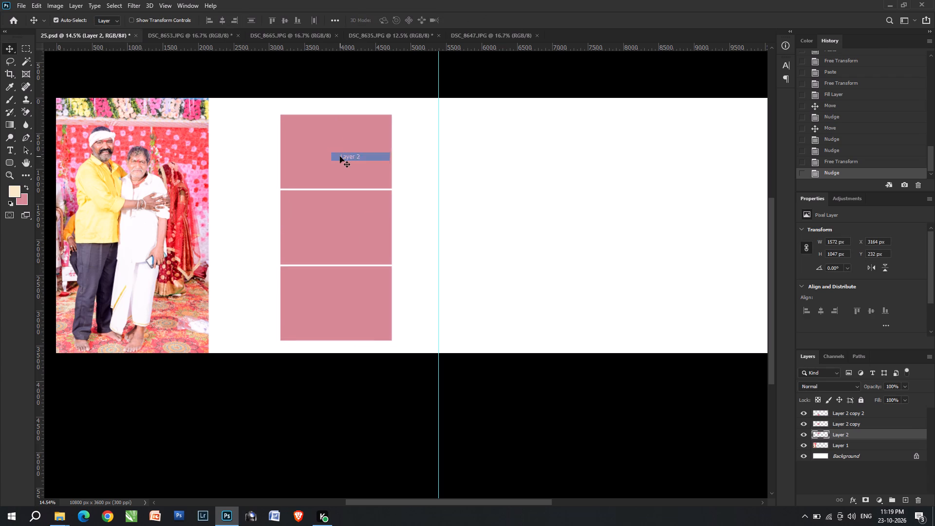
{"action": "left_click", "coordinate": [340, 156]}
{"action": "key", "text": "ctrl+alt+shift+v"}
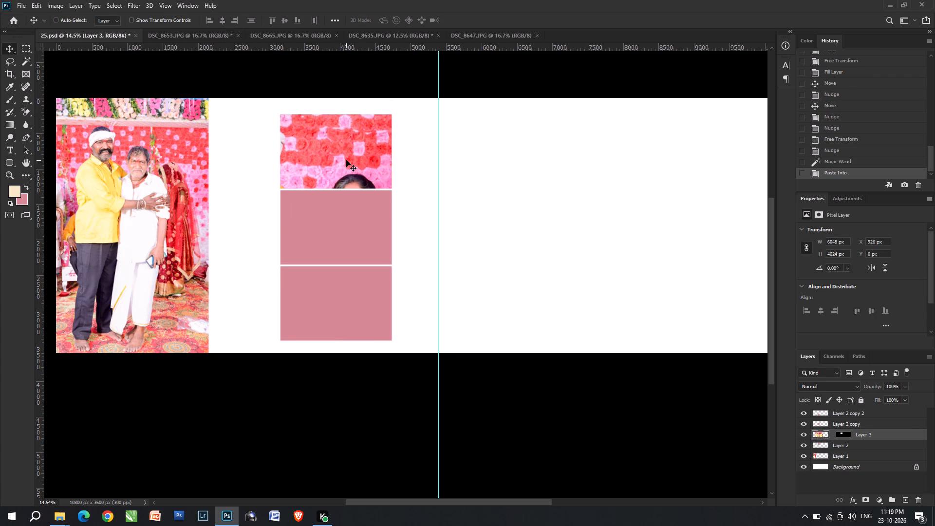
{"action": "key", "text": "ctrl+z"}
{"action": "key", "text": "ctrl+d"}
Widen the three pink placeholders together towards the first photo to about 1703 px, keeping their height.
{"action": "key", "text": "v"}
{"action": "left_click_drag", "start_coordinate": [355, 353], "coordinate": [320, 271]}
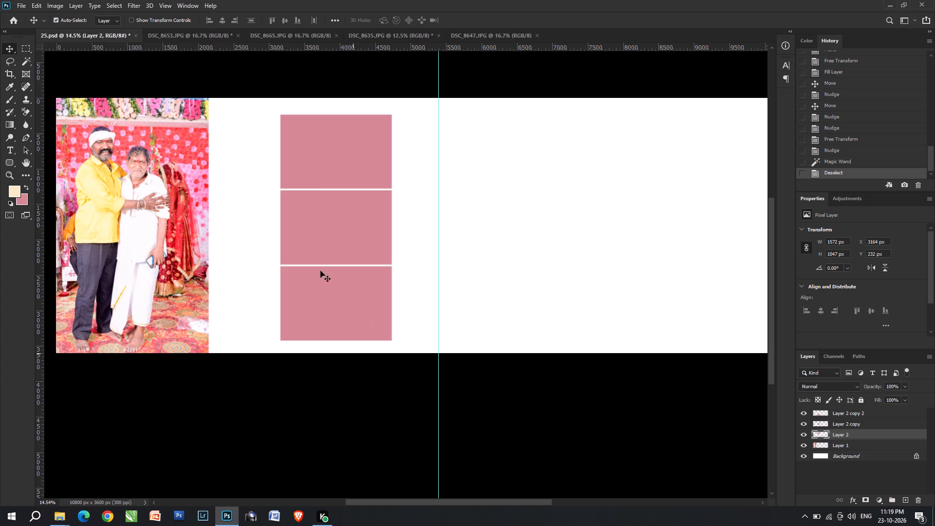
{"action": "left_click_drag", "start_coordinate": [320, 271], "coordinate": [313, 157]}
{"action": "key", "text": "ctrl+t"}
{"action": "left_click_drag", "start_coordinate": [281, 231], "coordinate": [272, 226], "text": "shift"}
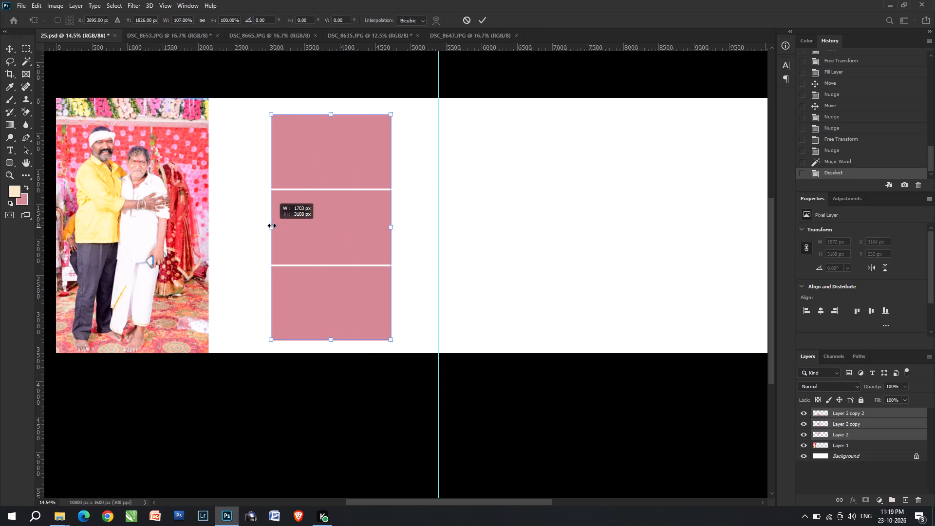
{"action": "double_click", "coordinate": [297, 212], "text": "shift"}
Select the top placeholder's area and paste the DSC_8653 photo into it as a masked layer.
{"action": "right_click", "coordinate": [311, 171]}
{"action": "left_click", "coordinate": [323, 177]}
{"action": "key", "text": "w"}
{"action": "left_click", "coordinate": [323, 177]}
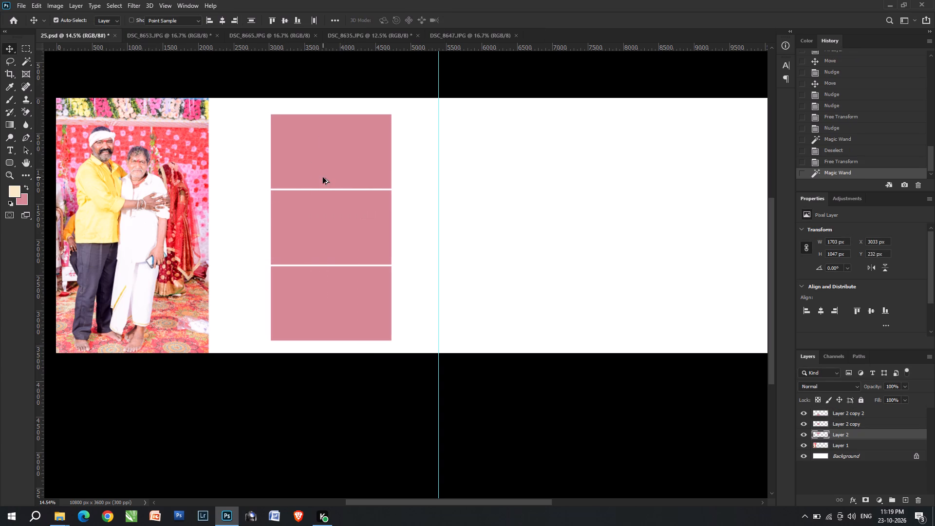
{"action": "key", "text": "ctrl+alt+shift+v"}
Scale the DSC_8653 photo to about 30% and position it in the top placeholder so the group is well framed.
{"action": "key", "text": "ctrl+t"}
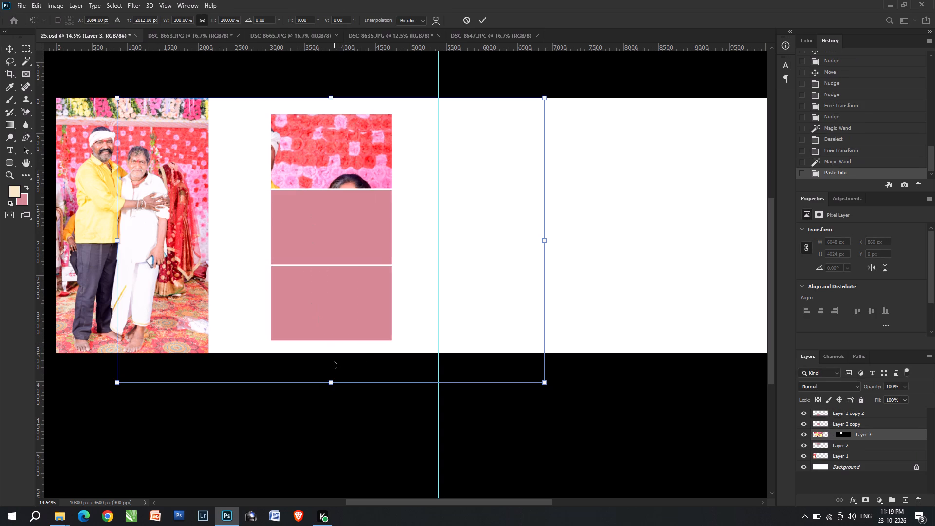
{"action": "left_click_drag", "start_coordinate": [333, 380], "coordinate": [342, 187]}
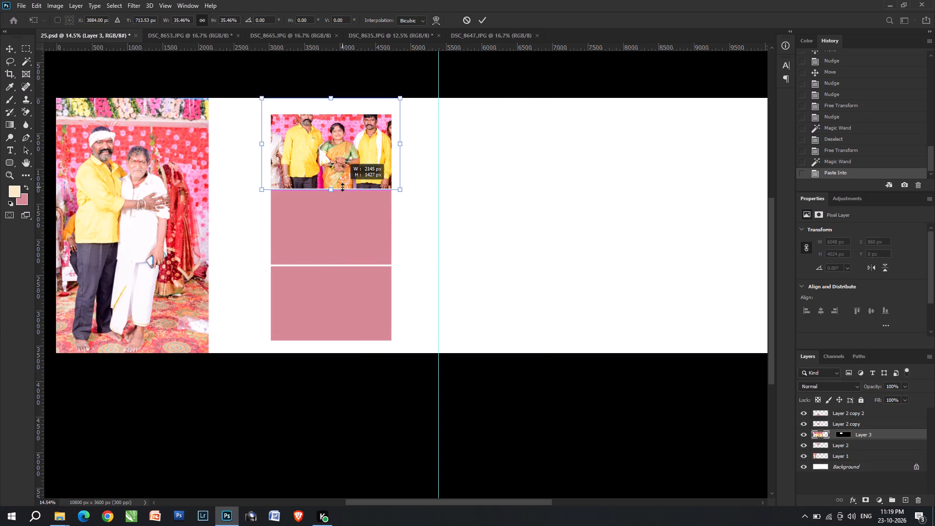
{"action": "left_click_drag", "start_coordinate": [342, 187], "coordinate": [342, 186]}
{"action": "left_click_drag", "start_coordinate": [351, 165], "coordinate": [345, 179]}
{"action": "key", "text": "Right"}
{"action": "key", "text": "Up"}
{"action": "key", "text": "Up"}
{"action": "key", "text": "Right"}
{"action": "key", "text": "Right"}
{"action": "key", "text": "Up"}
{"action": "key", "text": "Right"}
{"action": "key", "text": "Up"}
{"action": "left_click_drag", "start_coordinate": [325, 202], "coordinate": [330, 199]}
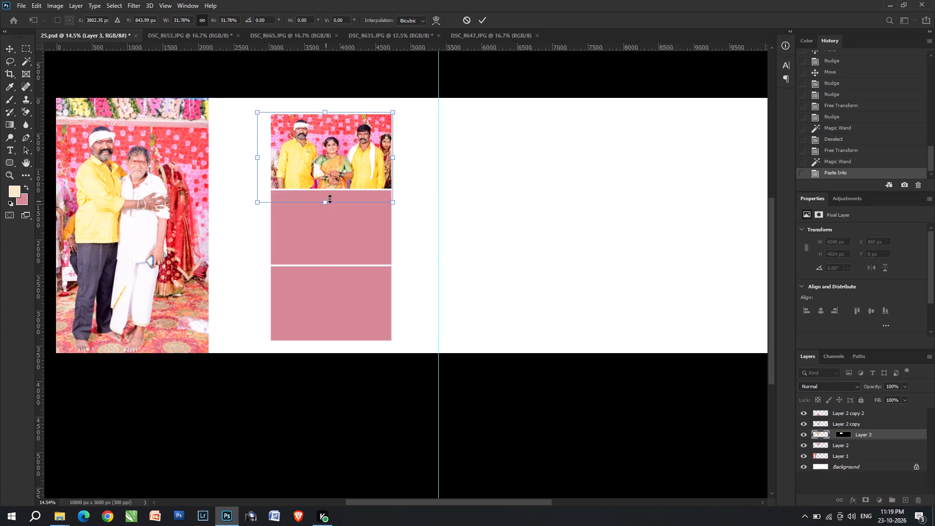
{"action": "left_click_drag", "start_coordinate": [330, 199], "coordinate": [331, 198]}
{"action": "key", "text": "Up"}
{"action": "key", "text": "Up"}
{"action": "key", "text": "Right"}
{"action": "key", "text": "Up"}
{"action": "key", "text": "Right"}
{"action": "key", "text": "Up"}
{"action": "left_click", "coordinate": [392, 151]}
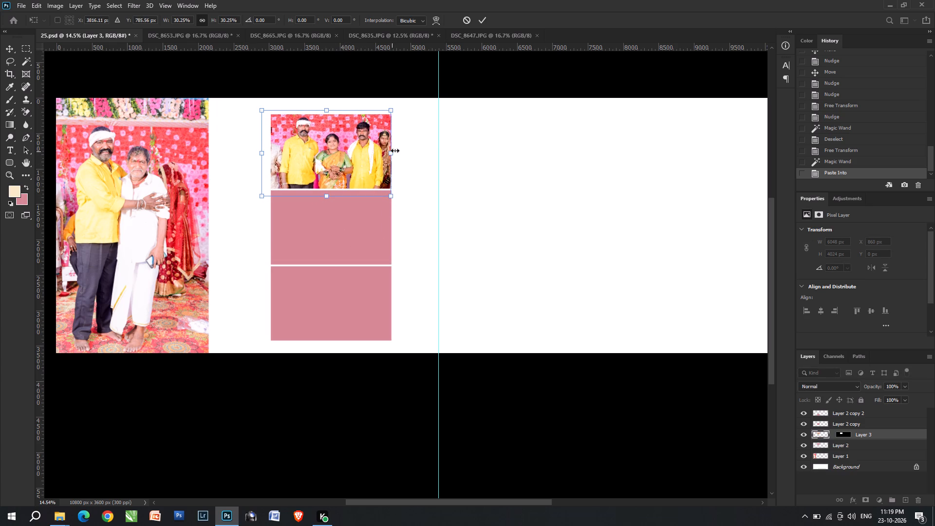
{"action": "key", "text": "Return"}
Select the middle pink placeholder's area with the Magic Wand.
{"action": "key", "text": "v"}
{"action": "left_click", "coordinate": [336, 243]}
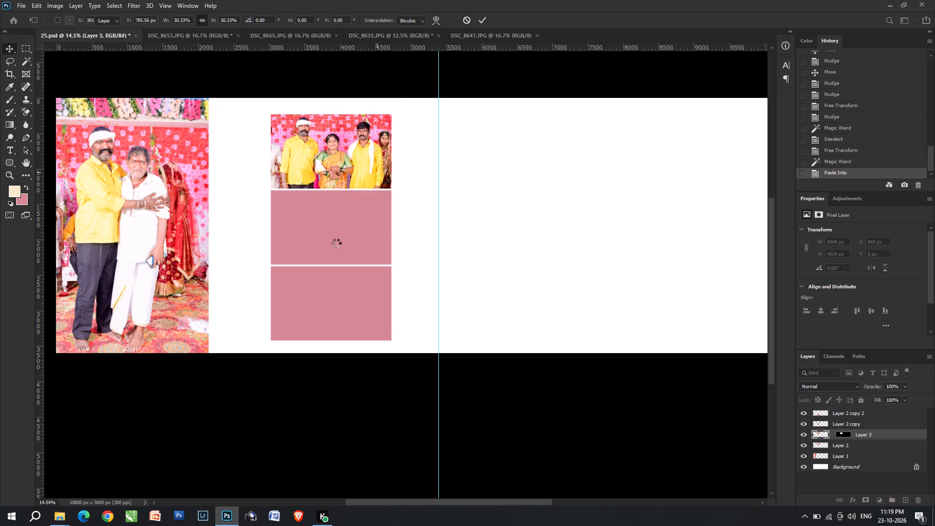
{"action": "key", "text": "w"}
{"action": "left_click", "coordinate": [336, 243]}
Open DSC_8665 in the Camera Raw Filter and load the Previous Conversion settings.
{"action": "key", "text": "ctrl+Tab"}
{"action": "key", "text": "ctrl+Tab"}
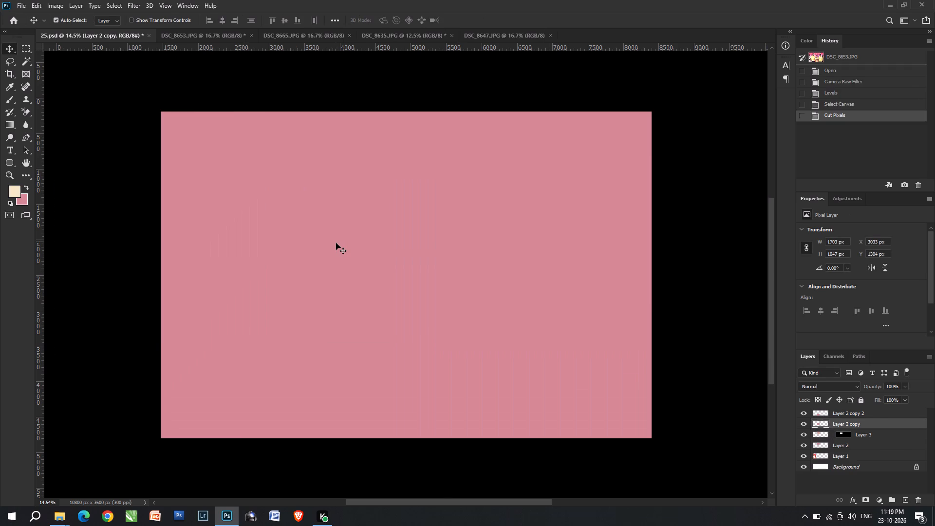
{"action": "key", "text": "ctrl+alt+f"}
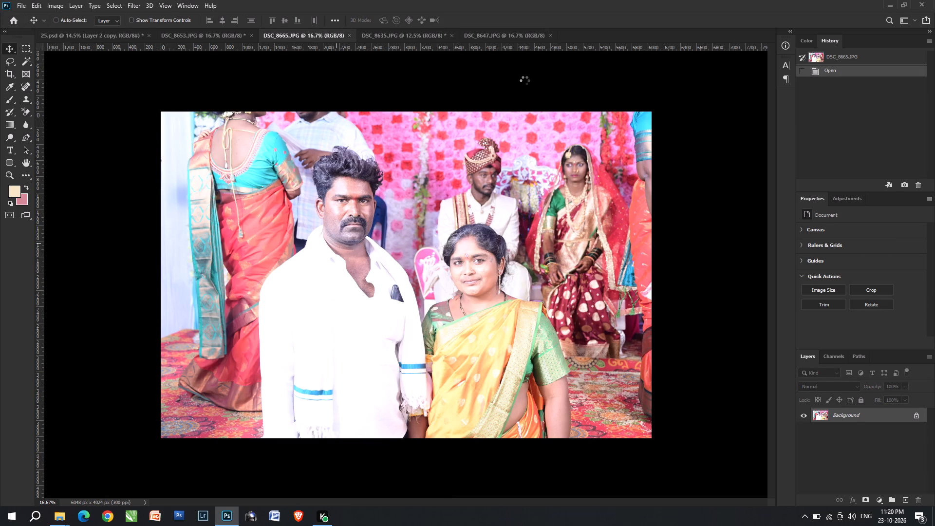
{"action": "key", "text": "ctrl+z"}
{"action": "key", "text": "ctrl+shift+a"}
{"action": "key", "text": "ctrl+shift+a"}
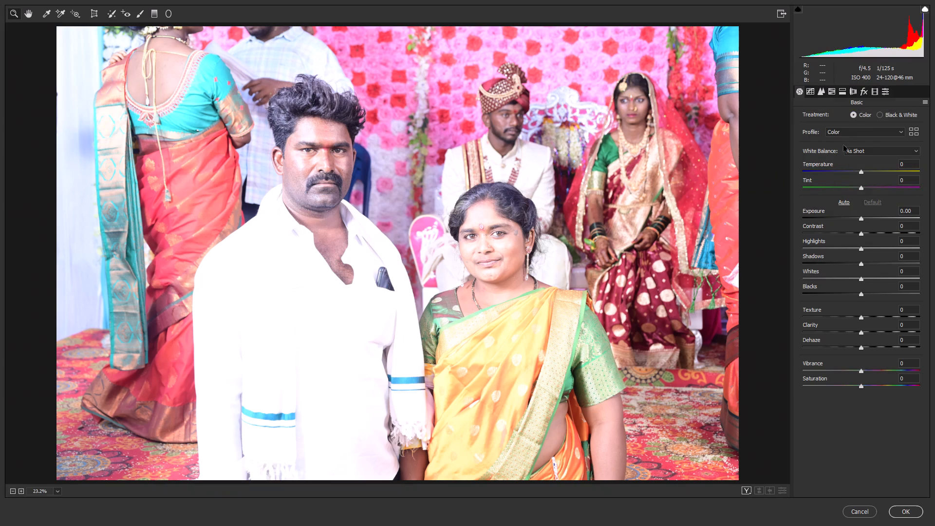
{"action": "left_click", "coordinate": [932, 101]}
{"action": "left_click", "coordinate": [932, 101]}
{"action": "left_click", "coordinate": [925, 99]}
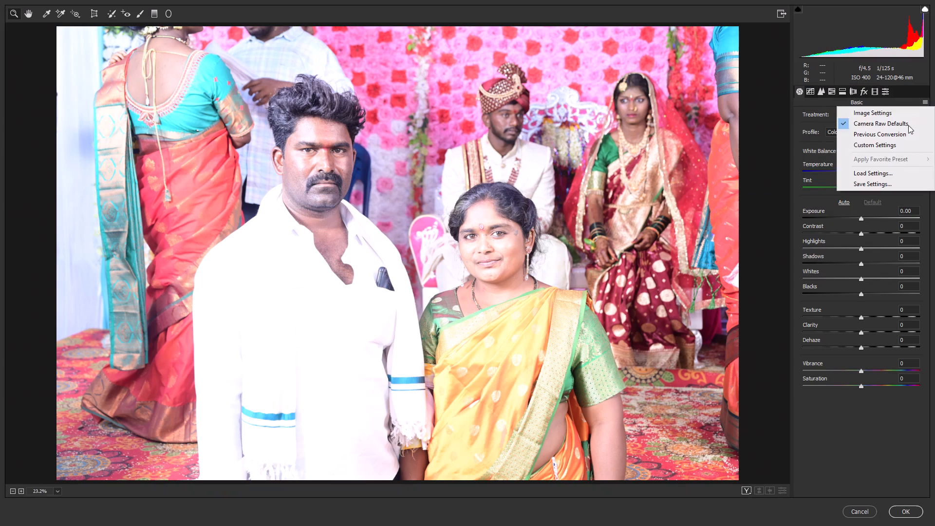
{"action": "left_click", "coordinate": [898, 138]}
Reset exposure and shadows to 0, set highlights to about -88 and whites to -87, and apply the Camera Raw correction.
{"action": "double_click", "coordinate": [867, 220]}
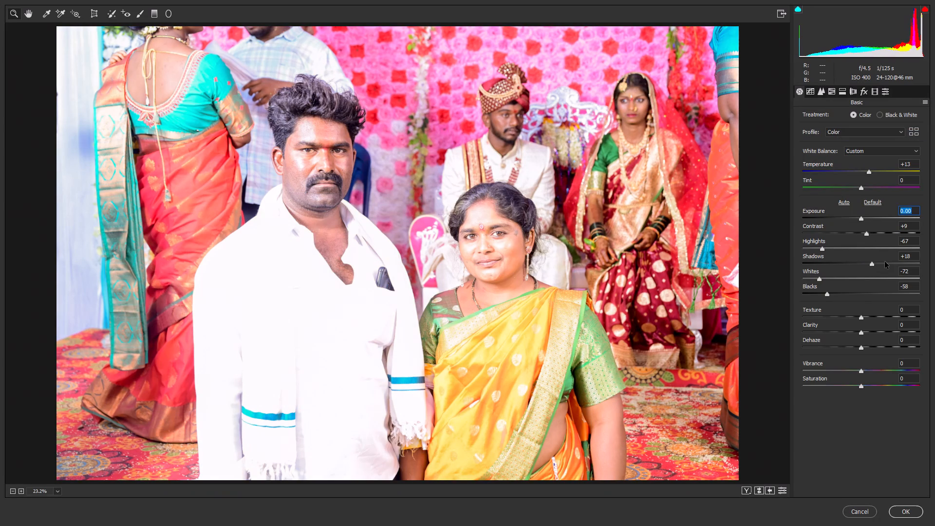
{"action": "left_click", "coordinate": [861, 262]}
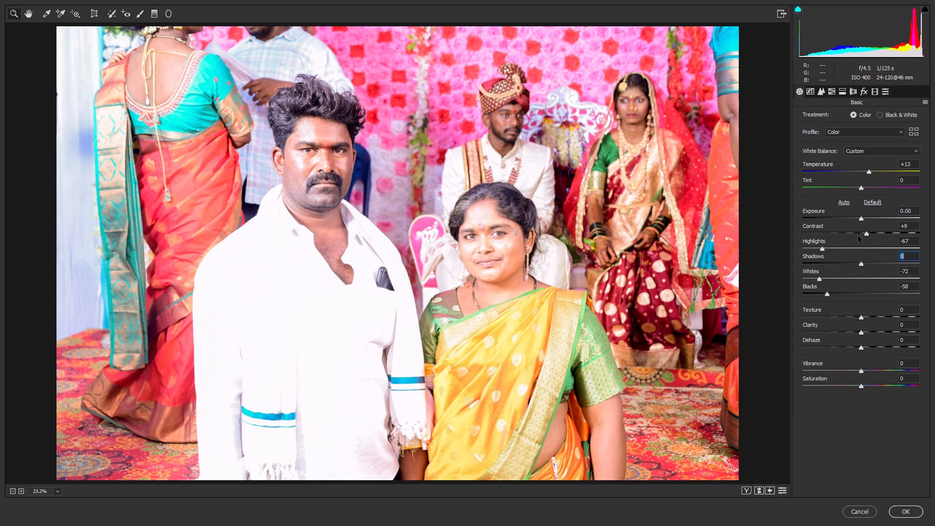
{"action": "left_click", "coordinate": [810, 274]}
{"action": "left_click", "coordinate": [810, 281]}
{"action": "left_click", "coordinate": [809, 249]}
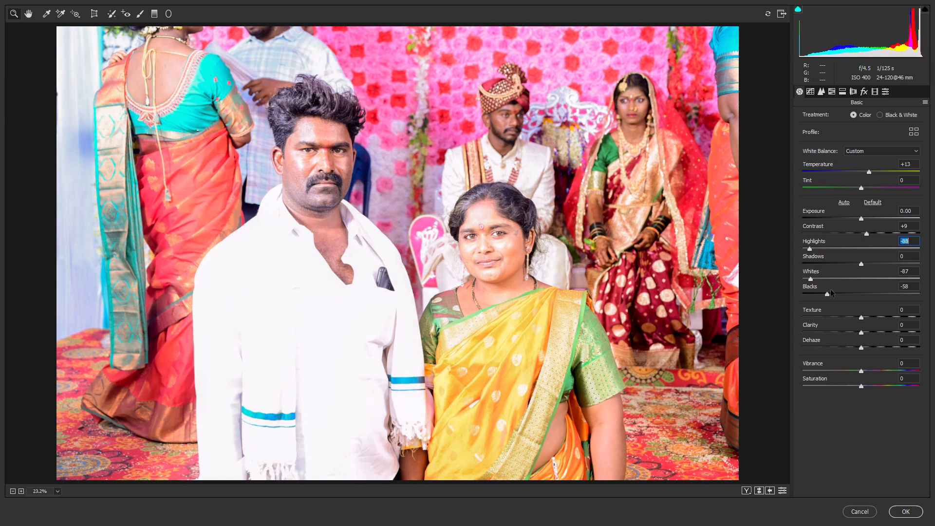
{"action": "left_click", "coordinate": [907, 519]}
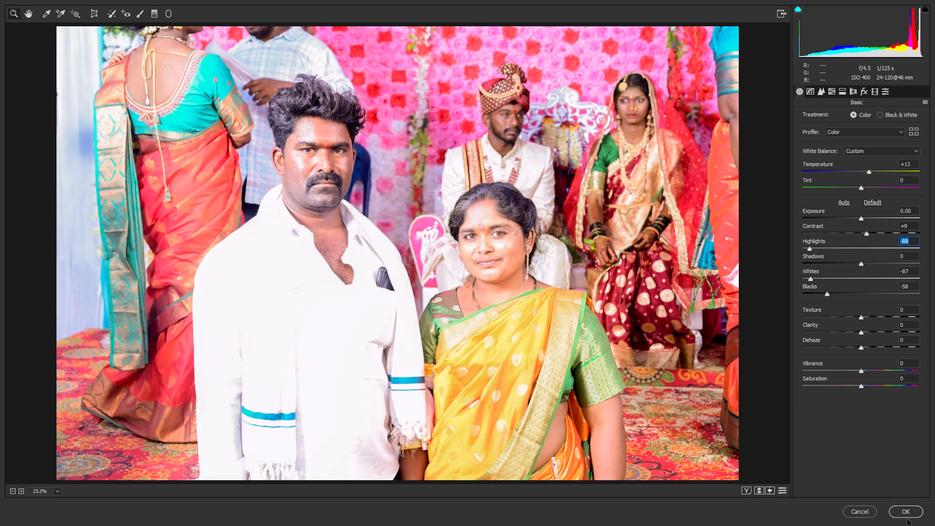
{"action": "left_click", "coordinate": [915, 518]}
{"action": "left_click", "coordinate": [913, 507]}
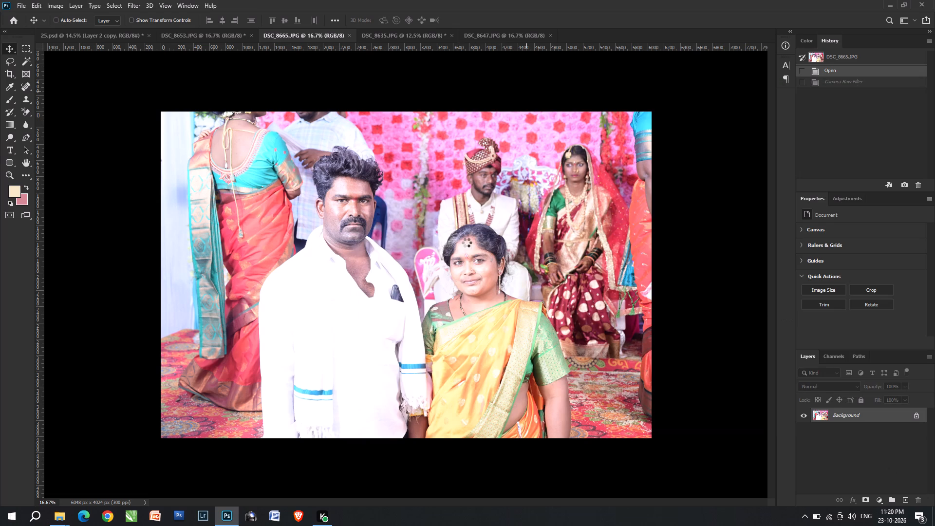
Cut the whole DSC_8665 photo and paste it into the bottom pink placeholder of 25.psd as a masked layer.
{"action": "key", "text": "ctrl+a"}
{"action": "key", "text": "ctrl+x"}
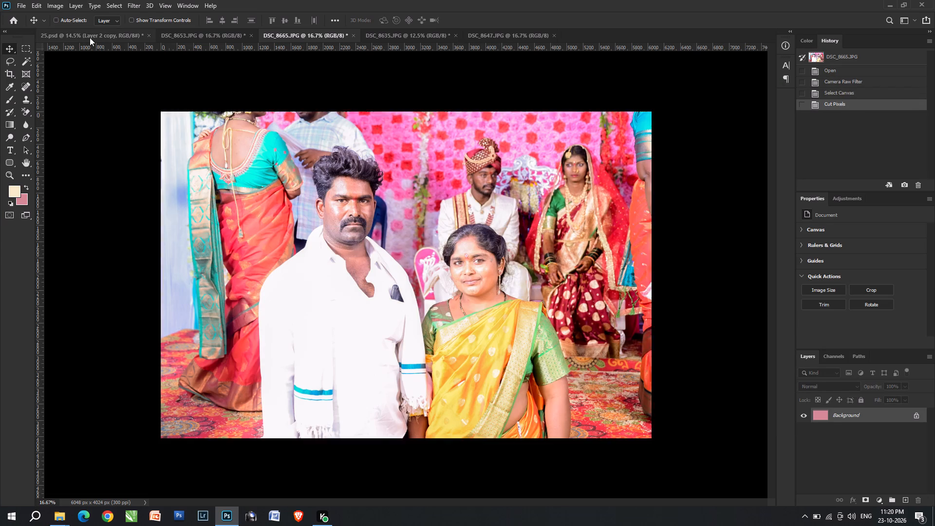
{"action": "left_click", "coordinate": [90, 38]}
{"action": "left_click", "coordinate": [346, 290]}
{"action": "key", "text": "w"}
{"action": "left_click", "coordinate": [346, 290]}
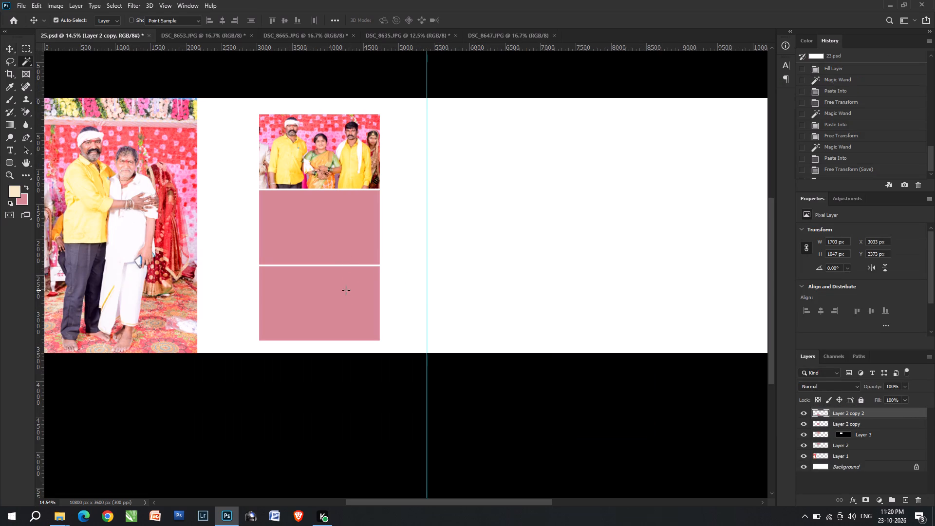
{"action": "key", "text": "ctrl+alt+shift+v"}
Scale the DSC_8665 photo to about 31.4% and frame the couple inside the bottom placeholder.
{"action": "key", "text": "ctrl+t"}
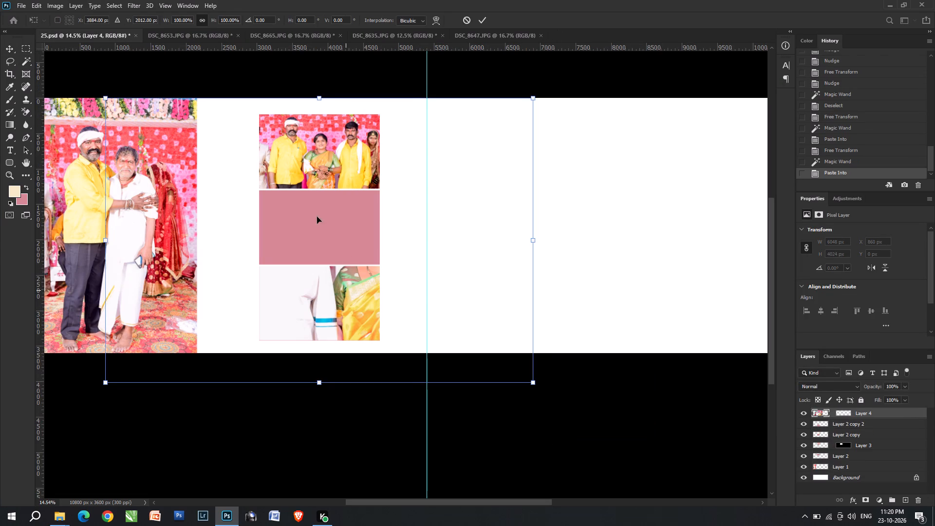
{"action": "left_click_drag", "start_coordinate": [323, 97], "coordinate": [390, 340]}
{"action": "left_click_drag", "start_coordinate": [316, 338], "coordinate": [333, 292]}
{"action": "left_click_drag", "start_coordinate": [338, 319], "coordinate": [337, 281]}
{"action": "key", "text": "Return"}
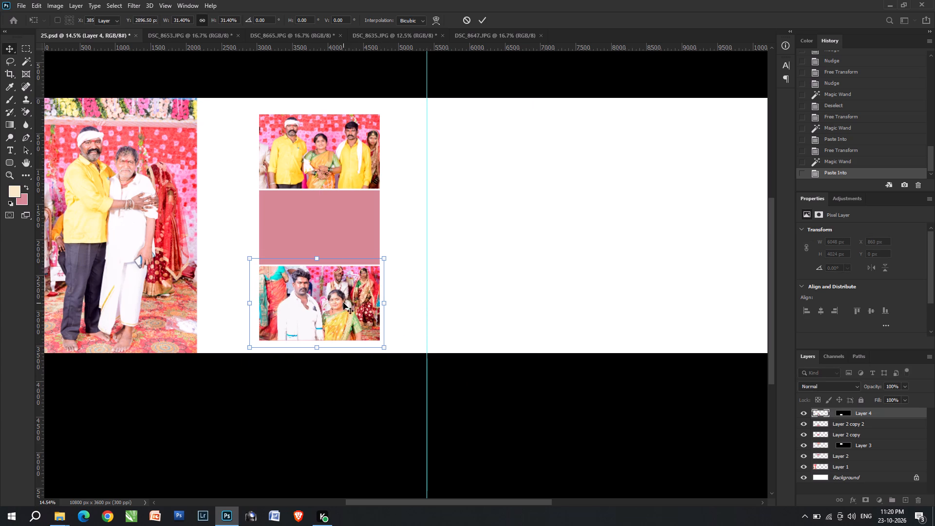
Select the remaining middle pink placeholder's area with the Magic Wand.
{"action": "key", "text": "v"}
{"action": "double_click", "coordinate": [318, 242]}
{"action": "key", "text": "w"}
{"action": "left_click", "coordinate": [318, 242]}
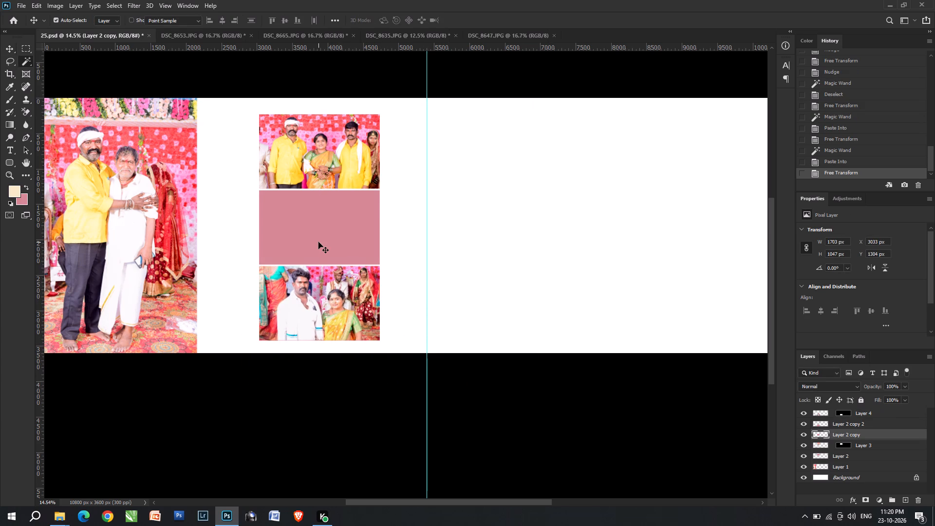
Apply the last-used Camera Raw Filter correction to DSC_8647.
{"action": "left_click", "coordinate": [404, 33]}
{"action": "left_click", "coordinate": [506, 34]}
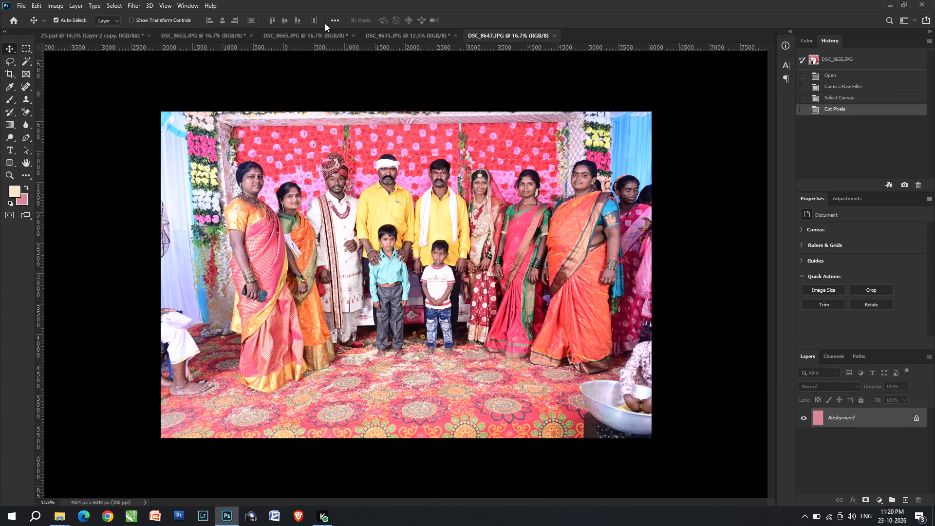
{"action": "key", "text": "ctrl+alt+f"}
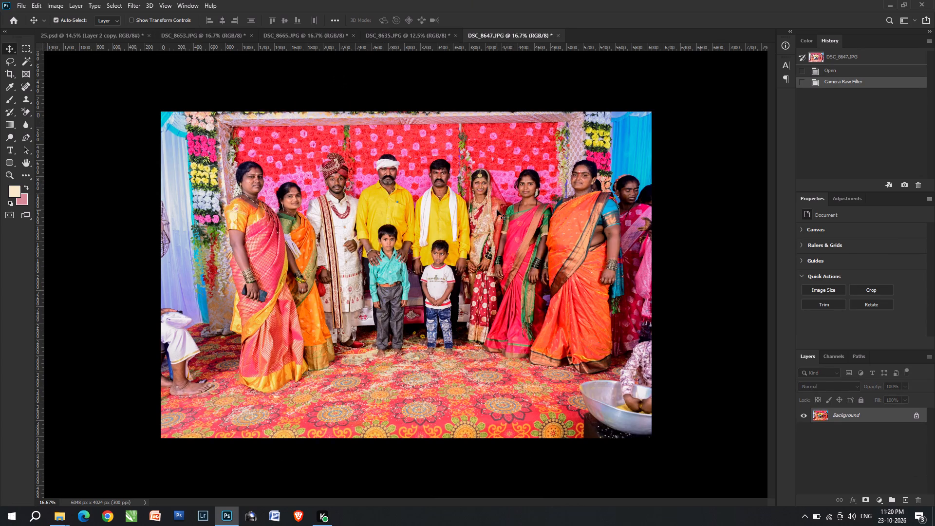
Brighten DSC_8647 with Levels, setting the midtones to about 1.25 and the white input level to about 231.
{"action": "key", "text": "ctrl+l"}
{"action": "left_click", "coordinate": [622, 210]}
{"action": "scroll", "coordinate": [648, 210], "scroll_direction": "up", "scroll_amount": 3}
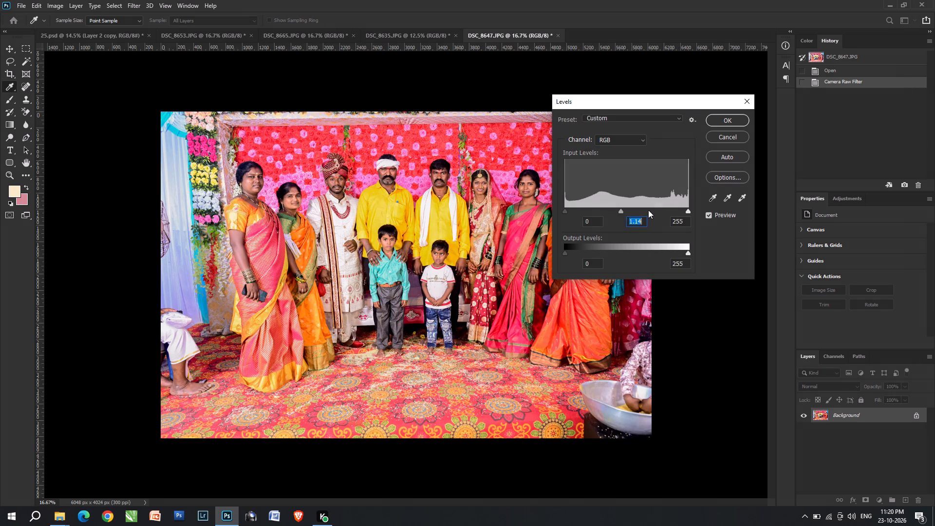
{"action": "scroll", "coordinate": [648, 210], "scroll_direction": "up", "scroll_amount": 12}
{"action": "left_click", "coordinate": [677, 209]}
{"action": "scroll", "coordinate": [677, 210], "scroll_direction": "down", "scroll_amount": 2}
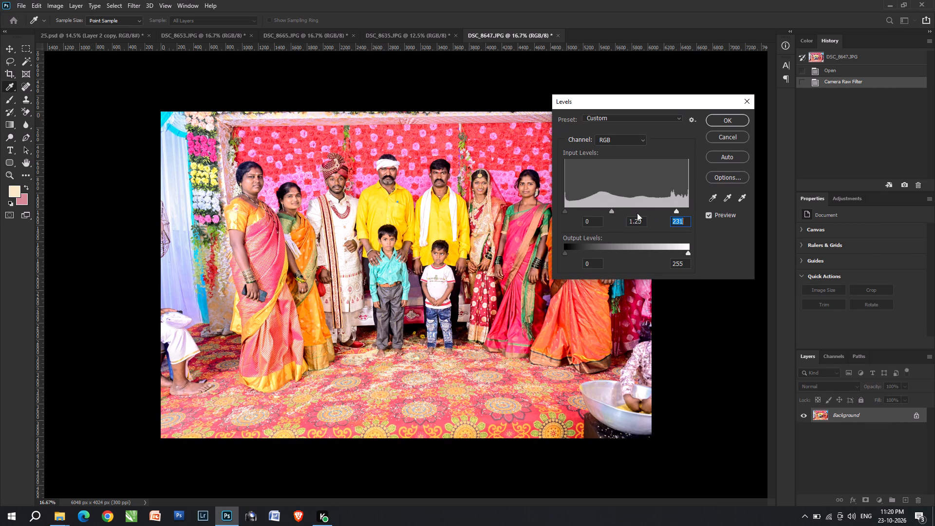
{"action": "scroll", "coordinate": [616, 209], "scroll_direction": "up", "scroll_amount": 5}
{"action": "left_click", "coordinate": [612, 209]}
{"action": "key", "text": "Return"}
Cut the whole DSC_8647 photo and paste it into the selected middle placeholder of 25.psd as a masked layer.
{"action": "key", "text": "ctrl+a"}
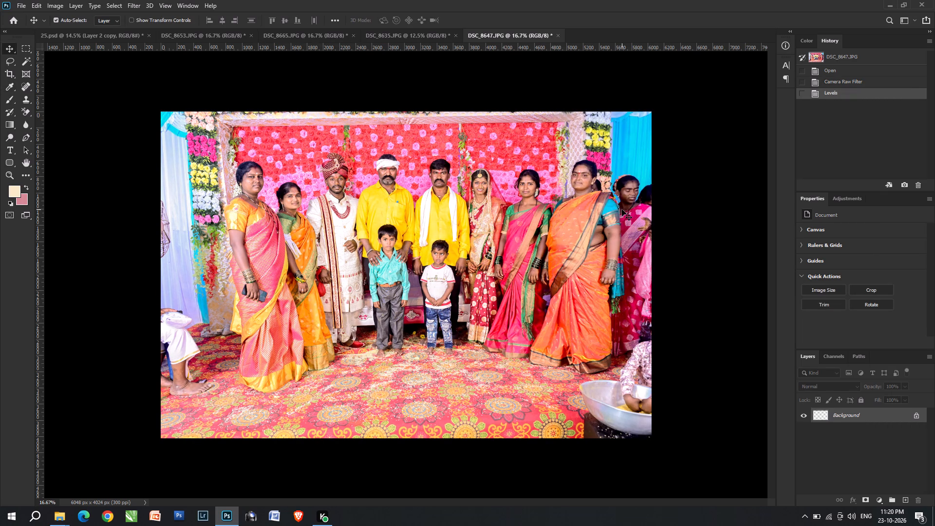
{"action": "key", "text": "ctrl+x"}
{"action": "key", "text": "ctrl+Tab"}
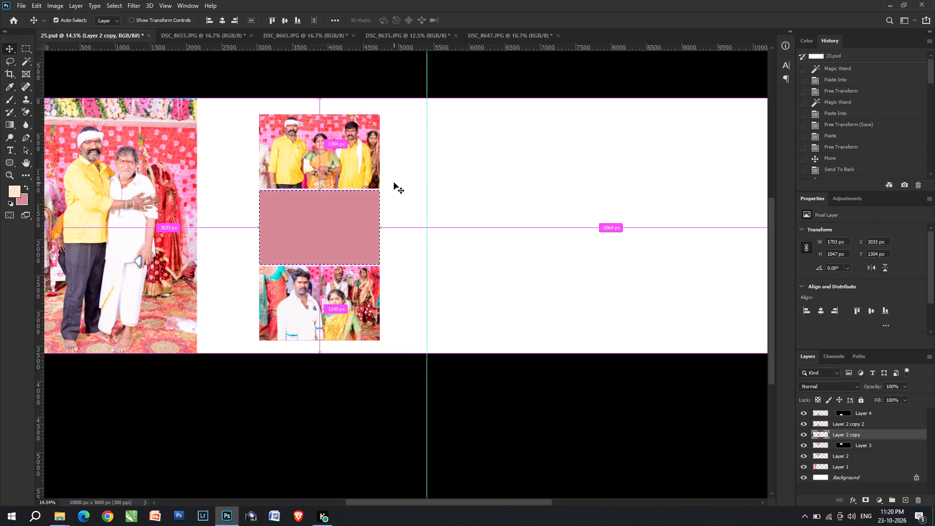
{"action": "key", "text": "ctrl+alt+shift+v"}
Scale the DSC_8647 group photo to about 34% and position it within the middle placeholder.
{"action": "key", "text": "ctrl+t"}
{"action": "key", "text": "ctrl+shift+t"}
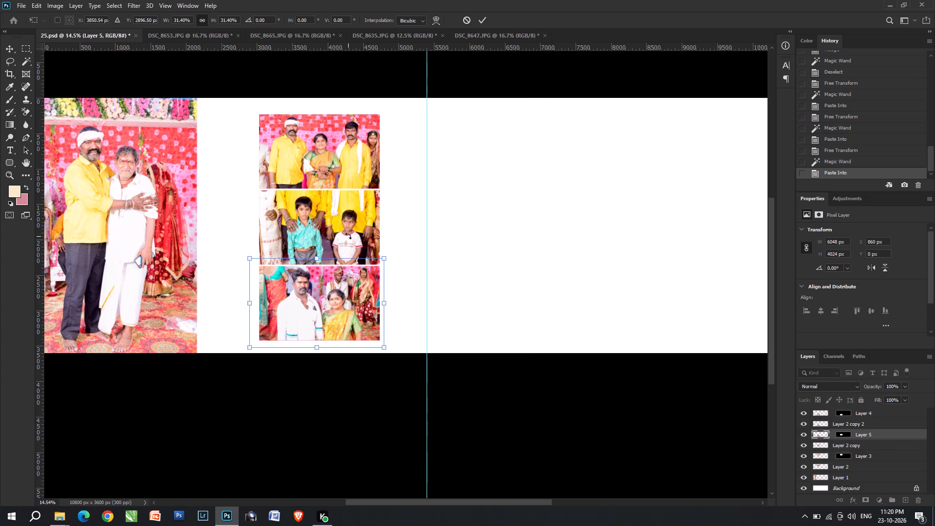
{"action": "left_click_drag", "start_coordinate": [328, 310], "coordinate": [340, 231], "text": "shift"}
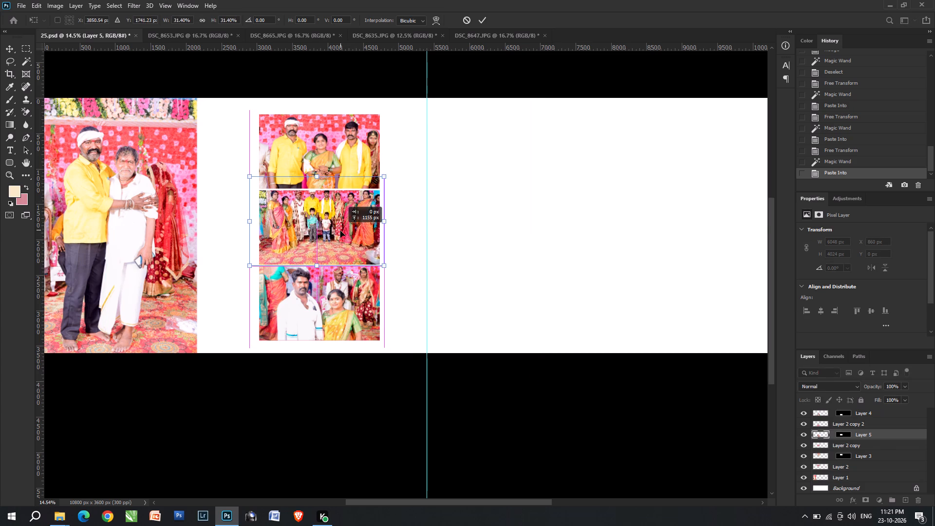
{"action": "left_click_drag", "start_coordinate": [340, 231], "coordinate": [340, 238], "text": "shift"}
{"action": "left_click_drag", "start_coordinate": [249, 189], "coordinate": [244, 171]}
{"action": "left_click_drag", "start_coordinate": [276, 220], "coordinate": [280, 222]}
{"action": "key", "text": "Right"}
{"action": "key", "text": "Down"}
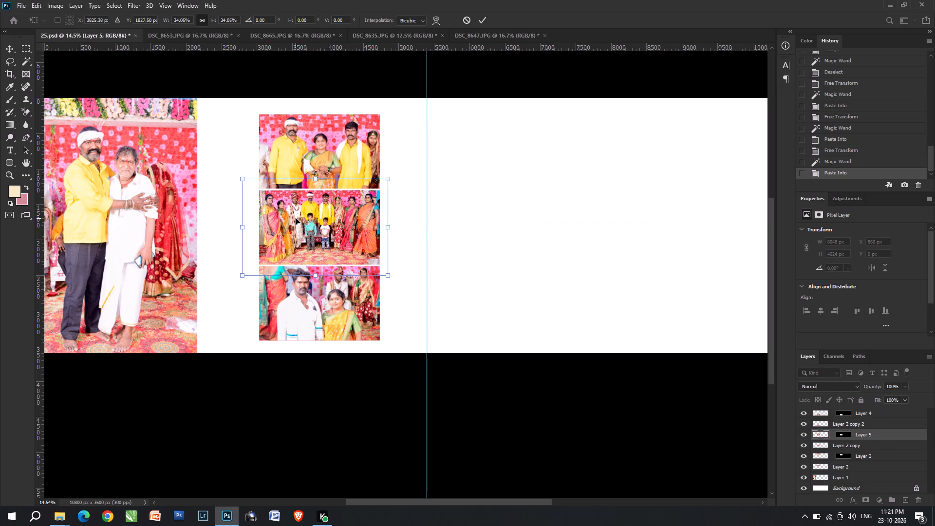
{"action": "key", "text": "Down"}
{"action": "key", "text": "Left"}
{"action": "key", "text": "Left"}
{"action": "key", "text": "Return"}
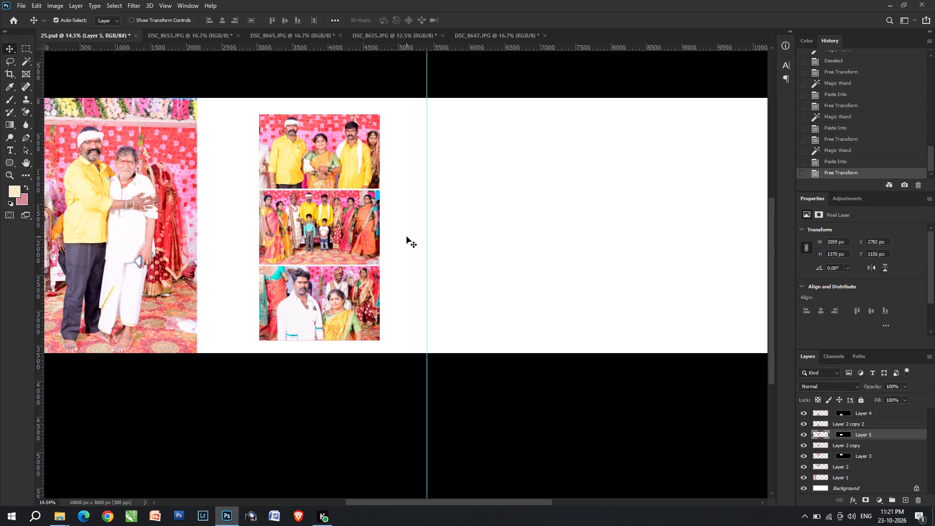
In File Explorer, move the four used photos DSC_8635, DSC_8647, DSC_8653 and DSC_8665 into the done folder.
{"action": "key", "text": "alt+Tab"}
{"action": "key", "text": "alt+Tab"}
{"action": "key", "text": "alt+Tab"}
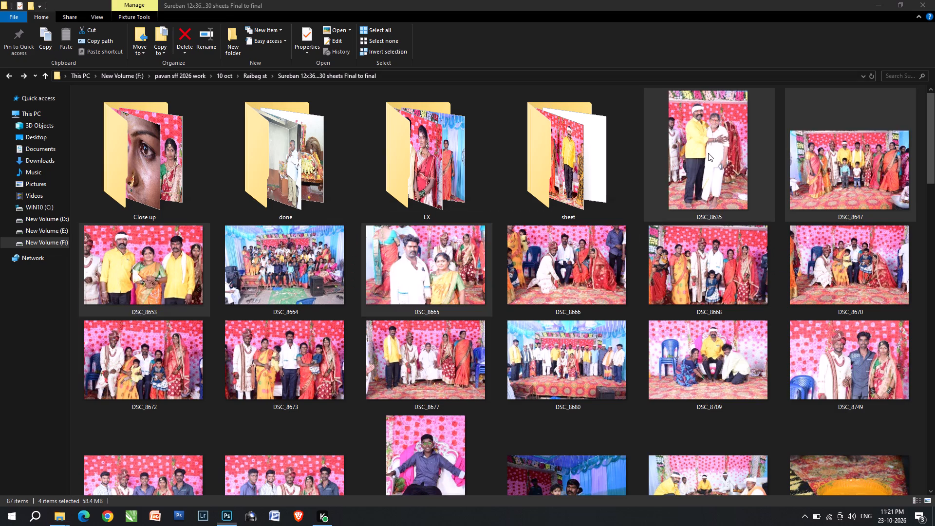
{"action": "left_click_drag", "start_coordinate": [699, 175], "coordinate": [321, 160]}
Look through the remaining photos, pick out DSC_8830, and return to Photoshop.
{"action": "scroll", "coordinate": [493, 305], "scroll_direction": "down", "scroll_amount": 1}
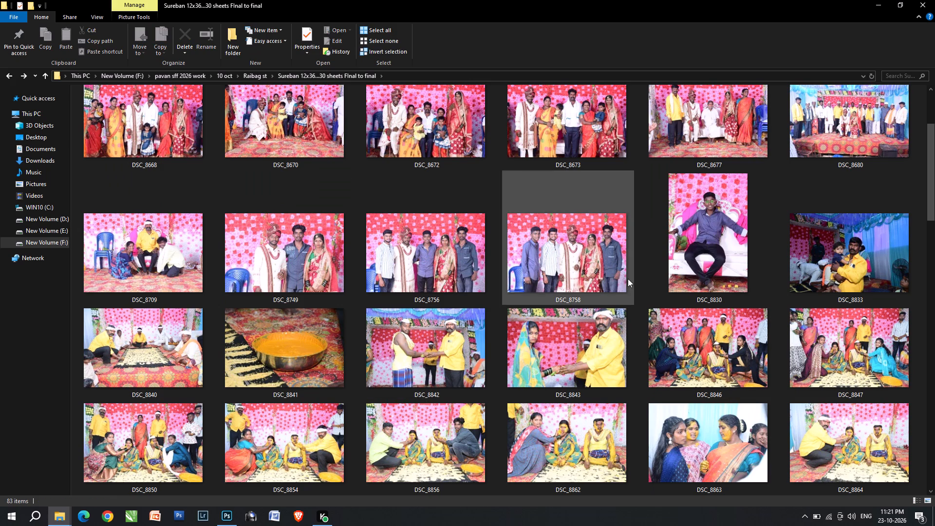
{"action": "left_click", "coordinate": [721, 248]}
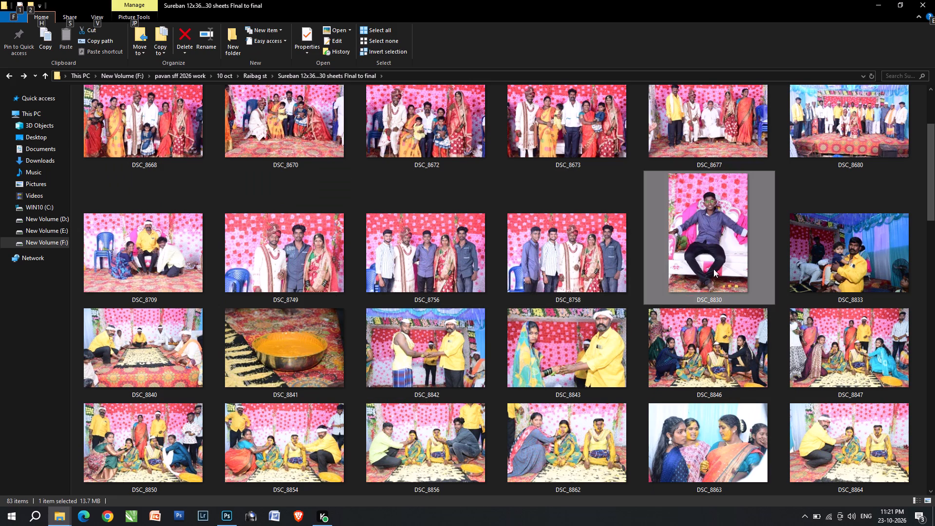
{"action": "key", "text": "alt+Tab"}
Move the large full-height photo inward to about X 1095 px, so it runs behind the column of three photos.
{"action": "key", "text": "space"}
{"action": "key", "text": "space"}
{"action": "left_click_drag", "start_coordinate": [211, 270], "coordinate": [430, 282]}
{"action": "left_click", "coordinate": [334, 267]}
{"action": "left_click_drag", "start_coordinate": [339, 267], "coordinate": [434, 272], "text": "shift"}
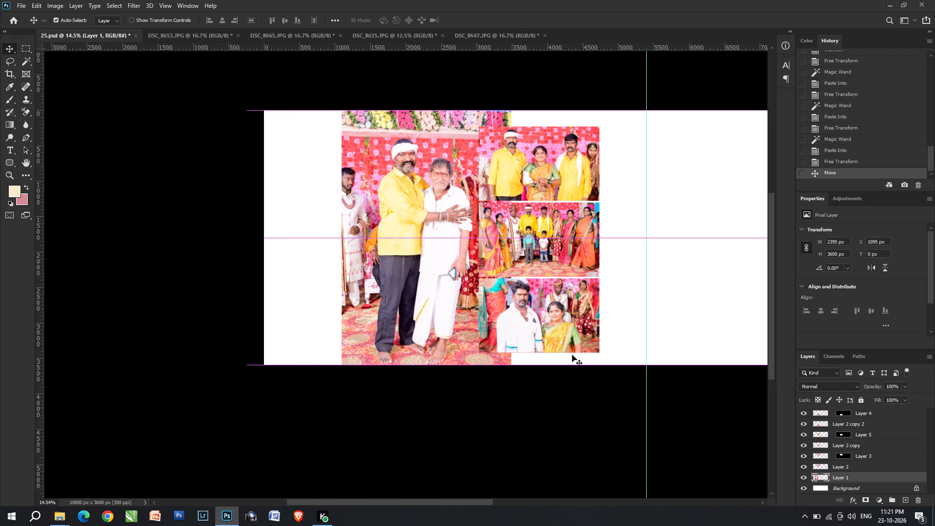
Select all the photo and placeholder layers and link the masks of the three column photos to their images.
{"action": "left_click_drag", "start_coordinate": [570, 379], "coordinate": [456, 172]}
{"action": "left_click", "coordinate": [833, 456]}
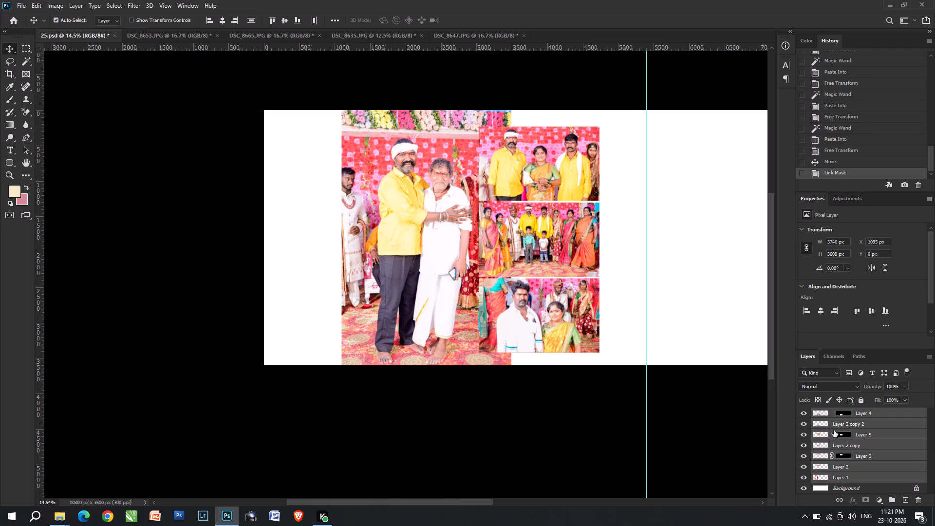
{"action": "left_click", "coordinate": [834, 430]}
{"action": "left_click", "coordinate": [834, 433]}
{"action": "left_click", "coordinate": [832, 413]}
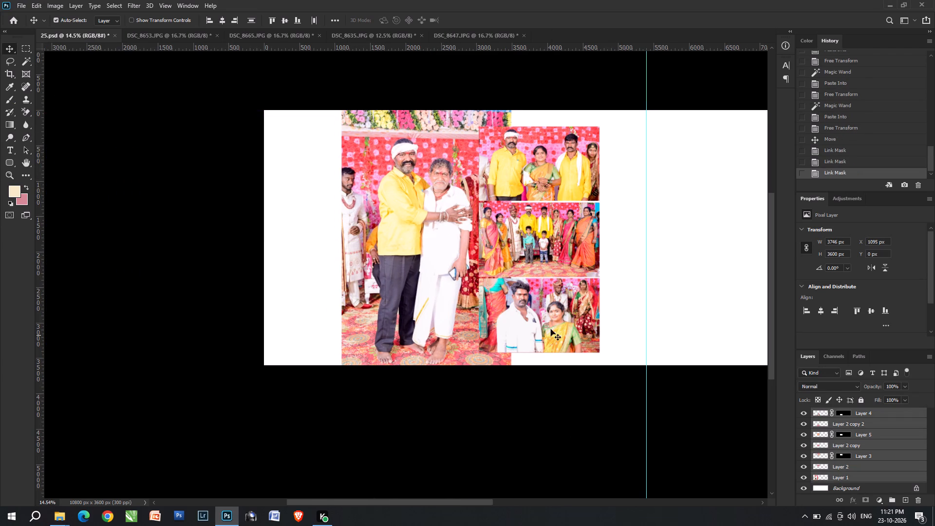
Shift all the selected photo and placeholder layers together horizontally toward the centre guide, so the large photo starts at about X 1535 px.
{"action": "left_click", "coordinate": [550, 329], "text": "shift"}
{"action": "left_click_drag", "start_coordinate": [543, 327], "coordinate": [579, 325], "text": "shift"}
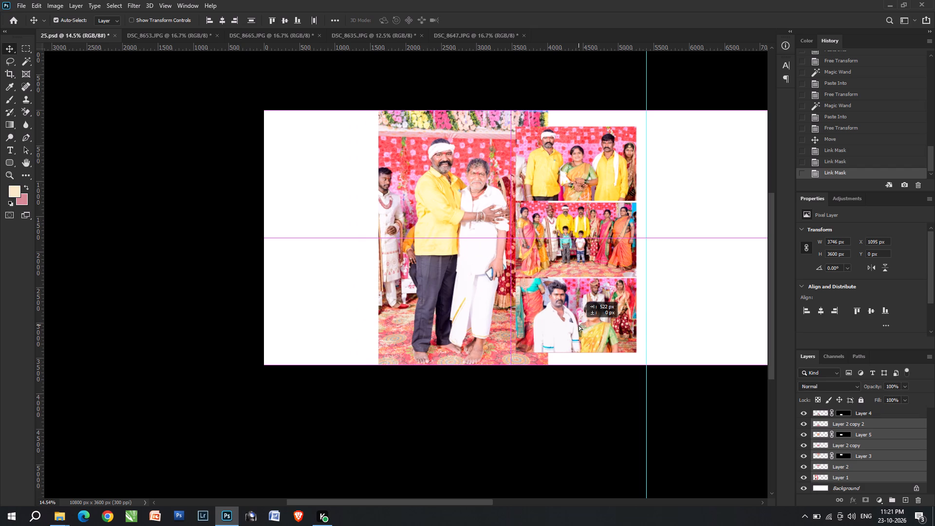
{"action": "left_click_drag", "start_coordinate": [579, 325], "coordinate": [575, 323], "text": "shift"}
Make the large full-height photo the only selected layer, and open DSC_8830 from File Explorer in Photoshop.
{"action": "right_click", "coordinate": [407, 279]}
{"action": "left_click", "coordinate": [430, 286]}
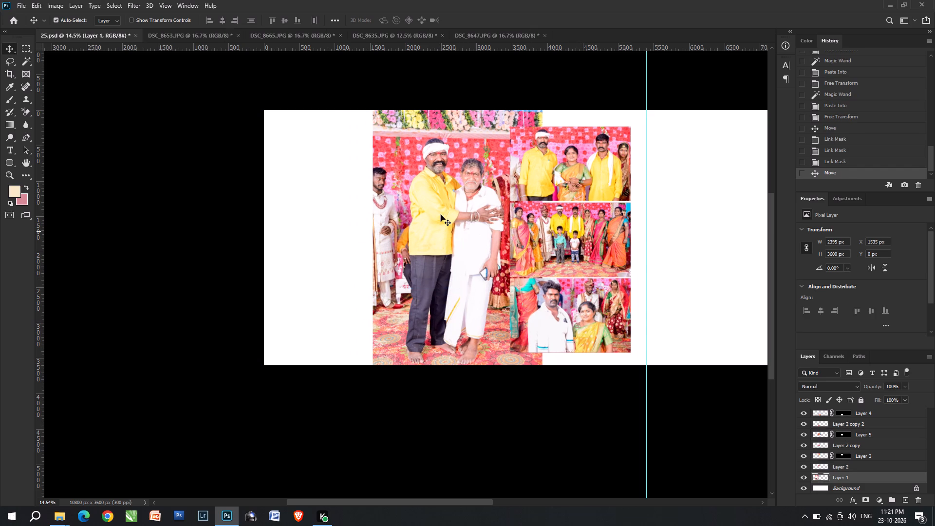
{"action": "key", "text": "ctrl+Tab"}
{"action": "key", "text": "alt+Tab"}
{"action": "left_click_drag", "start_coordinate": [680, 254], "coordinate": [680, 161]}
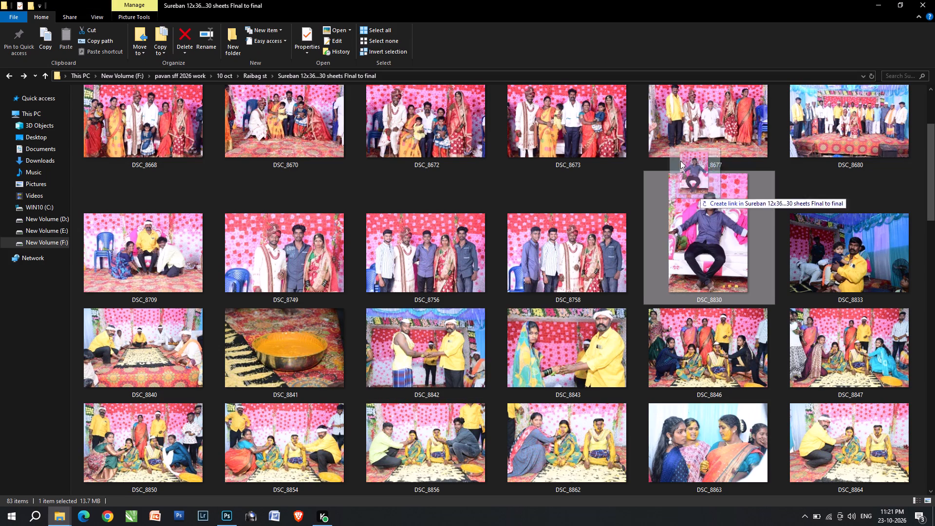
{"action": "key", "text": "alt+Tab"}
{"action": "left_click_drag", "start_coordinate": [680, 161], "coordinate": [543, 0]}
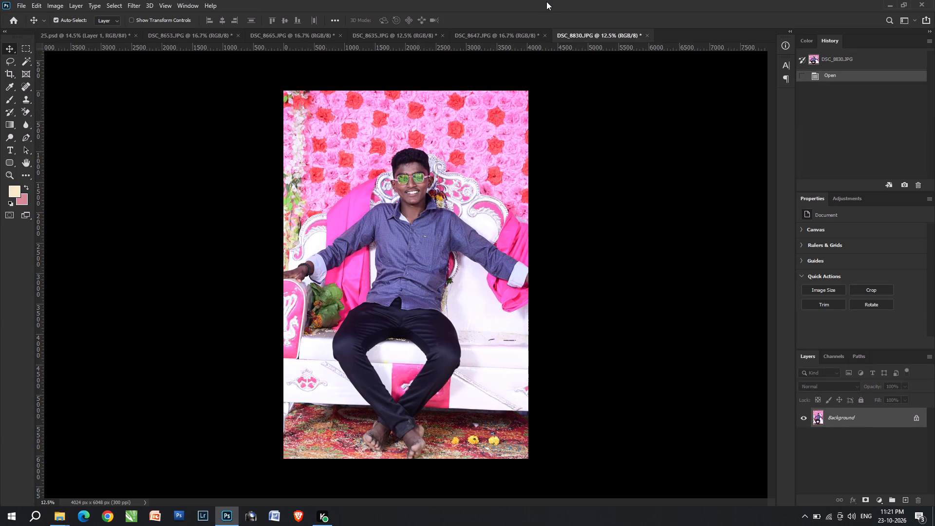
Reapply the Camera Raw Filter to DSC_8830 and brighten its midtones to about 1.34 with Levels.
{"action": "key", "text": "ctrl+alt+f"}
{"action": "key", "text": "ctrl+l"}
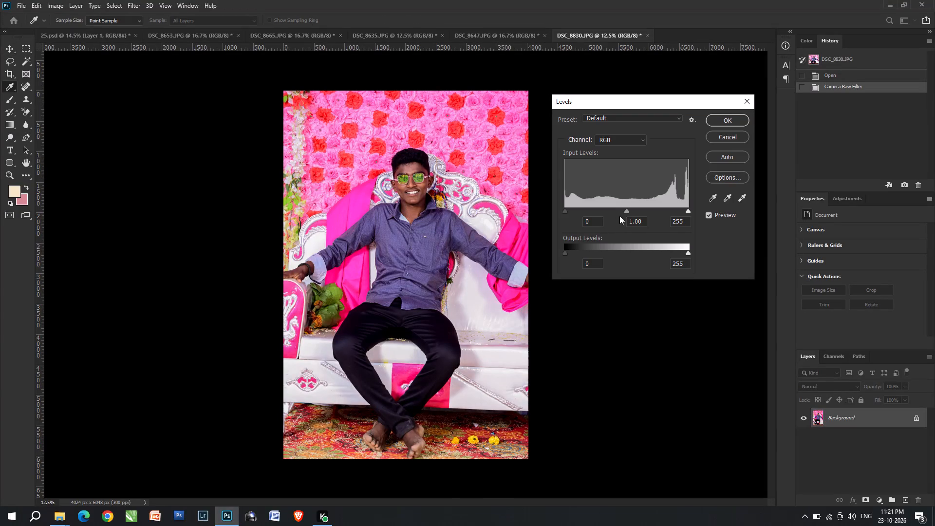
{"action": "left_click_drag", "start_coordinate": [622, 210], "coordinate": [618, 209]}
{"action": "scroll", "coordinate": [668, 211], "scroll_direction": "up", "scroll_amount": 12}
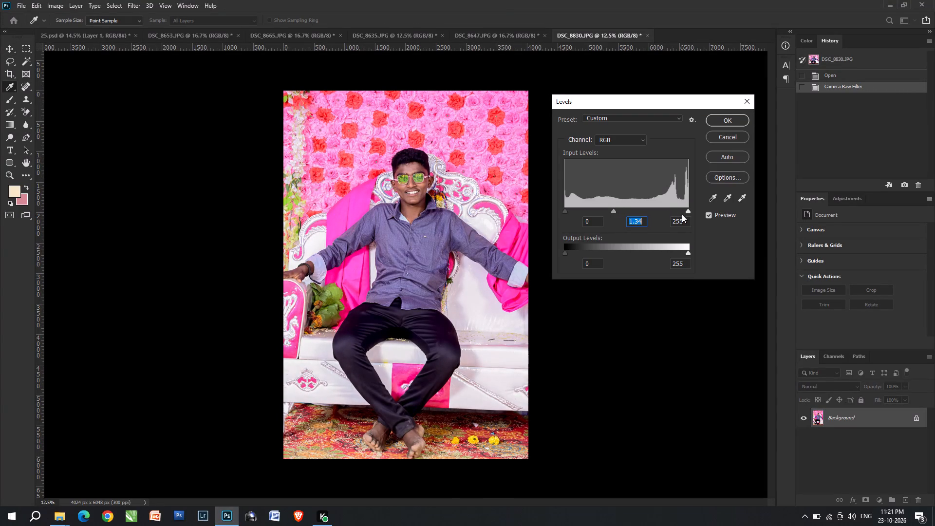
{"action": "left_click", "coordinate": [682, 211]}
{"action": "key", "text": "Return"}
Cut the entire DSC_8830 image and paste it into 25.psd just above the large full-height photo.
{"action": "key", "text": "ctrl+a"}
{"action": "key", "text": "ctrl+x"}
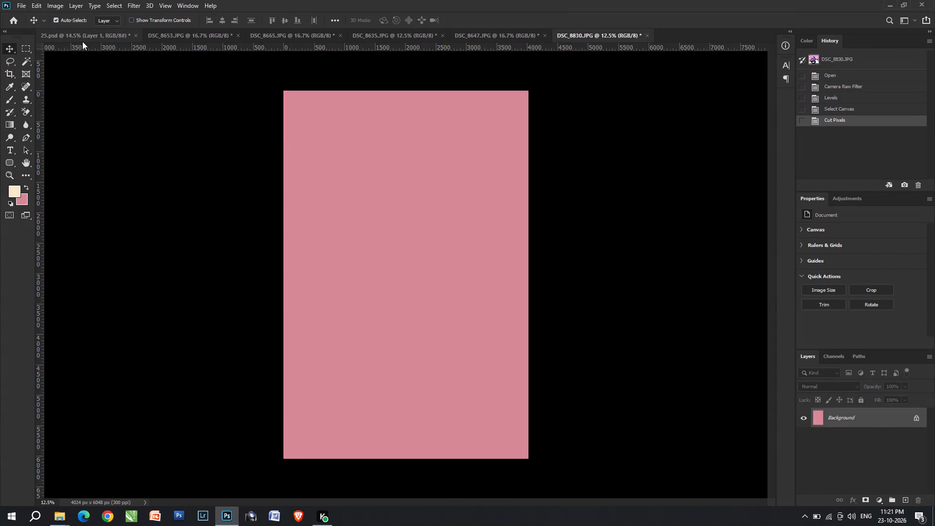
{"action": "left_click", "coordinate": [83, 38]}
{"action": "left_click", "coordinate": [194, 254]}
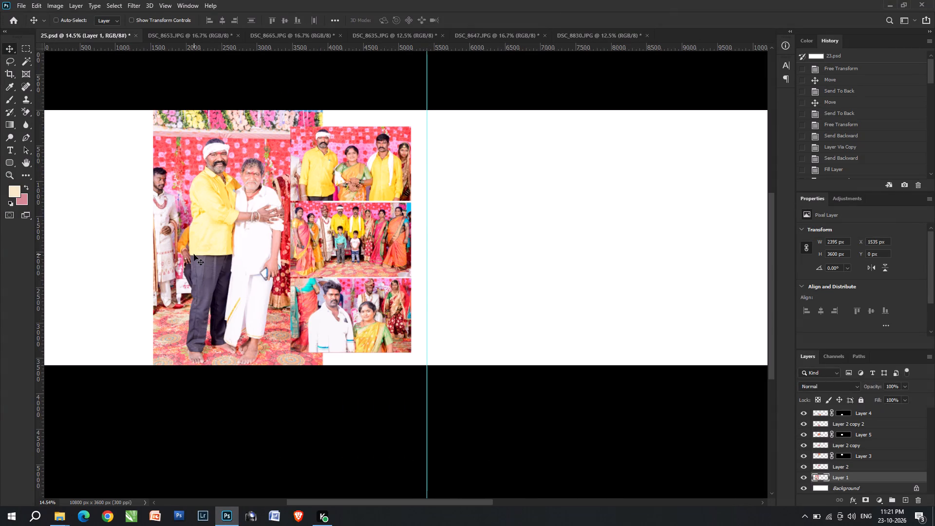
{"action": "key", "text": "ctrl+v"}
Scale the pasted photo to about 42% (1693 x 2546 px), vertically centred beside the large photo at about X 131, Y 527 px.
{"action": "key", "text": "ctrl+t"}
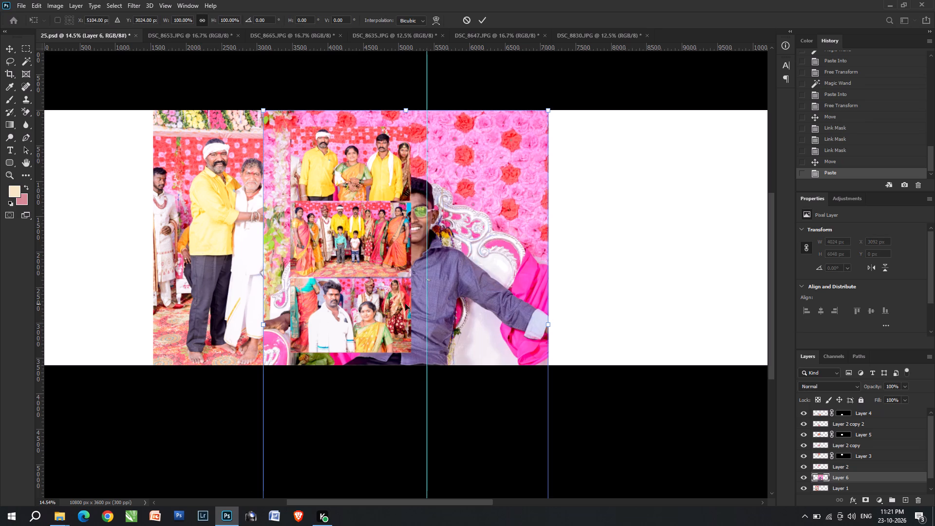
{"action": "left_click_drag", "start_coordinate": [552, 330], "coordinate": [396, 308]}
{"action": "left_click_drag", "start_coordinate": [333, 322], "coordinate": [103, 216]}
{"action": "key", "text": "space"}
{"action": "key", "text": "space"}
{"action": "key", "text": "space"}
{"action": "key", "text": "space"}
{"action": "key", "text": "space"}
{"action": "key", "text": "space"}
{"action": "left_click_drag", "start_coordinate": [112, 232], "coordinate": [399, 240]}
{"action": "left_click_drag", "start_coordinate": [399, 240], "coordinate": [408, 255]}
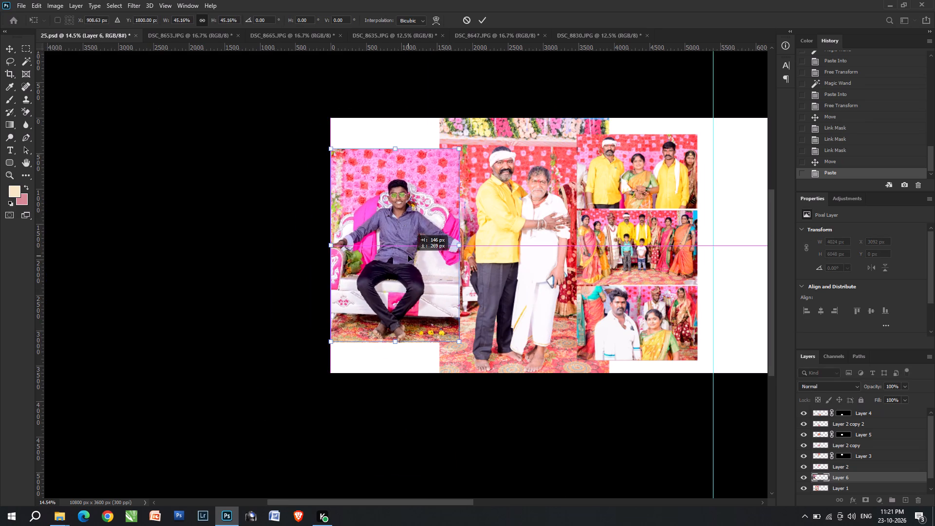
{"action": "left_click_drag", "start_coordinate": [408, 255], "coordinate": [408, 251]}
{"action": "left_click_drag", "start_coordinate": [460, 240], "coordinate": [449, 237]}
{"action": "left_click_drag", "start_coordinate": [430, 237], "coordinate": [430, 242], "text": "shift"}
{"action": "left_click_drag", "start_coordinate": [449, 240], "coordinate": [462, 244]}
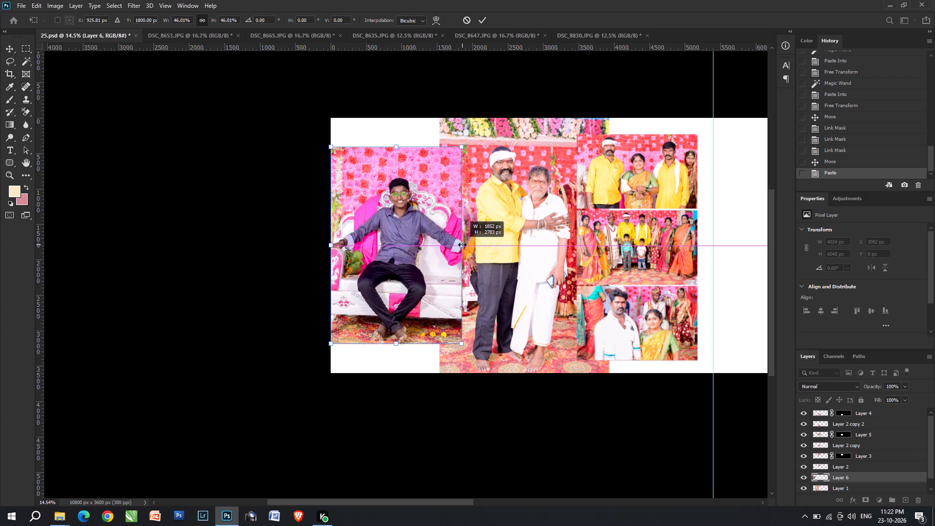
{"action": "left_click_drag", "start_coordinate": [462, 244], "coordinate": [460, 244]}
{"action": "left_click_drag", "start_coordinate": [331, 247], "coordinate": [340, 249]}
{"action": "double_click", "coordinate": [397, 250]}
Save 25.psd with Maximize Compatibility on.
{"action": "key", "text": "ctrl+s"}
{"action": "key", "text": "v"}
{"action": "key", "text": "v"}
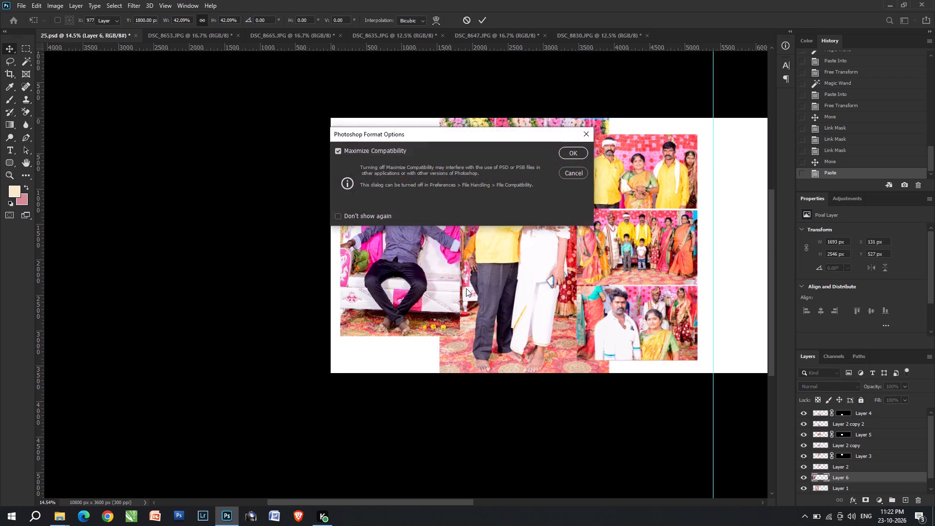
{"action": "left_click", "coordinate": [566, 163]}
{"action": "left_click", "coordinate": [569, 157]}
Duplicate the seated man's photo, send the copy backward one level, and turn it white with Hue/Saturation Lightness +100.
{"action": "left_click", "coordinate": [396, 250]}
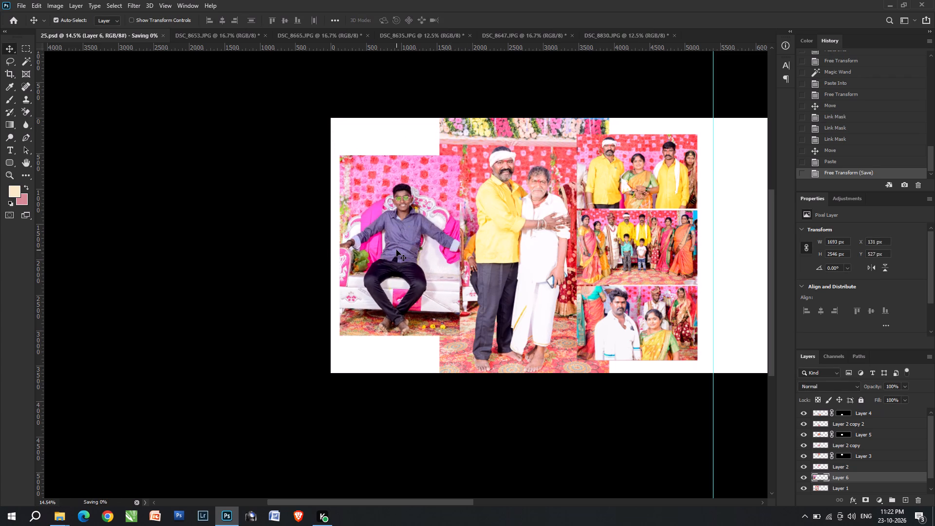
{"action": "key", "text": "ctrl+j"}
{"action": "key", "text": "ctrl+bracketleft"}
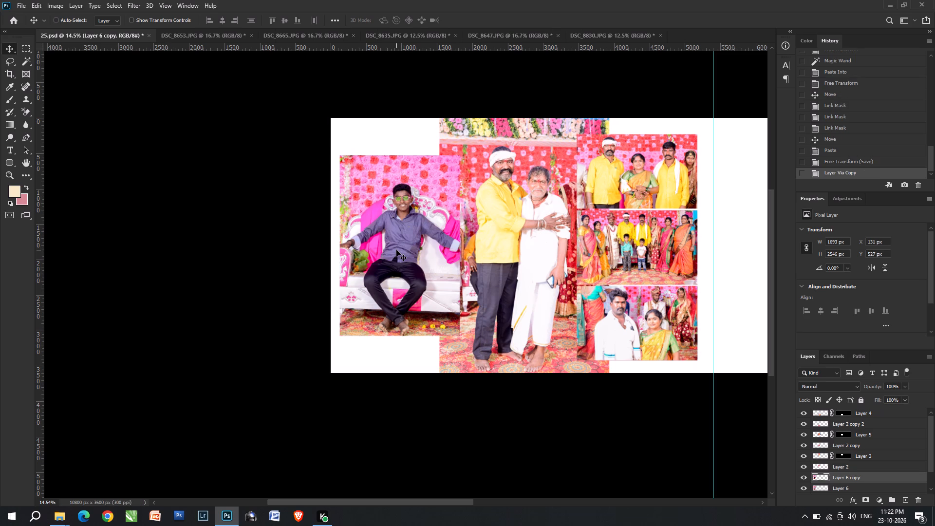
{"action": "key", "text": "ctrl+alt+u"}
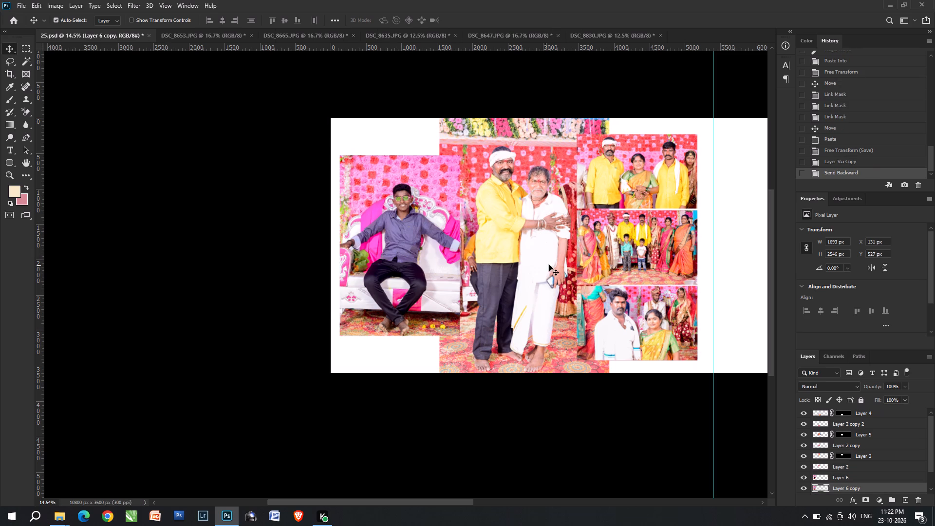
{"action": "key", "text": "ctrl+u"}
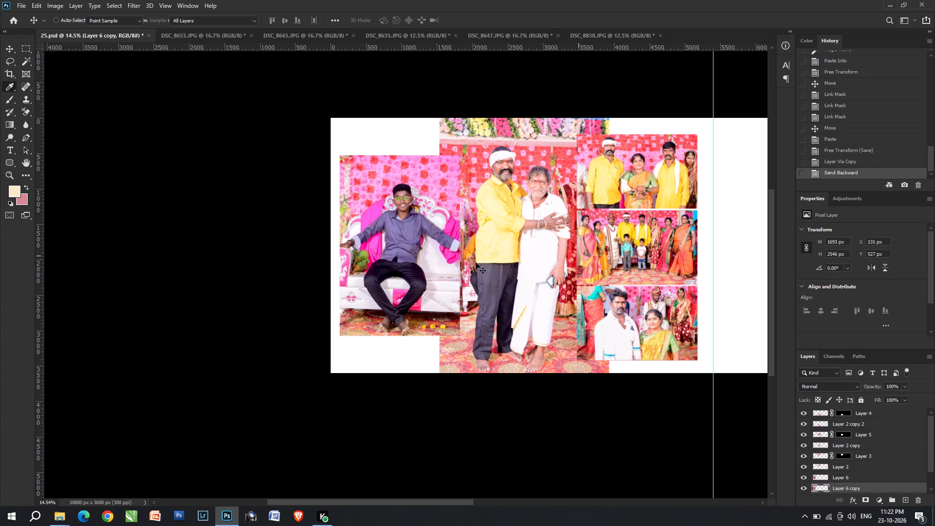
{"action": "left_click_drag", "start_coordinate": [687, 211], "coordinate": [692, 210]}
{"action": "left_click_drag", "start_coordinate": [686, 210], "coordinate": [689, 209]}
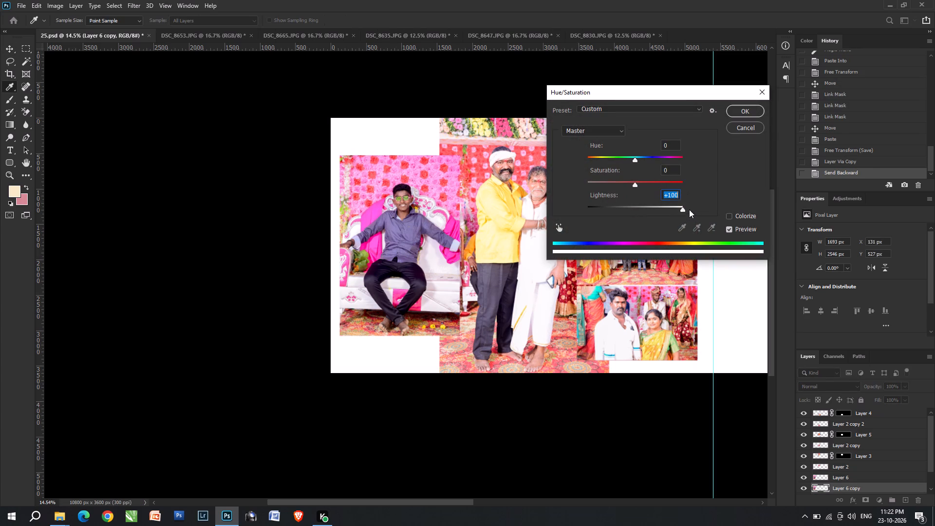
{"action": "left_click_drag", "start_coordinate": [689, 209], "coordinate": [709, 172]}
{"action": "left_click", "coordinate": [738, 120]}
{"action": "left_click", "coordinate": [741, 117]}
{"action": "key", "text": "Return"}
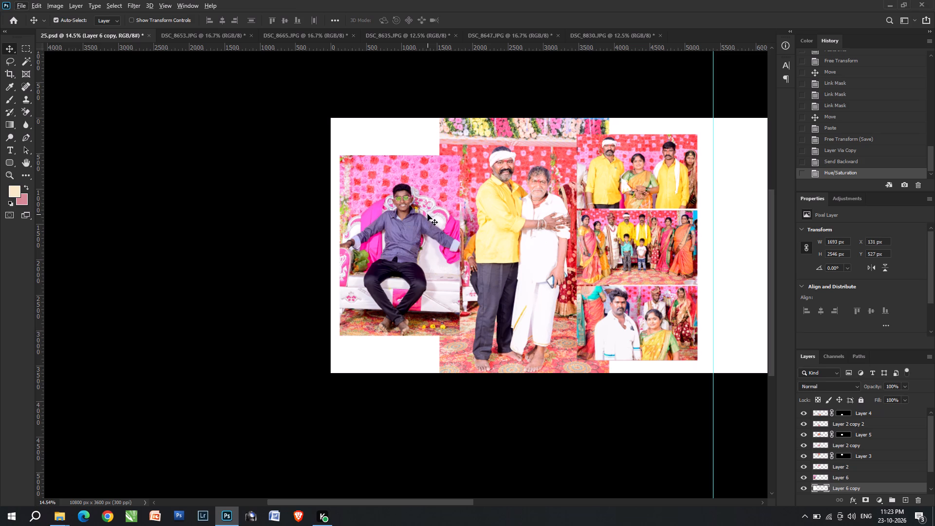
Nudge the white copy to about X 173 px, Y 474 px, so it forms a border along the seated photo's top and inner edges.
{"action": "key", "text": "Right"}
{"action": "key", "text": "Up"}
{"action": "key", "text": "Right"}
{"action": "key", "text": "Up"}
{"action": "key", "text": "Right"}
{"action": "key", "text": "Up"}
{"action": "key", "text": "Right"}
{"action": "key", "text": "Up"}
{"action": "key", "text": "Right"}
{"action": "key", "text": "Up"}
{"action": "key", "text": "Right"}
{"action": "key", "text": "Up"}
{"action": "key", "text": "Right"}
{"action": "key", "text": "Up"}
{"action": "key", "text": "Down"}
{"action": "key", "text": "Right"}
{"action": "key", "text": "Down"}
{"action": "key", "text": "Right"}
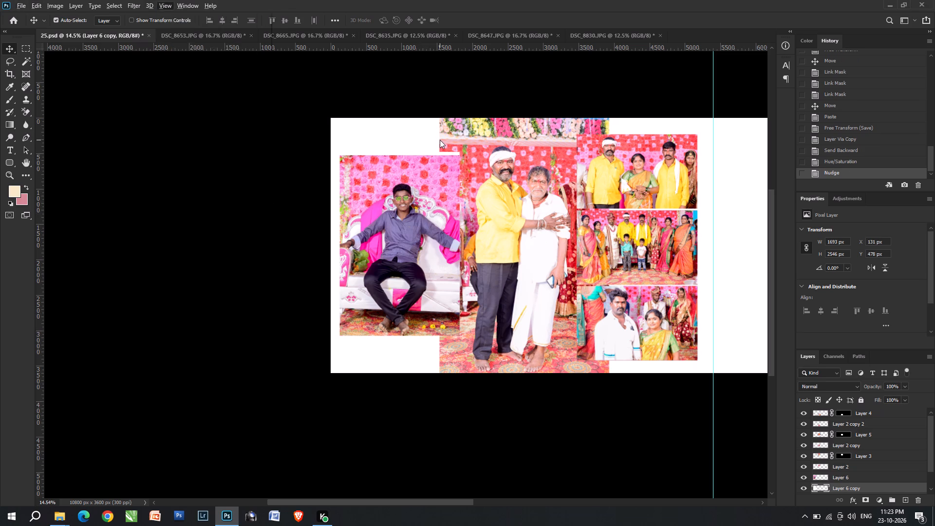
{"action": "key", "text": "Down"}
{"action": "key", "text": "Right"}
{"action": "left_click", "coordinate": [451, 155]}
{"action": "left_click", "coordinate": [451, 152]}
{"action": "key", "text": "Down"}
{"action": "key", "text": "Right"}
{"action": "key", "text": "Down"}
{"action": "key", "text": "Right"}
{"action": "key", "text": "Down"}
{"action": "key", "text": "Right"}
{"action": "key", "text": "Down"}
{"action": "key", "text": "Right"}
{"action": "key", "text": "Up"}
{"action": "key", "text": "Right"}
{"action": "key", "text": "Up"}
{"action": "key", "text": "Right"}
{"action": "key", "text": "Up"}
{"action": "key", "text": "Right"}
{"action": "key", "text": "Up"}
Extend the white copy's bottom edge below the seated photo to about 2637 px high, and nudge it to X 166, Y 480 px.
{"action": "scroll", "coordinate": [425, 333], "scroll_direction": "up", "scroll_amount": 4, "text": "alt"}
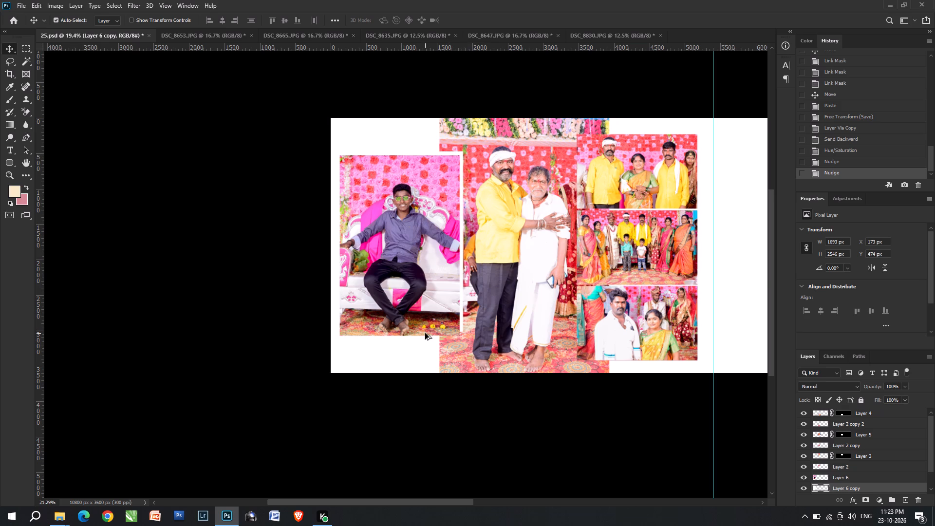
{"action": "scroll", "coordinate": [425, 333], "scroll_direction": "up", "scroll_amount": 10, "text": "alt"}
{"action": "key", "text": "ctrl+t"}
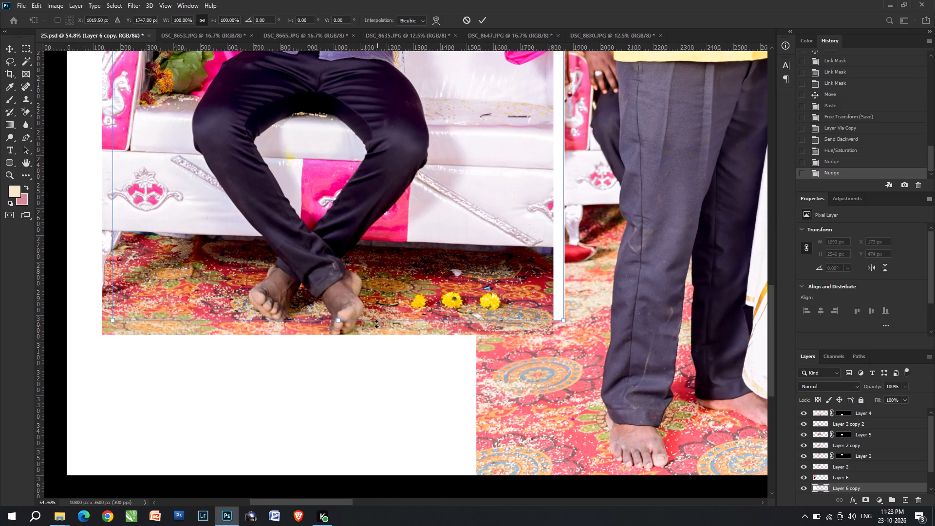
{"action": "left_click_drag", "start_coordinate": [341, 319], "coordinate": [358, 343], "text": "shift"}
{"action": "double_click", "coordinate": [371, 336], "text": "shift"}
{"action": "key", "text": "v"}
{"action": "scroll", "coordinate": [454, 265], "scroll_direction": "down", "scroll_amount": 14, "text": "alt"}
{"action": "key", "text": "v"}
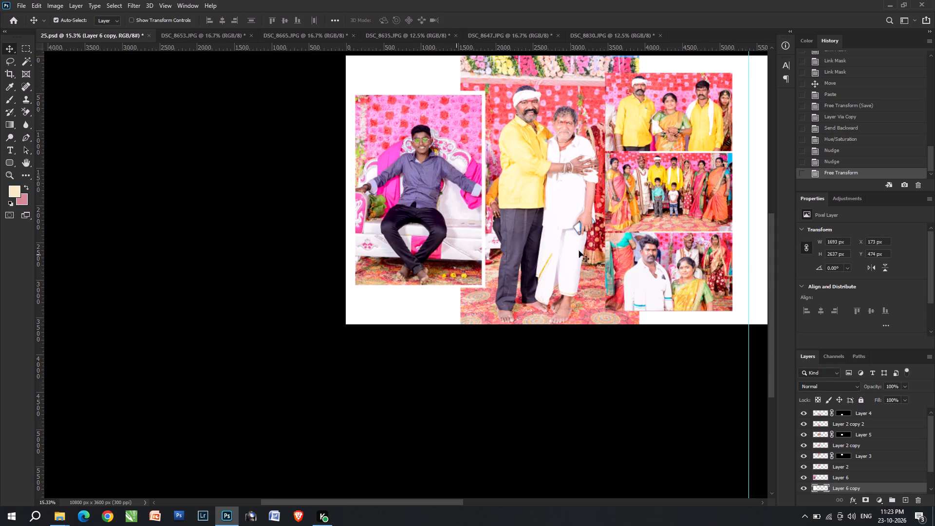
{"action": "key", "text": "Down"}
{"action": "key", "text": "Left"}
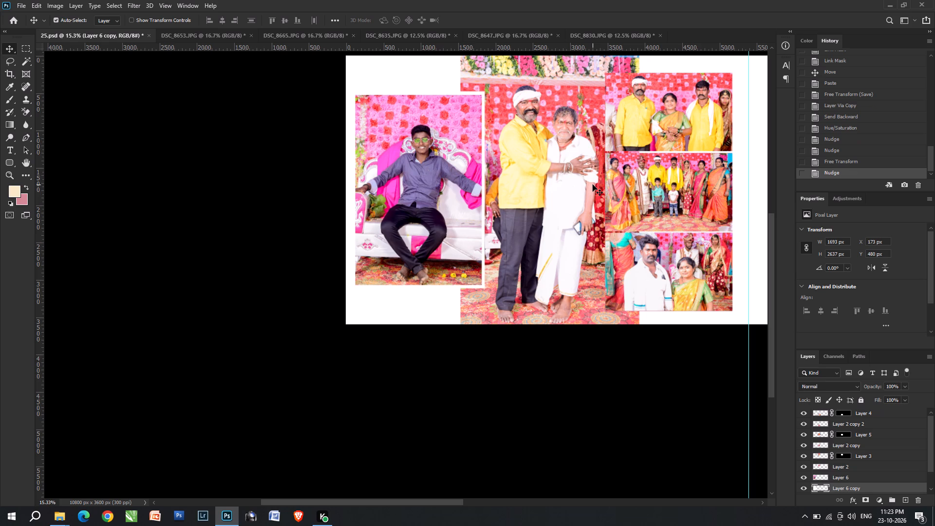
Place a duplicate of the white backing behind the column of three photos at about X 3441 px, Y 193 px.
{"action": "key", "text": "space"}
{"action": "key", "text": "space"}
{"action": "key", "text": "space"}
{"action": "left_click_drag", "start_coordinate": [595, 185], "coordinate": [428, 195]}
{"action": "scroll", "coordinate": [449, 242], "scroll_direction": "up", "scroll_amount": 5}
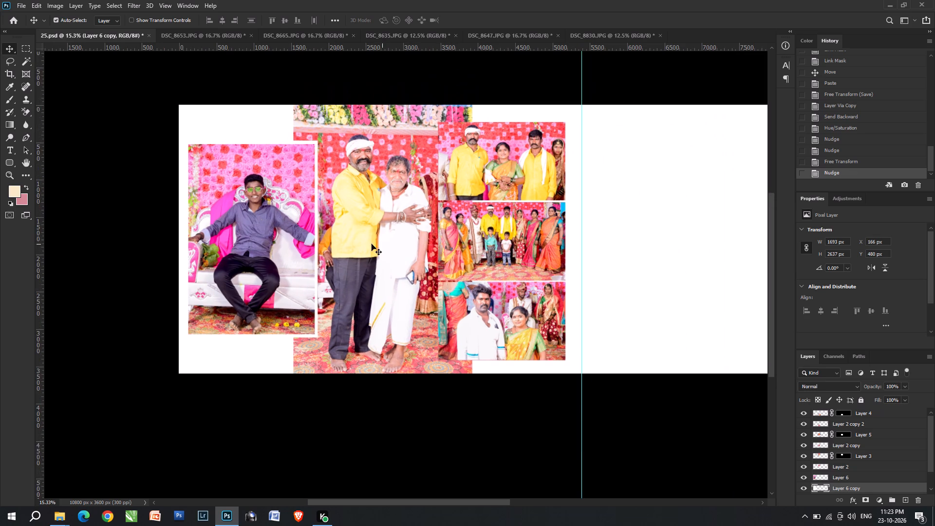
{"action": "left_click_drag", "start_coordinate": [316, 282], "coordinate": [528, 246], "text": "alt"}
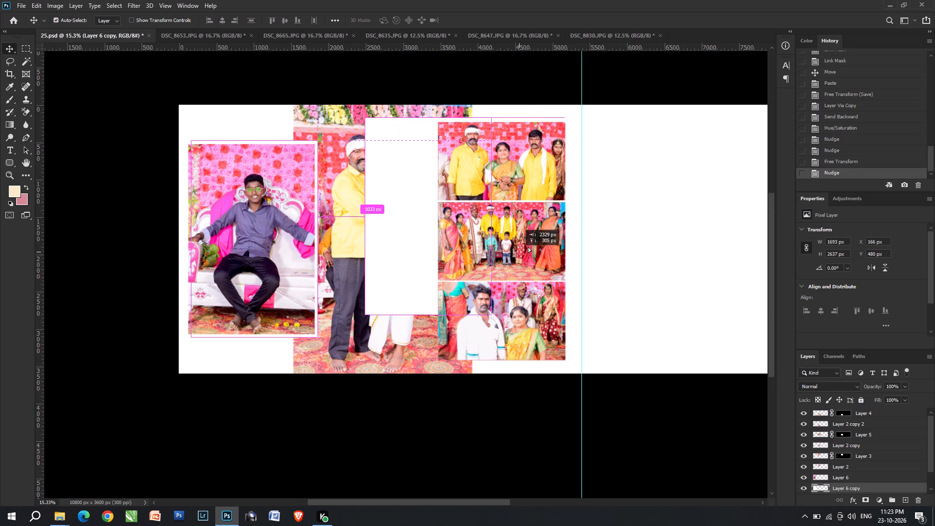
{"action": "left_click_drag", "start_coordinate": [528, 246], "coordinate": [557, 260], "text": "alt"}
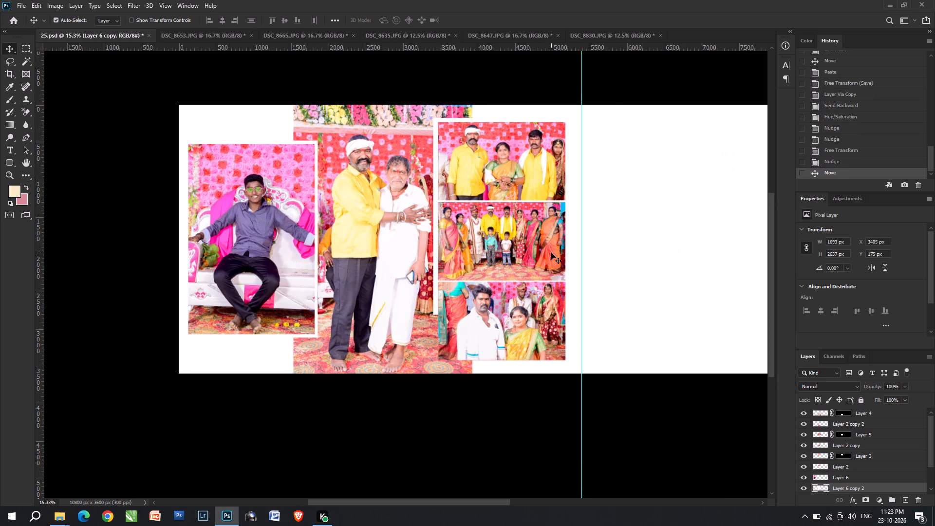
{"action": "key", "text": "Down"}
{"action": "key", "text": "Right"}
{"action": "key", "text": "Down"}
{"action": "key", "text": "Right"}
{"action": "key", "text": "Right"}
{"action": "key", "text": "Right"}
{"action": "key", "text": "Right"}
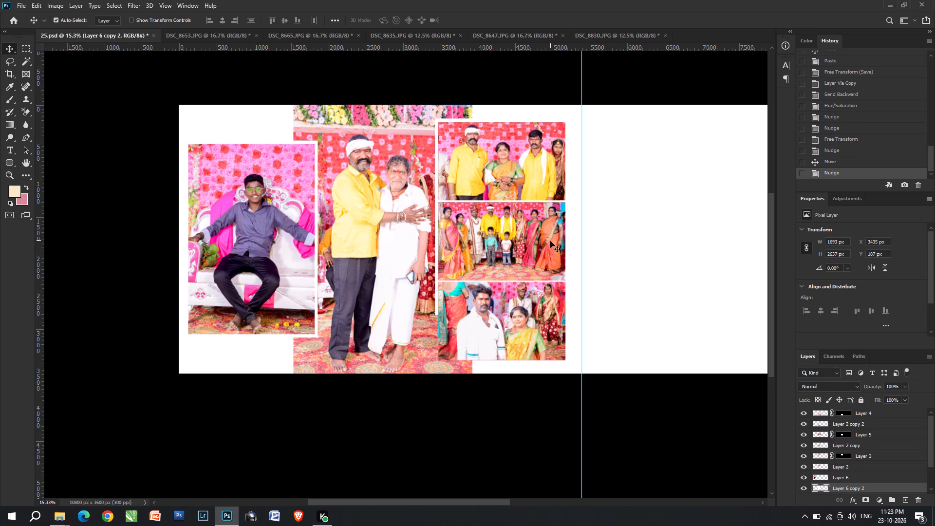
{"action": "key", "text": "Right"}
{"action": "key", "text": "Down"}
Stretch the duplicated white backing downward past the bottom photo of the column to about 3266 px high.
{"action": "key", "text": "ctrl+t"}
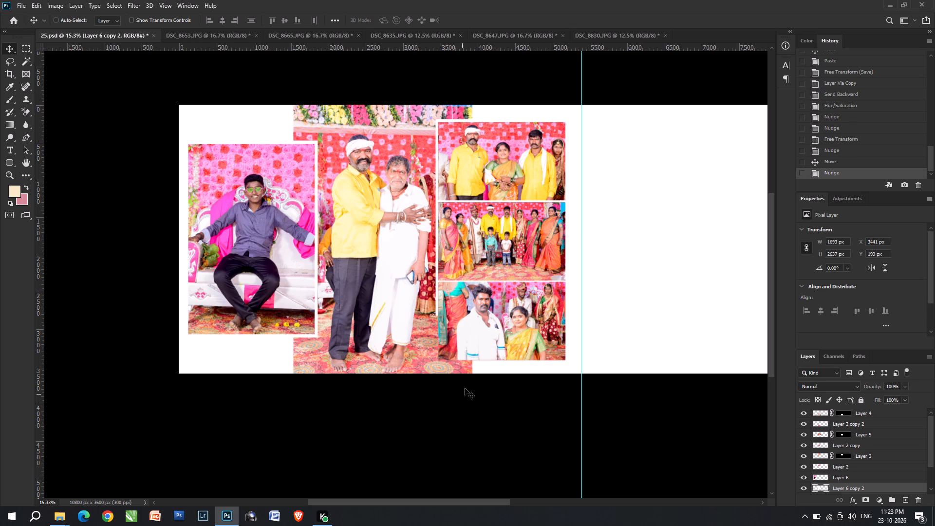
{"action": "scroll", "coordinate": [465, 388], "scroll_direction": "up", "scroll_amount": 10}
{"action": "left_click", "coordinate": [548, 222]}
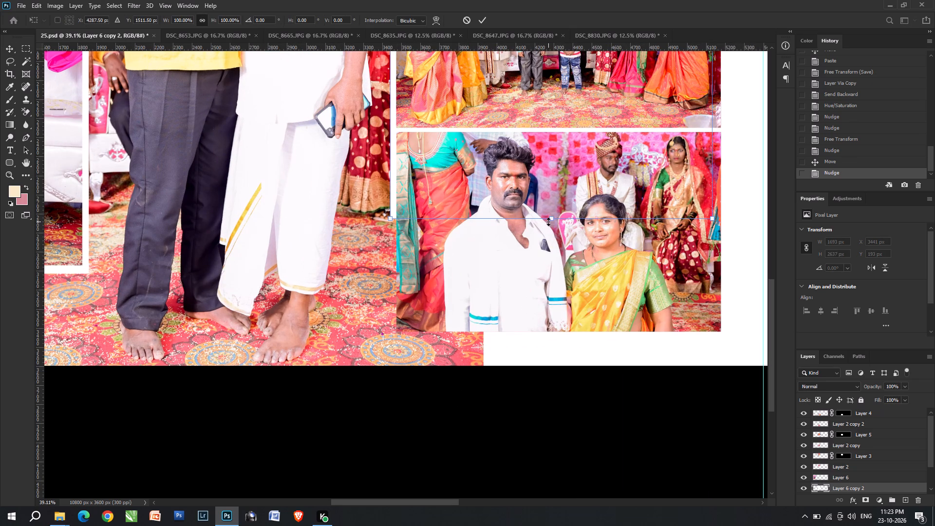
{"action": "left_click_drag", "start_coordinate": [548, 222], "coordinate": [538, 340], "text": "shift"}
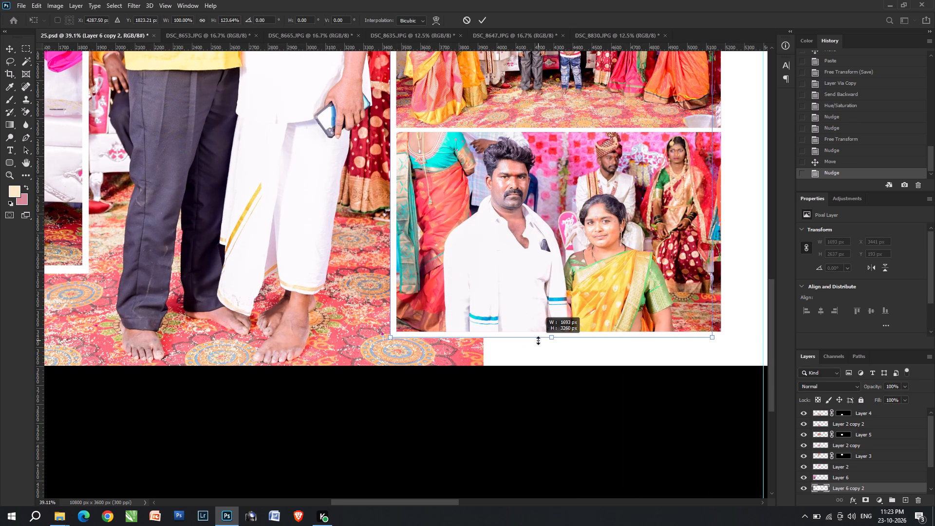
{"action": "left_click_drag", "start_coordinate": [538, 340], "coordinate": [524, 341], "text": "shift"}
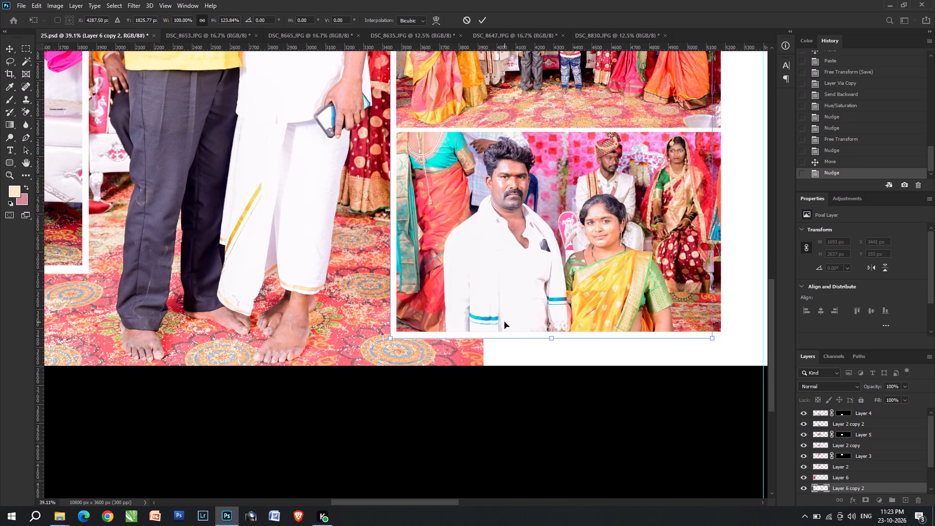
{"action": "double_click", "coordinate": [505, 322], "text": "shift"}
Save 25.psd.
{"action": "scroll", "coordinate": [557, 369], "scroll_direction": "down", "scroll_amount": 12, "text": "alt"}
{"action": "key", "text": "ctrl+s"}
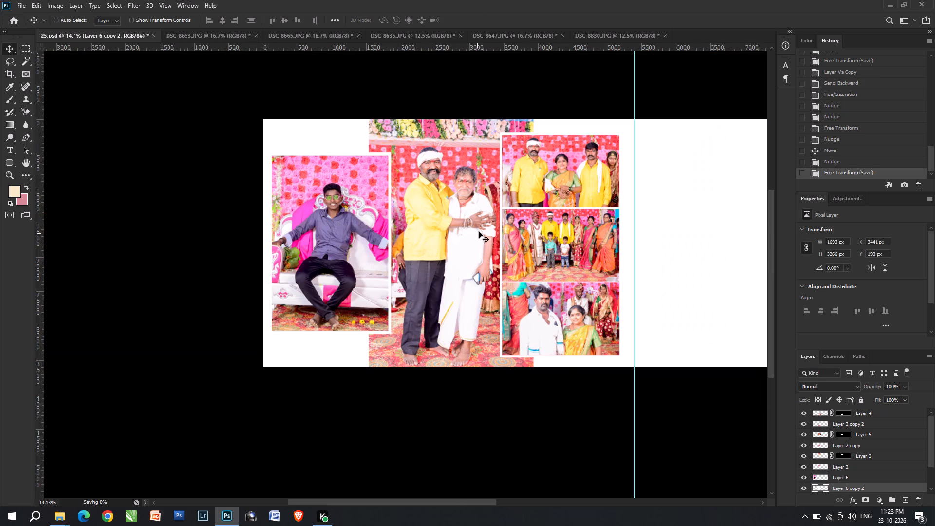
Scale the seated photo and its white backing down slightly together, keeping their left edge in place.
{"action": "scroll", "coordinate": [480, 235], "scroll_direction": "up", "scroll_amount": 1, "text": "alt"}
{"action": "left_click_drag", "start_coordinate": [296, 361], "coordinate": [342, 264]}
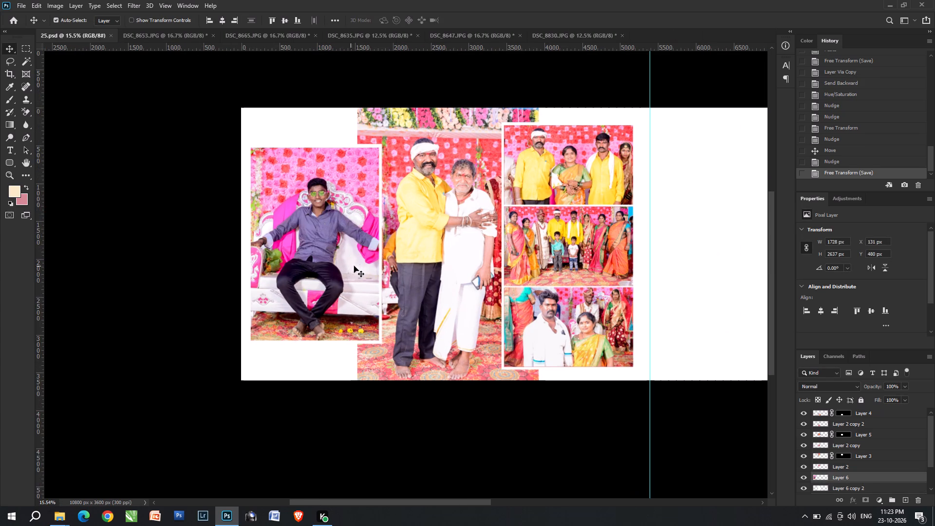
{"action": "key", "text": "ctrl+t"}
{"action": "left_click_drag", "start_coordinate": [381, 244], "coordinate": [375, 243]}
{"action": "double_click", "coordinate": [341, 245]}
Shift the full-height photo of the two embracing men left to about X 1458 px, keeping Y at 0 px.
{"action": "left_click", "coordinate": [418, 274]}
{"action": "left_click", "coordinate": [433, 273]}
{"action": "left_click_drag", "start_coordinate": [441, 272], "coordinate": [437, 272], "text": "shift"}
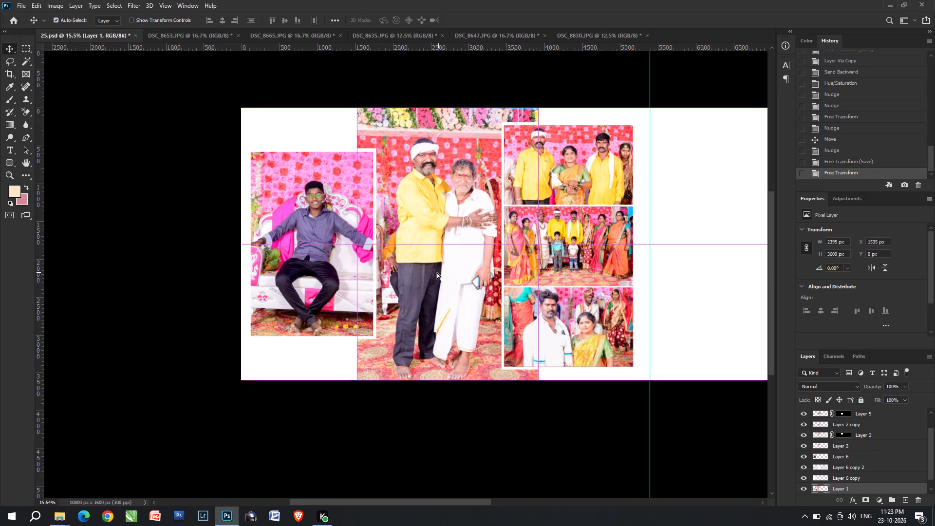
{"action": "left_click_drag", "start_coordinate": [437, 272], "coordinate": [435, 273], "text": "shift"}
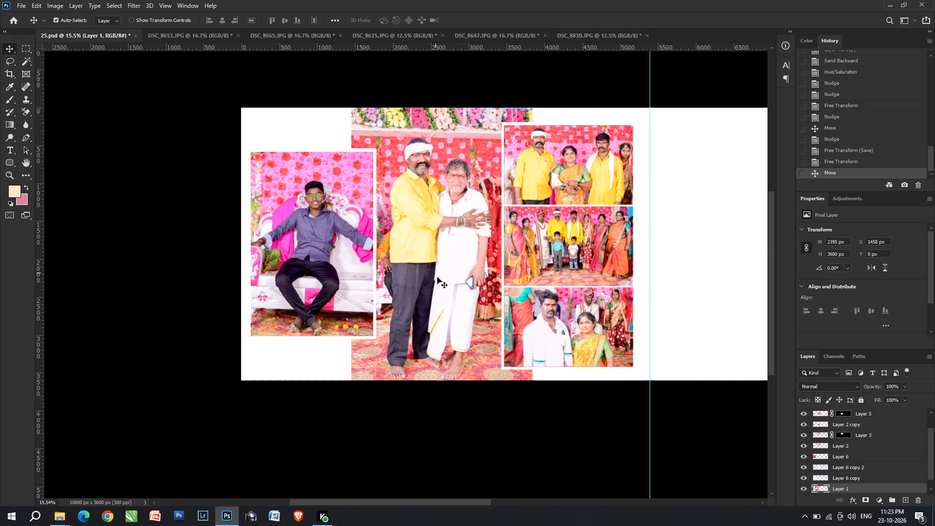
Save 25.psd.
{"action": "key", "text": "ctrl+s"}
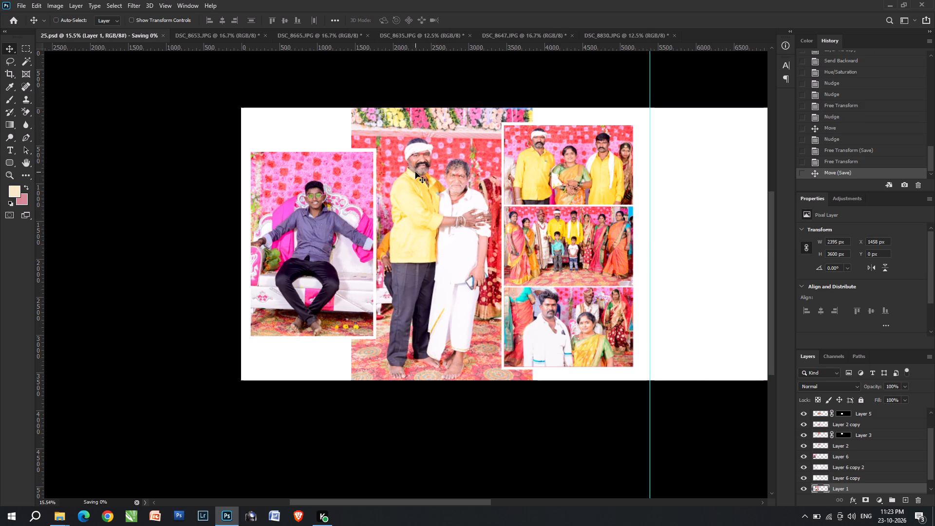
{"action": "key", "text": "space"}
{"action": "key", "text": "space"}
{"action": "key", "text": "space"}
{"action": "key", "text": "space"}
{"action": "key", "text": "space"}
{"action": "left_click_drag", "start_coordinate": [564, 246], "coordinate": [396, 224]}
Switch to the Sureban photo folder in File Explorer and move the used photo DSC_8830 into the done folder.
{"action": "key", "text": "alt+Tab"}
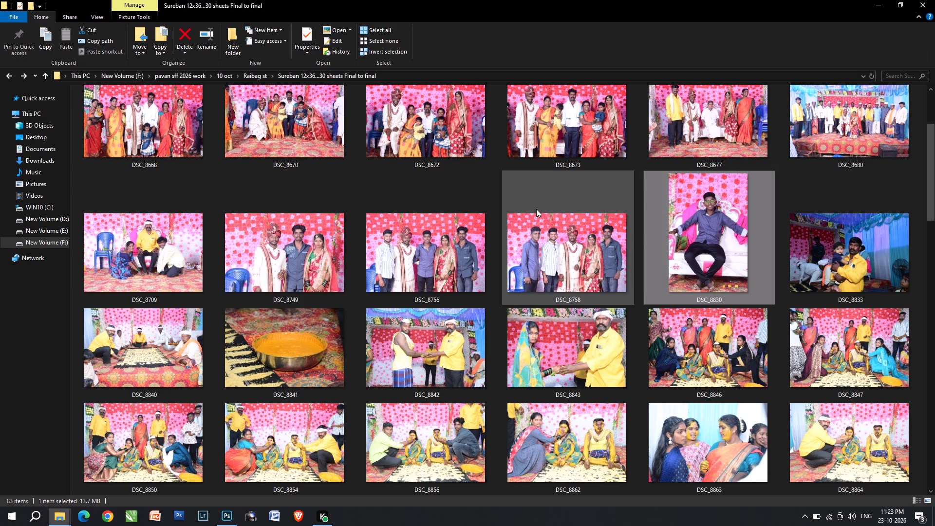
{"action": "left_click", "coordinate": [702, 258]}
{"action": "scroll", "coordinate": [701, 259], "scroll_direction": "up", "scroll_amount": 6}
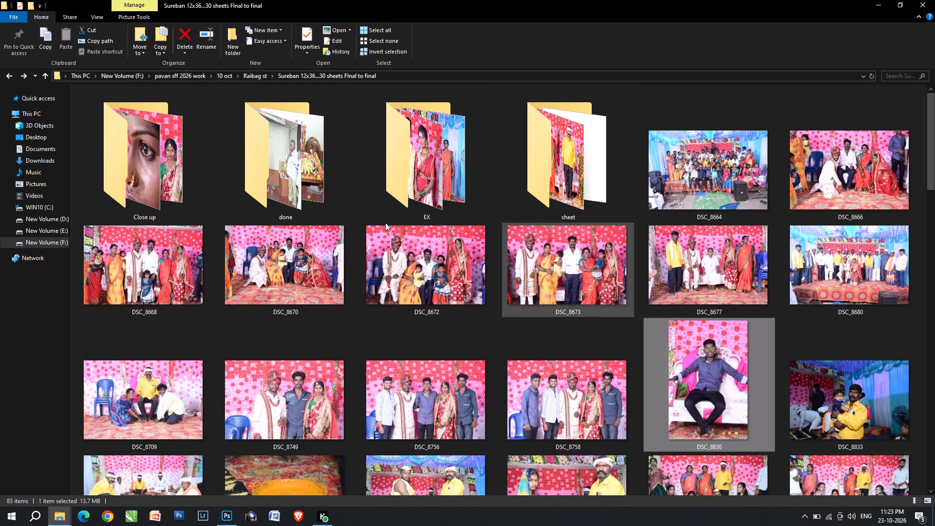
{"action": "left_click_drag", "start_coordinate": [756, 404], "coordinate": [322, 163]}
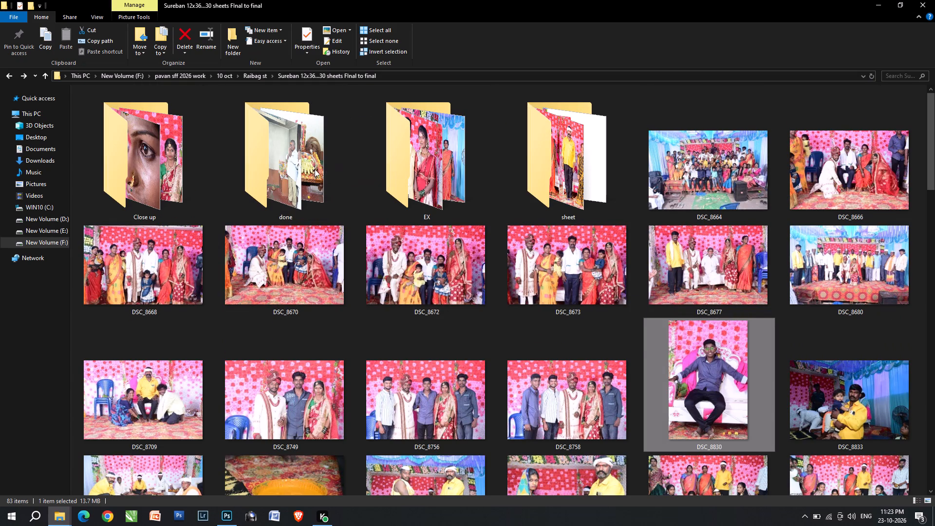
Select the photos from DSC_8664 through DSC_8833 in the folder, and switch back to Photoshop.
{"action": "left_click", "coordinate": [667, 211]}
{"action": "left_click", "coordinate": [673, 379], "text": "shift"}
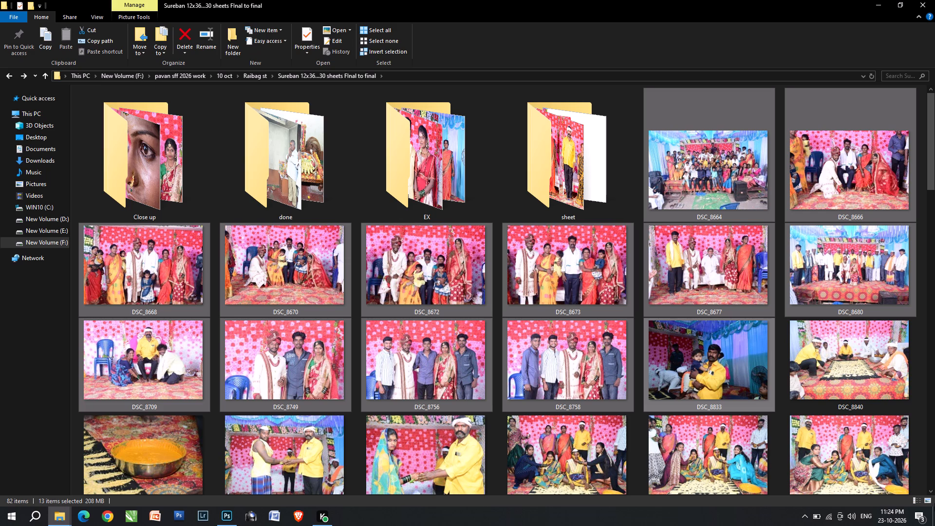
{"action": "key", "text": "alt+Tab"}
{"action": "key", "text": "alt+Tab"}
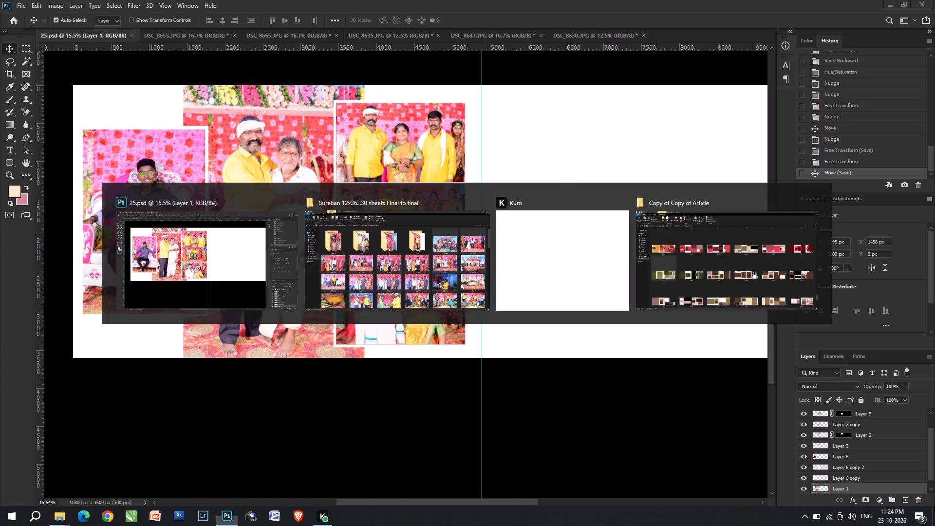
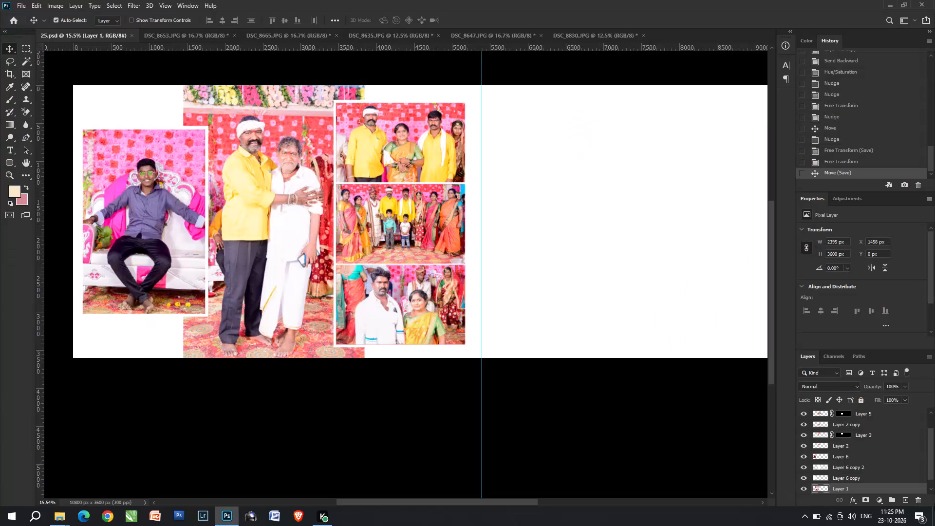
Switch to the Sureban folder in File Explorer, look through the remaining photos, and select DSC_8840 through DSC_9055.
{"action": "key", "text": "alt+Tab"}
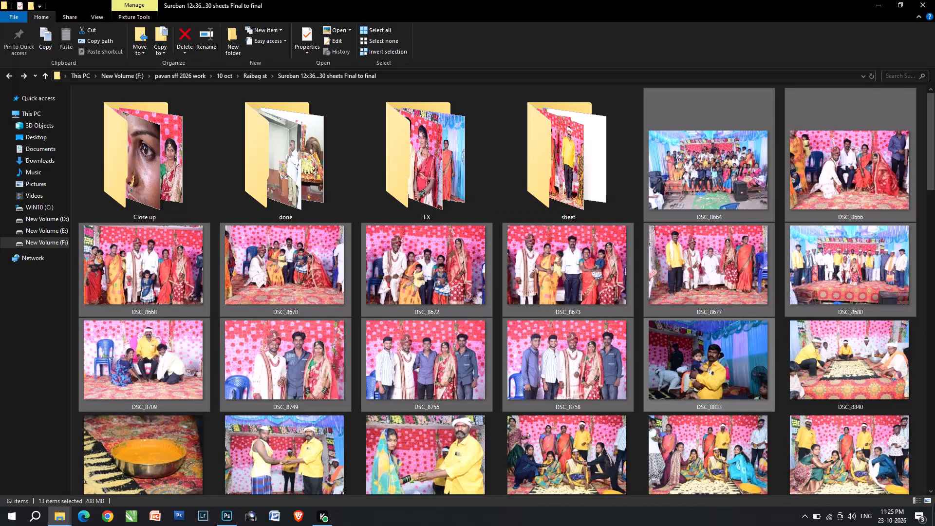
{"action": "scroll", "coordinate": [280, 0], "scroll_direction": "down", "scroll_amount": 4}
{"action": "scroll", "coordinate": [467, 289], "scroll_direction": "down", "scroll_amount": 3}
{"action": "scroll", "coordinate": [699, 376], "scroll_direction": "down", "scroll_amount": 2}
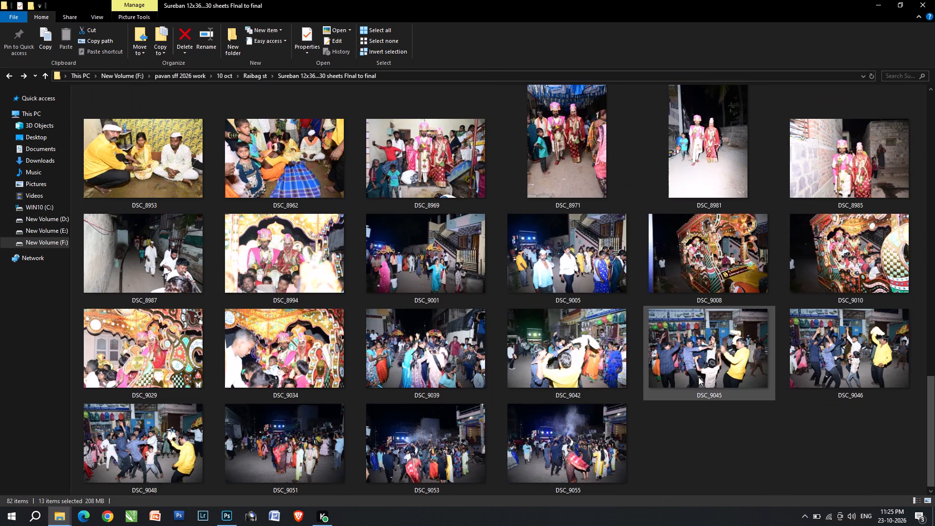
{"action": "scroll", "coordinate": [698, 377], "scroll_direction": "down", "scroll_amount": 3}
{"action": "left_click", "coordinate": [568, 456]}
{"action": "scroll", "coordinate": [633, 395], "scroll_direction": "up", "scroll_amount": 5}
{"action": "scroll", "coordinate": [813, 227], "scroll_direction": "up", "scroll_amount": 1}
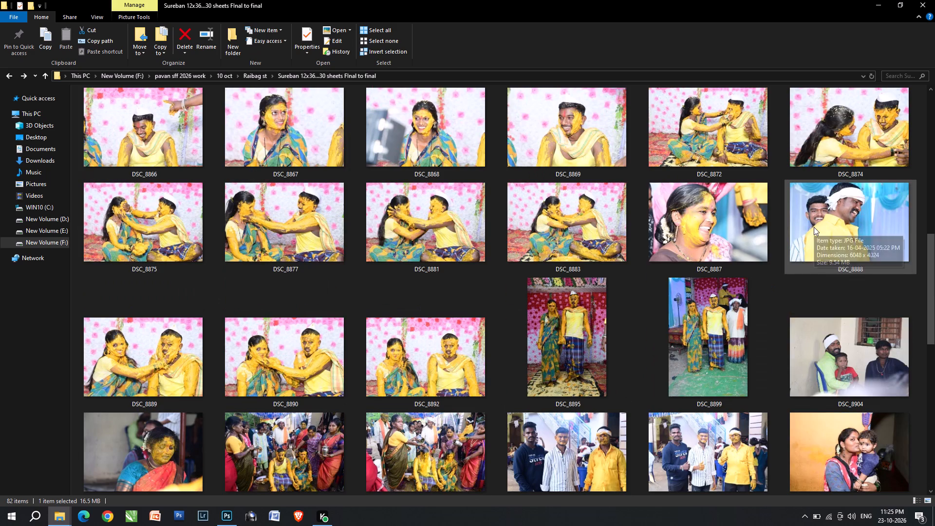
{"action": "scroll", "coordinate": [850, 338], "scroll_direction": "down", "scroll_amount": 1}
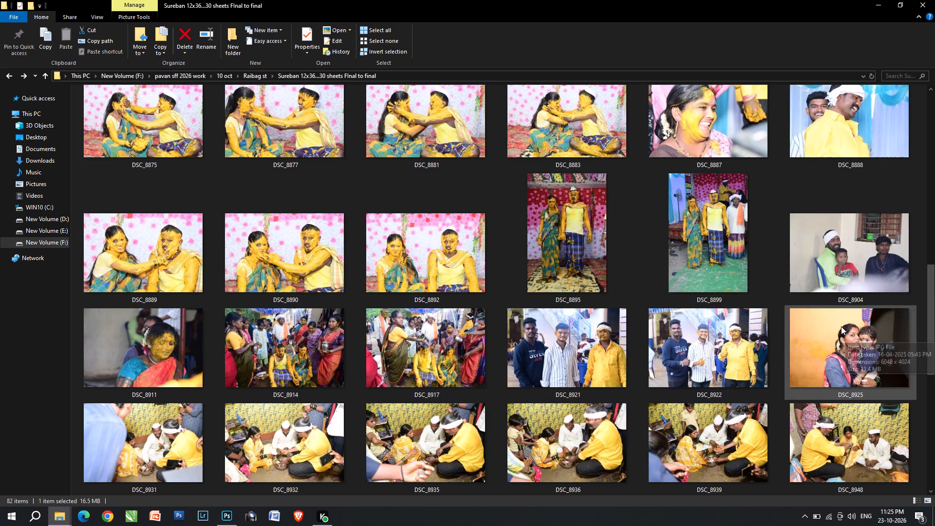
{"action": "key", "text": "alt+Tab"}
{"action": "key", "text": "alt+Tab"}
{"action": "scroll", "coordinate": [664, 229], "scroll_direction": "up", "scroll_amount": 1}
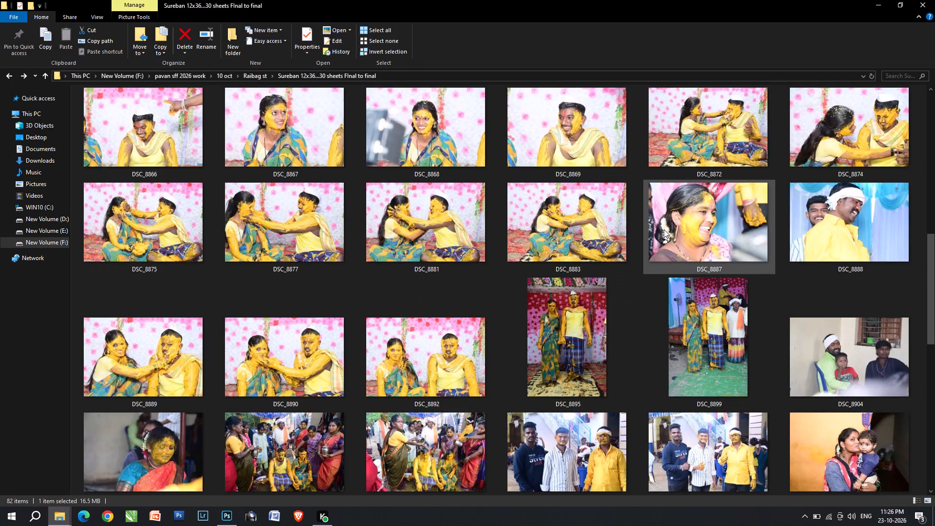
{"action": "scroll", "coordinate": [666, 229], "scroll_direction": "up", "scroll_amount": 1}
{"action": "left_click", "coordinate": [829, 168], "text": "shift"}
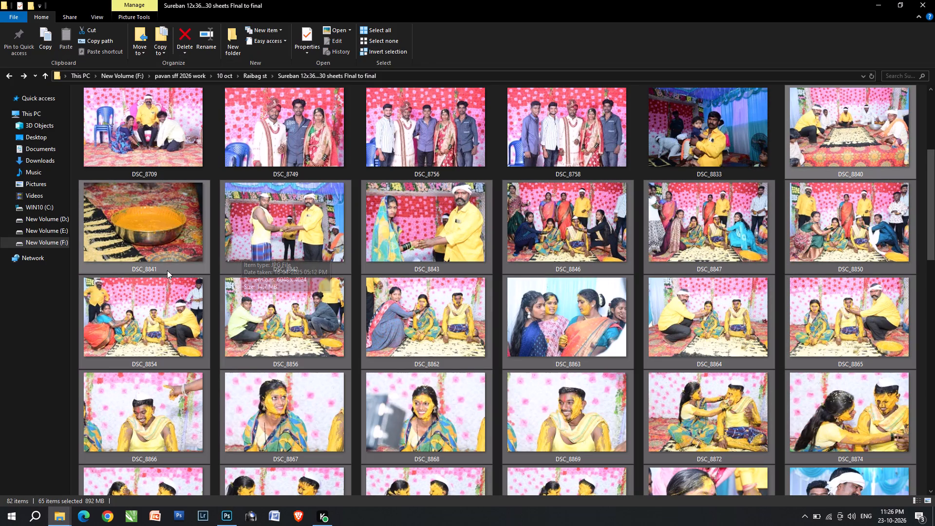
Review the selected haldi and procession photos, and glance back at spread 25 in Photoshop.
{"action": "scroll", "coordinate": [349, 259], "scroll_direction": "down", "scroll_amount": 1}
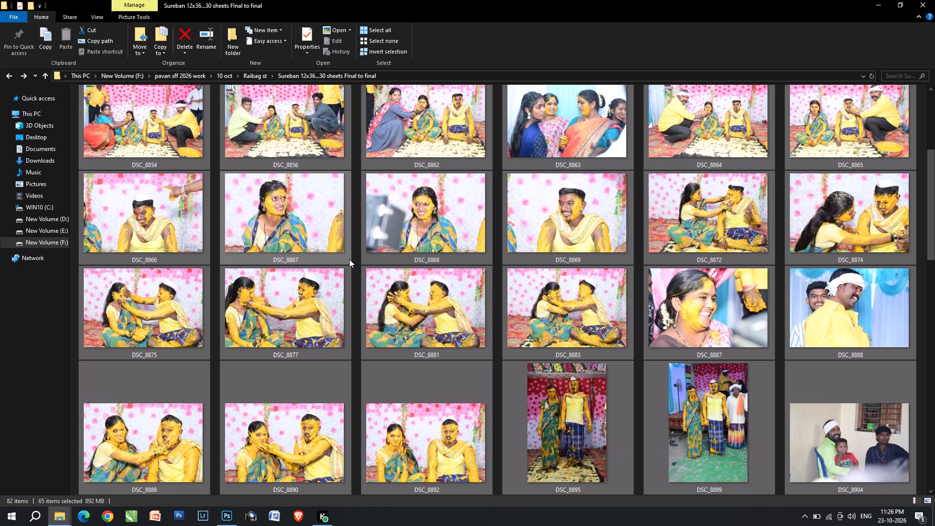
{"action": "scroll", "coordinate": [349, 259], "scroll_direction": "down", "scroll_amount": 3}
{"action": "scroll", "coordinate": [348, 249], "scroll_direction": "up", "scroll_amount": 2}
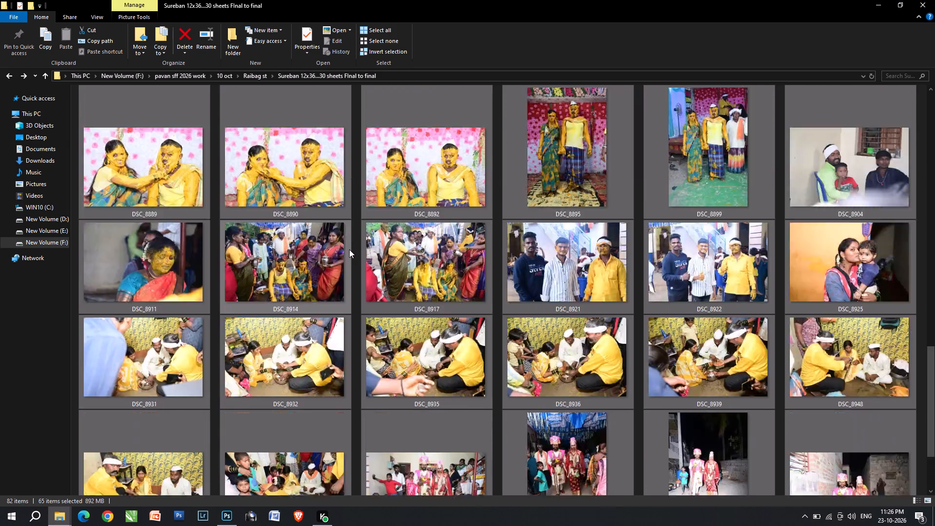
{"action": "scroll", "coordinate": [349, 249], "scroll_direction": "up", "scroll_amount": 8}
{"action": "key", "text": "alt+Tab"}
{"action": "key", "text": "alt+Tab"}
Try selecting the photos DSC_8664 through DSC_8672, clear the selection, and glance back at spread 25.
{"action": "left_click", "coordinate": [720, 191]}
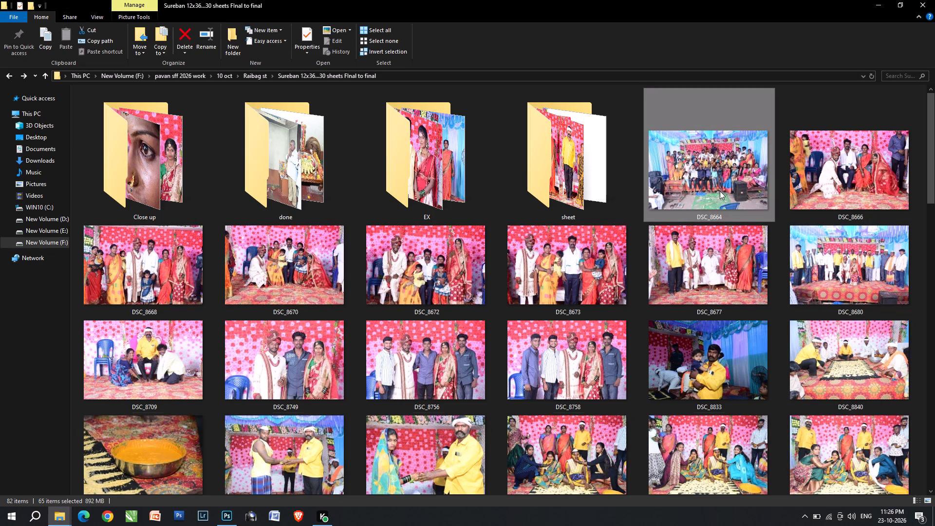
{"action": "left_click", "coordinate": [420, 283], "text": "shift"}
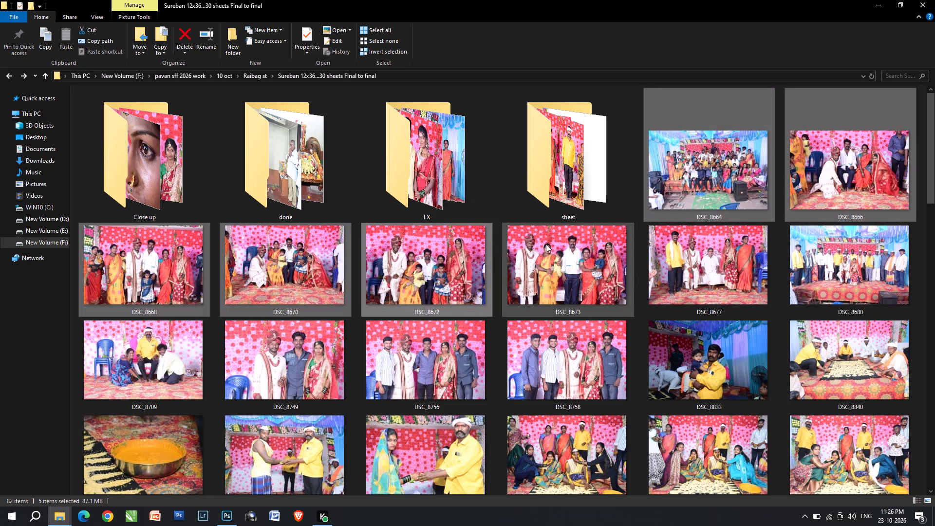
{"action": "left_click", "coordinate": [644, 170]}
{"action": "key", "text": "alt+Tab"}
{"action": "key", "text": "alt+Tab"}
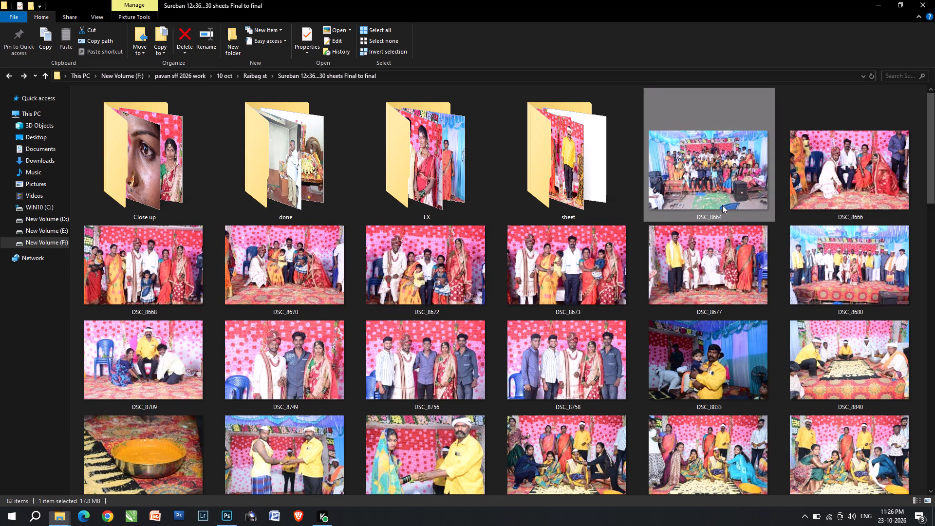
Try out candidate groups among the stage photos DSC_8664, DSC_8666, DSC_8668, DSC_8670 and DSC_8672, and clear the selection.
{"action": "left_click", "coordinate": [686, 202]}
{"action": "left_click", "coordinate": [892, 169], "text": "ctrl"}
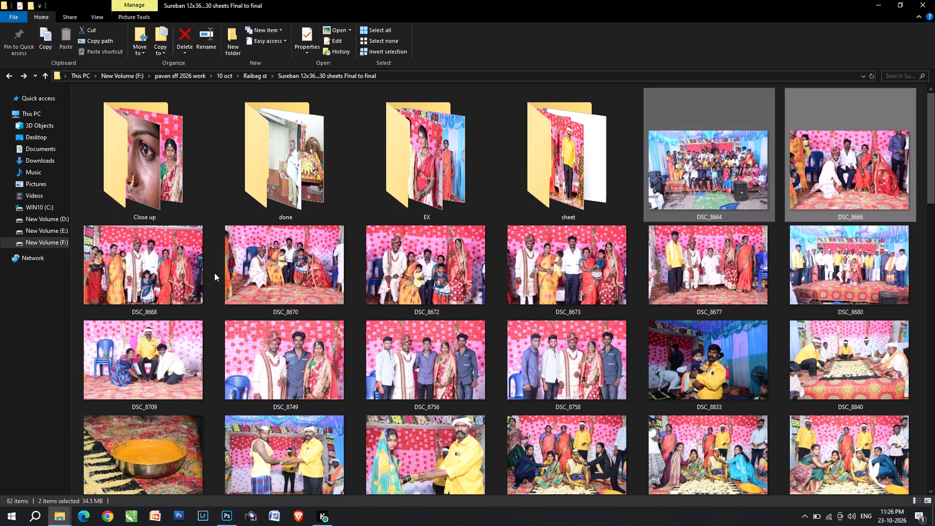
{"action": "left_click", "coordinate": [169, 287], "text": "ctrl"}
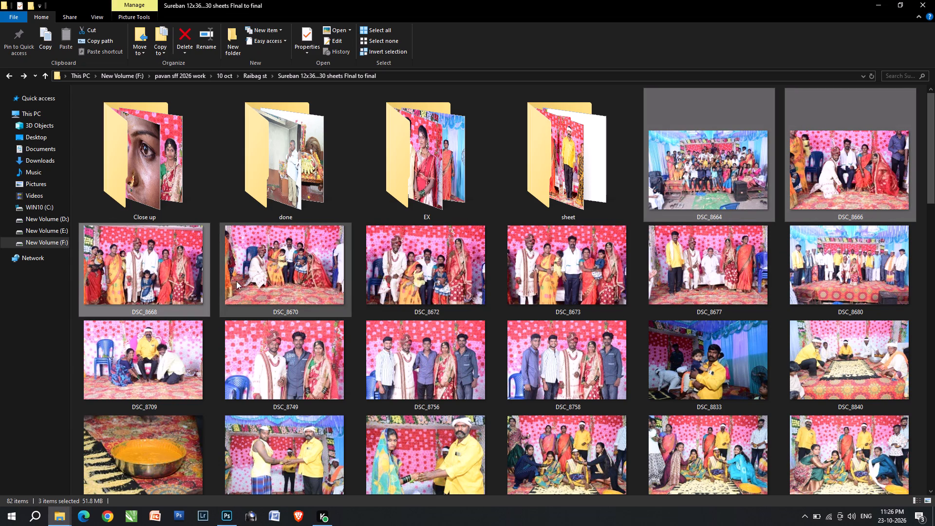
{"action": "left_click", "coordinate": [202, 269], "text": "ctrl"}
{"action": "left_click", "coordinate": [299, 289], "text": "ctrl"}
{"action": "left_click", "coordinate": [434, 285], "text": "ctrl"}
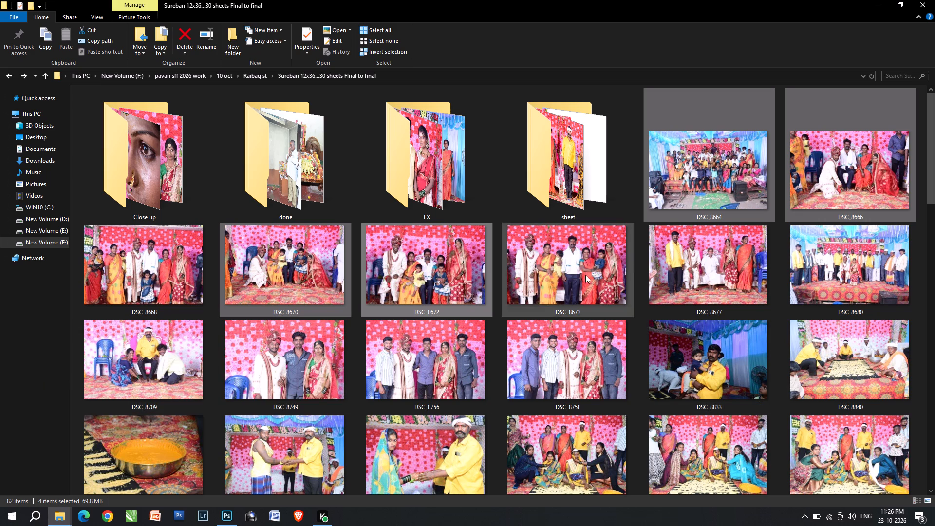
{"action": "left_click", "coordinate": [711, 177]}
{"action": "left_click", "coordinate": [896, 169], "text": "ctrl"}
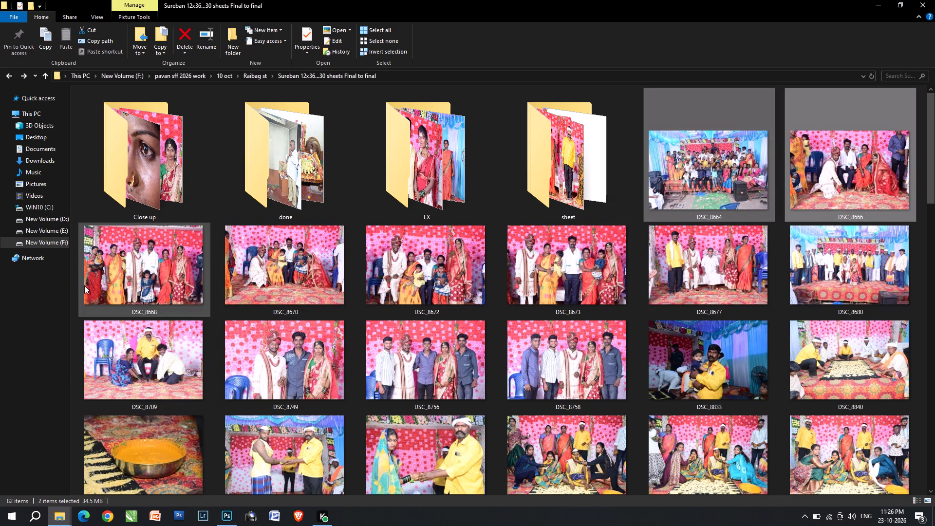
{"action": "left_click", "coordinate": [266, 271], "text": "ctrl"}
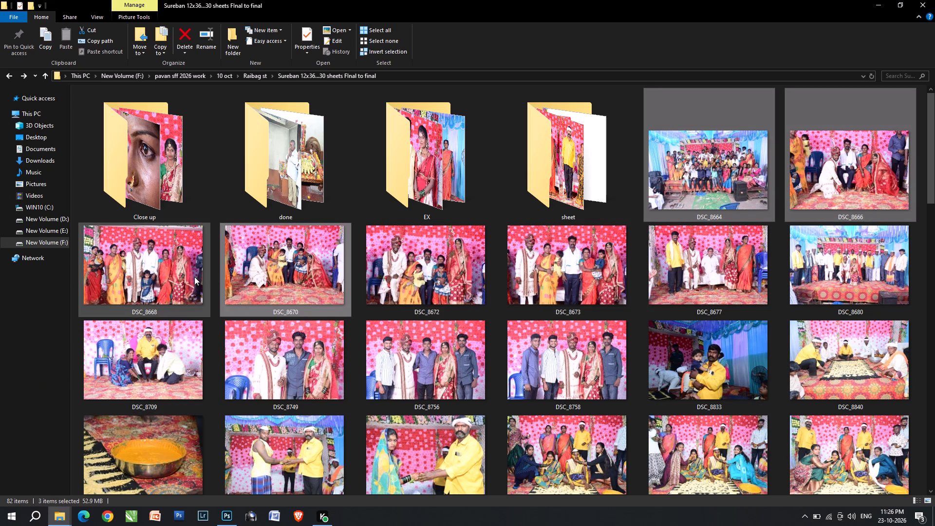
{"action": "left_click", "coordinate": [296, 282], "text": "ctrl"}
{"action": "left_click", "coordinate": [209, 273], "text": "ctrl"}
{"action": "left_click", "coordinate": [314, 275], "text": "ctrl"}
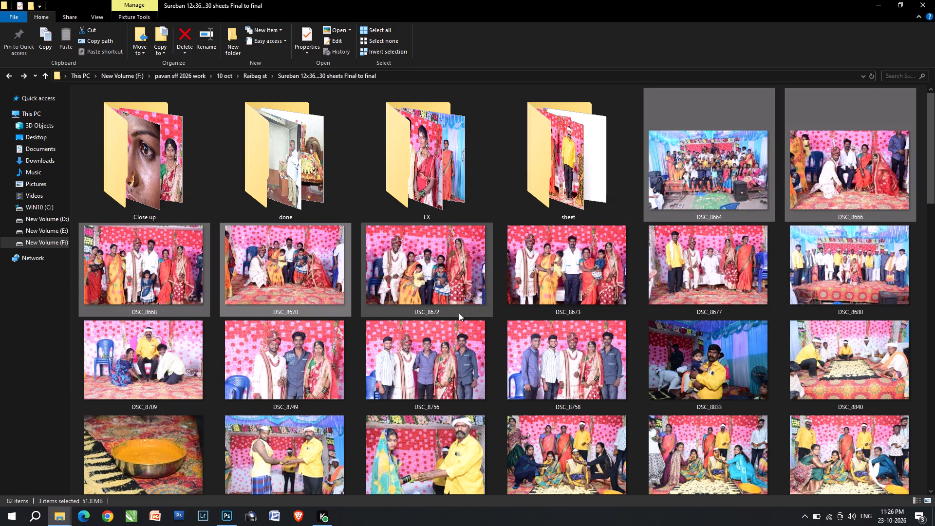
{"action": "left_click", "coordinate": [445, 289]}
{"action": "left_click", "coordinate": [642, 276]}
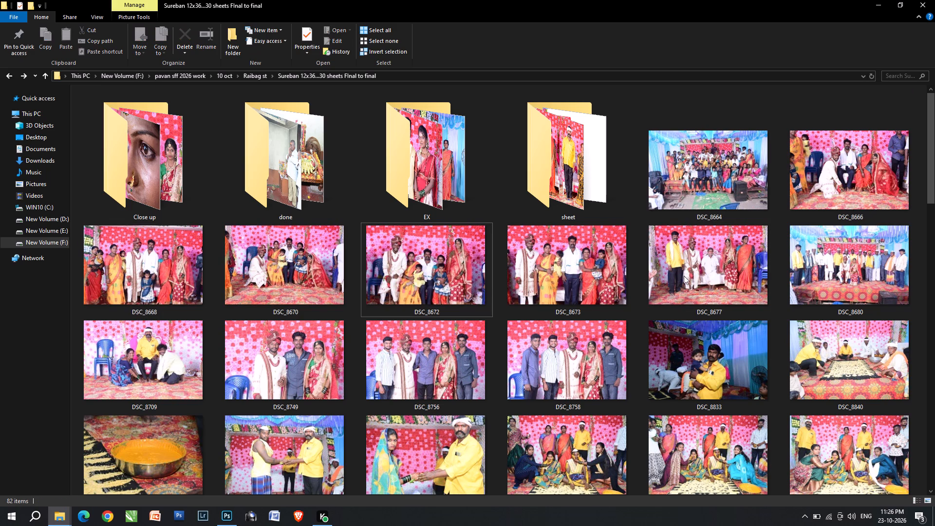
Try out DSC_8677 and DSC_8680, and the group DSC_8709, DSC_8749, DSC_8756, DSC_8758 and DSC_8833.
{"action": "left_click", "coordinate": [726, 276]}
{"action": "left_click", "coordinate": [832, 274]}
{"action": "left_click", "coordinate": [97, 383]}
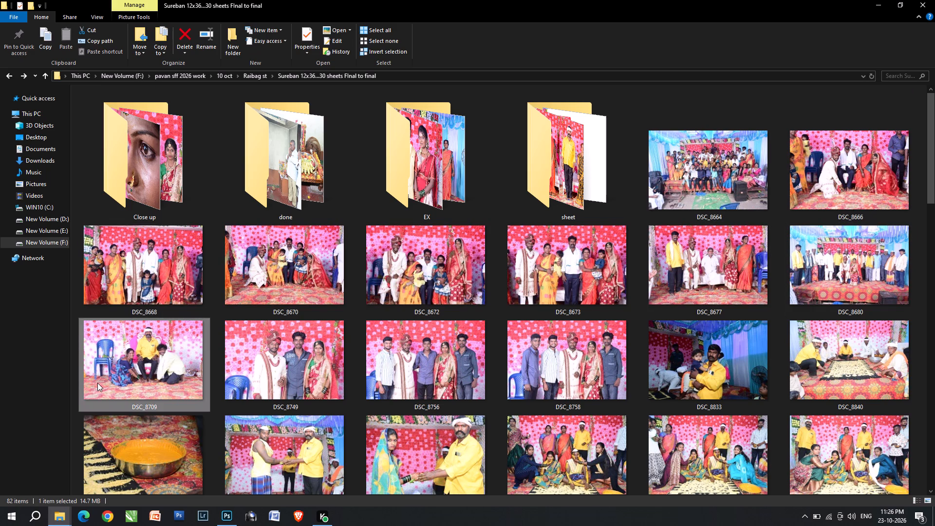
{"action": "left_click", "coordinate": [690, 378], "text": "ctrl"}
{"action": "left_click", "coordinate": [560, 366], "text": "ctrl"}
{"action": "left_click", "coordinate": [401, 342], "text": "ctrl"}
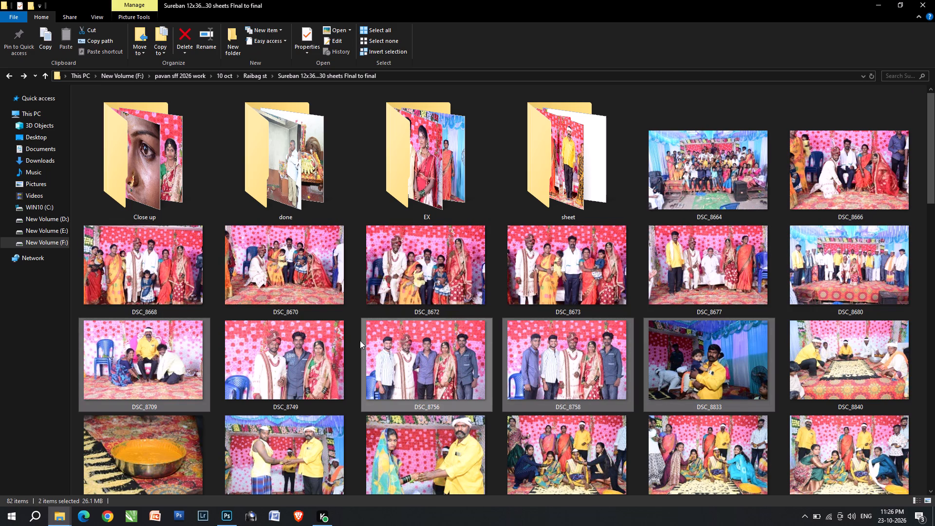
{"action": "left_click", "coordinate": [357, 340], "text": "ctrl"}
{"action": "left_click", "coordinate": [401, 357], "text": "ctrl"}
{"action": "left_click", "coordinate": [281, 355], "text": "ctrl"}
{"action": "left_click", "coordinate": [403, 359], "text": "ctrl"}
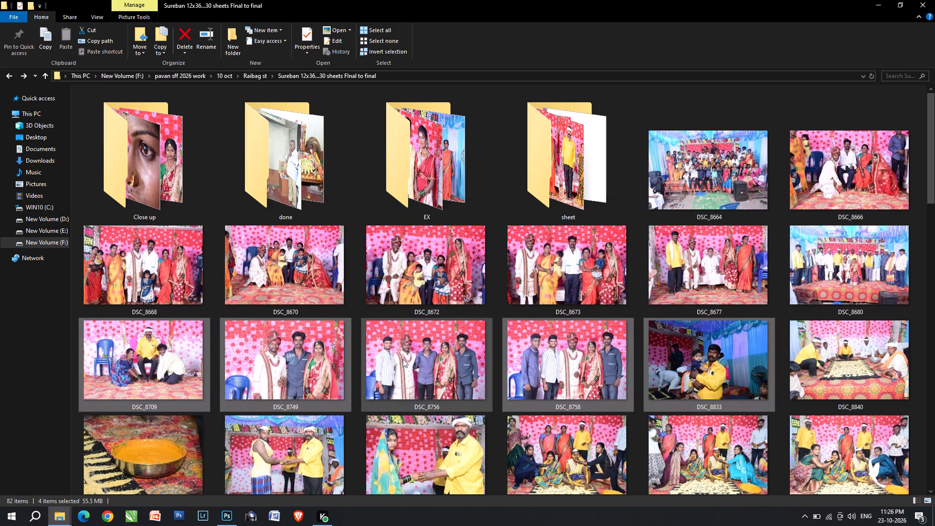
Select the photos DSC_8664, DSC_8666, DSC_8668 and DSC_8670 and bring them from the folder into Photoshop.
{"action": "left_click", "coordinate": [732, 149]}
{"action": "left_click", "coordinate": [337, 261], "text": "shift"}
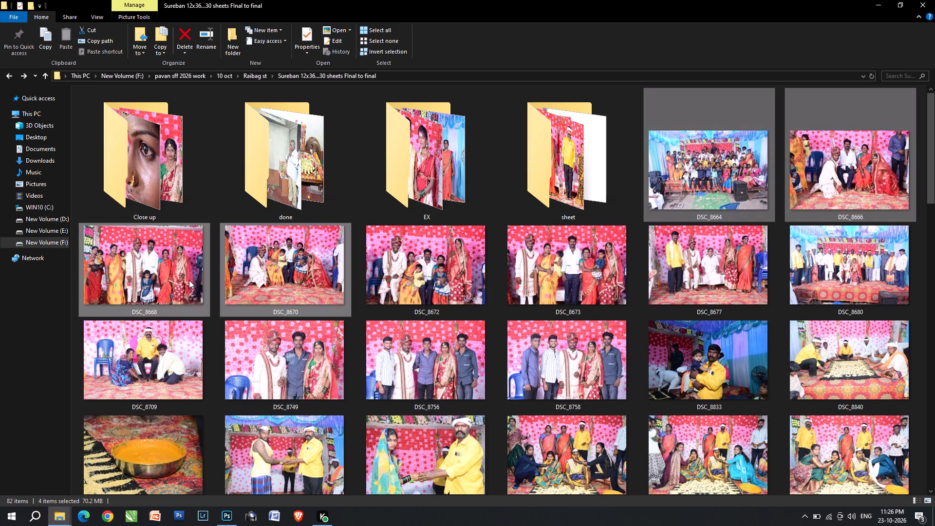
{"action": "left_click_drag", "start_coordinate": [189, 280], "coordinate": [449, 0]}
{"action": "key", "text": "alt+Tab"}
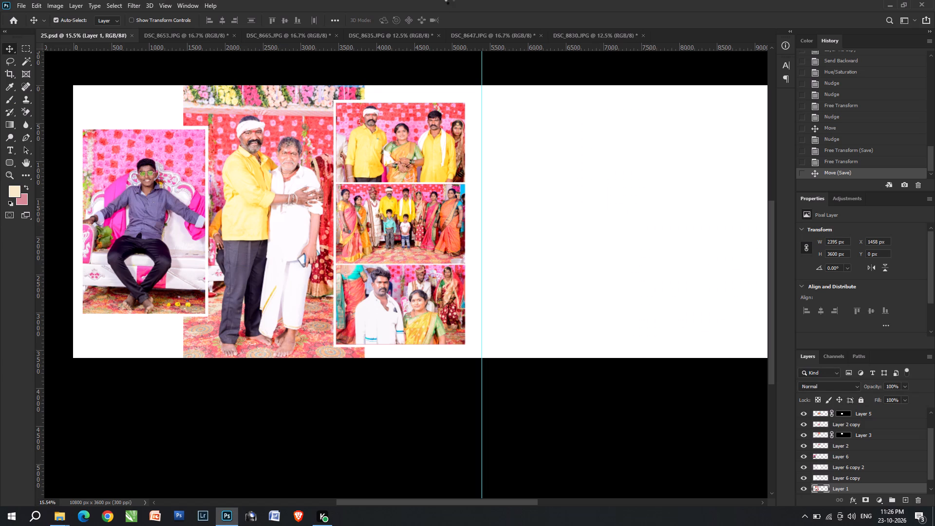
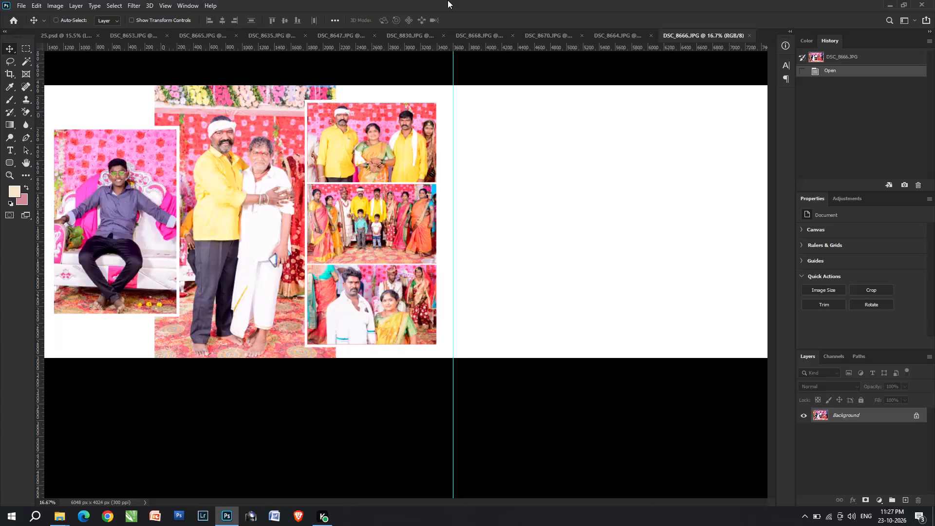
Close the emptied photo documents DSC_8830 and DSC_8647 without saving their changes.
{"action": "key", "text": "ctrl+Tab"}
{"action": "key", "text": "ctrl+Tab"}
{"action": "key", "text": "ctrl+Tab"}
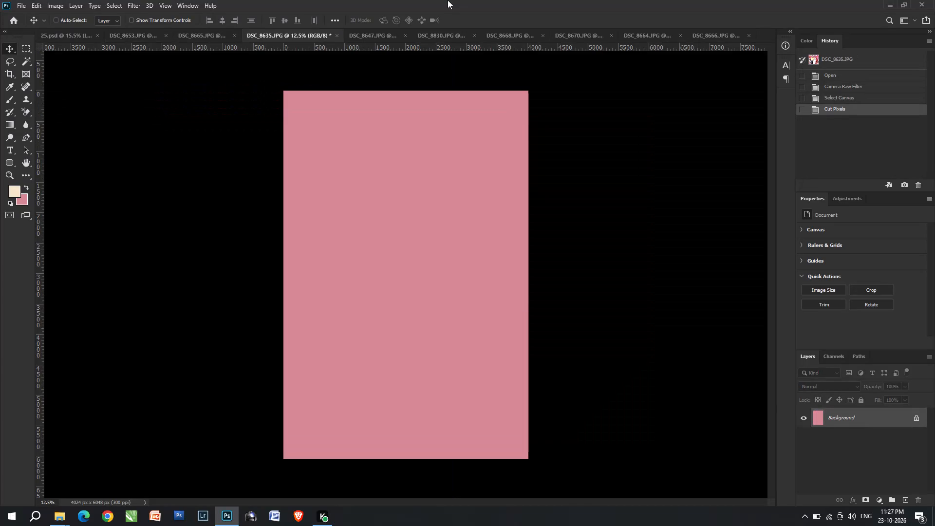
{"action": "key", "text": "ctrl+Tab"}
{"action": "key", "text": "ctrl+w"}
{"action": "key", "text": "ctrl+Tab"}
{"action": "key", "text": "Return"}
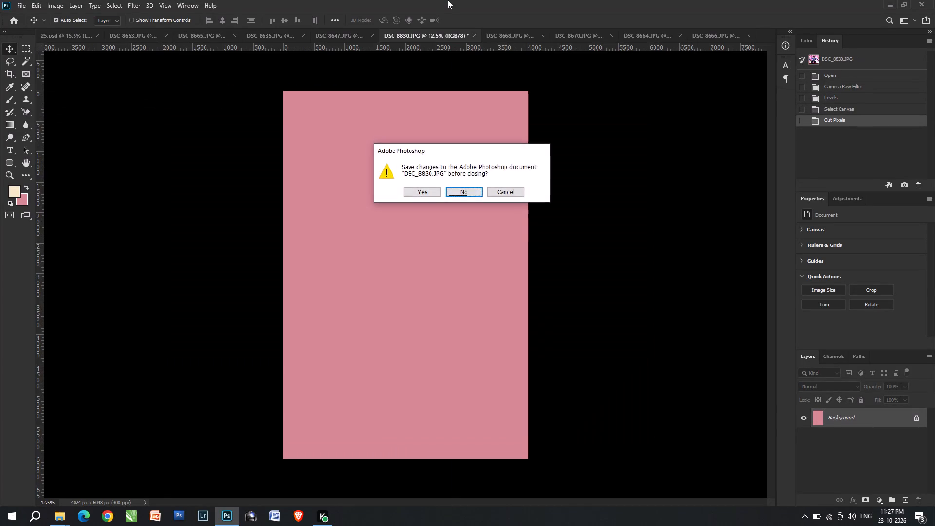
{"action": "key", "text": "ctrl+w"}
{"action": "key", "text": "Tab"}
{"action": "key", "text": "backslash"}
{"action": "key", "text": "Return"}
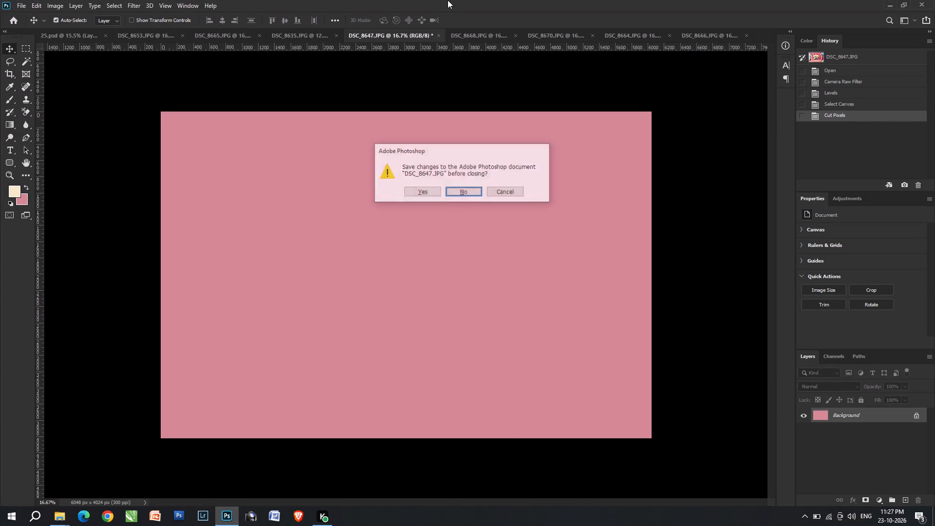
Close the remaining emptied photo documents DSC_8635, DSC_8665 and DSC_8653 without saving their changes.
{"action": "key", "text": "ctrl+super+w"}
{"action": "key", "text": "Tab"}
{"action": "key", "text": "Return"}
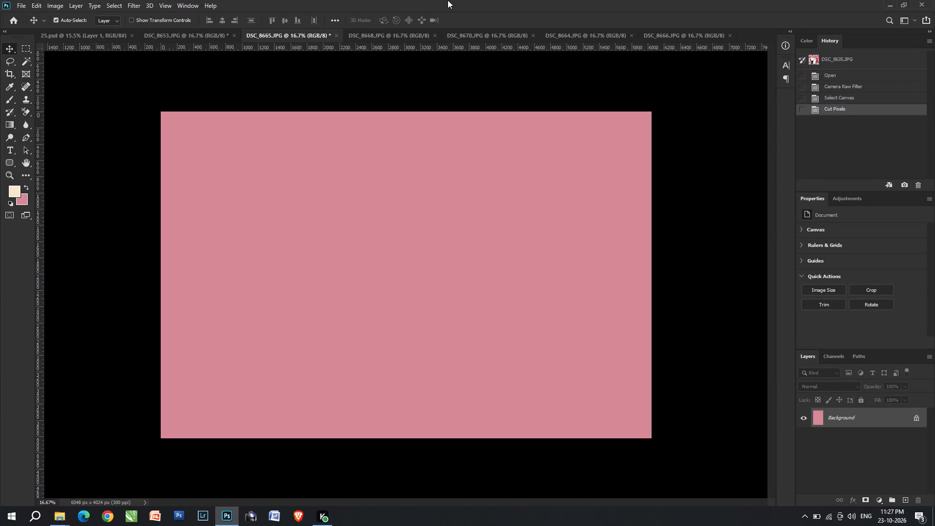
{"action": "key", "text": "ctrl+w"}
{"action": "key", "text": "Tab"}
{"action": "key", "text": "Return"}
{"action": "key", "text": "ctrl+w"}
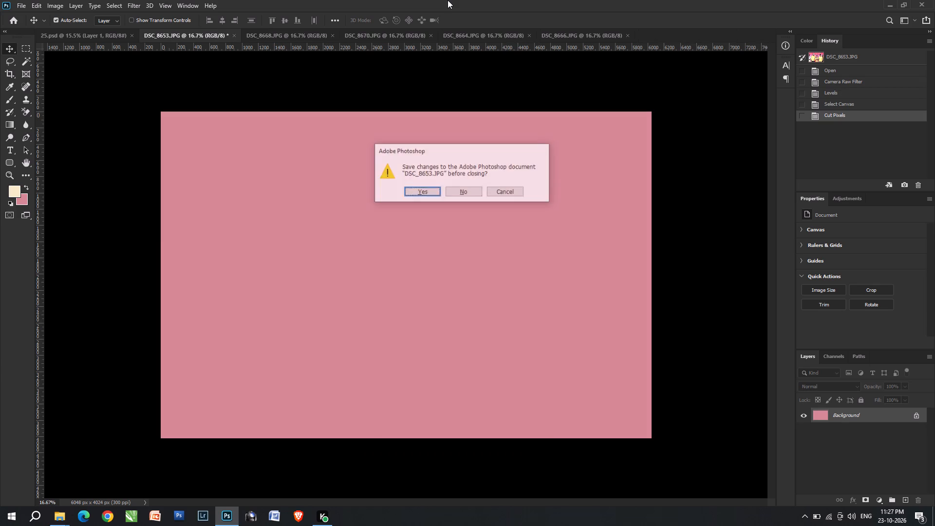
{"action": "key", "text": "Tab"}
{"action": "key", "text": "Return"}
Bring up the large group photo DSC_8664 and reapply the last used filter to it.
{"action": "key", "text": "ctrl+Tab"}
{"action": "key", "text": "ctrl+Tab"}
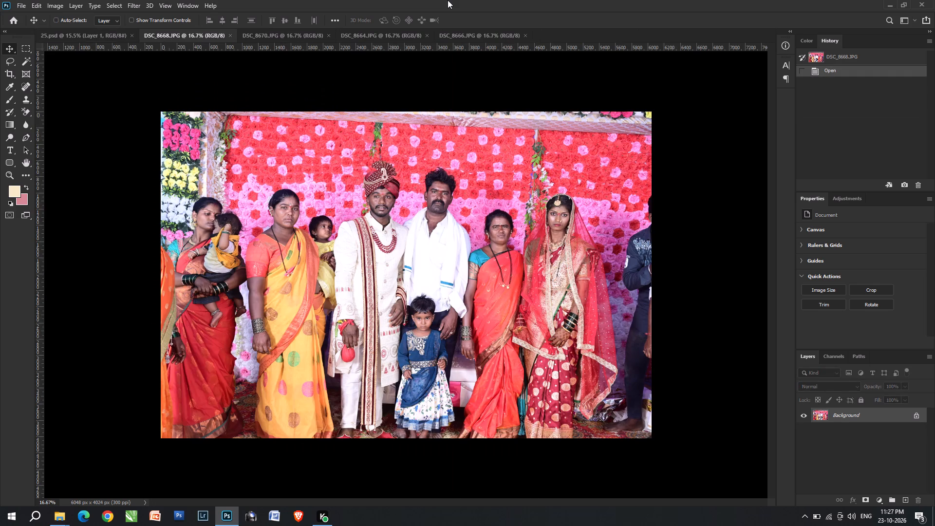
{"action": "key", "text": "ctrl+Tab"}
{"action": "key", "text": "ctrl+alt+f"}
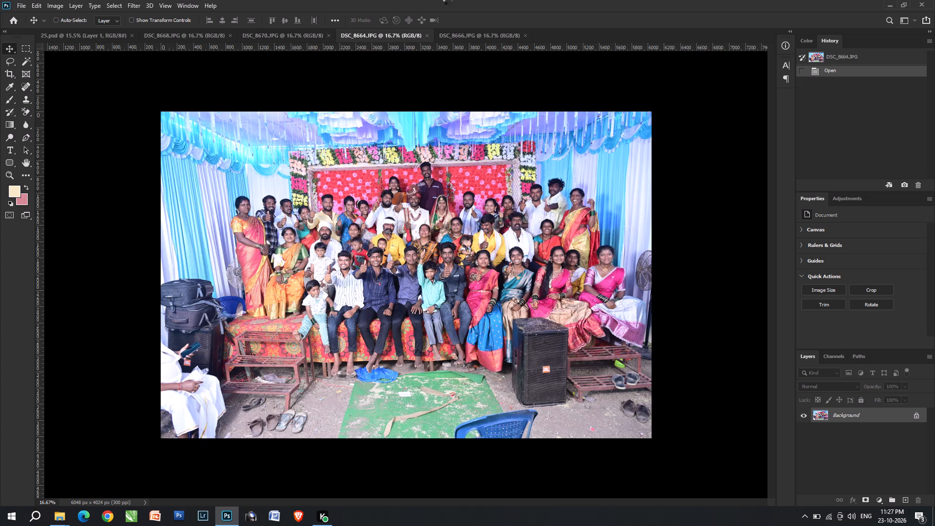
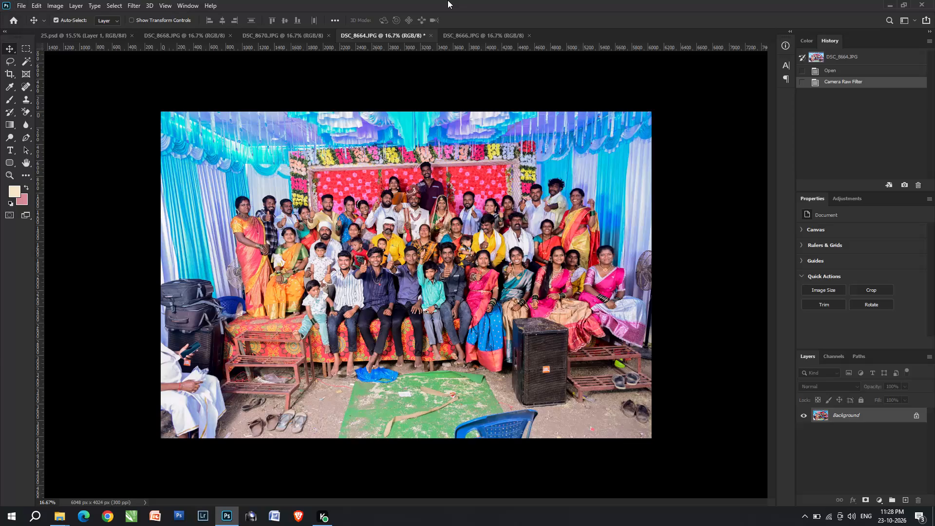
Brighten the DSC_8664 group photo with Levels, setting the midtones to 1.10 and lowering the white input level slightly.
{"action": "key", "text": "alt+Tab"}
{"action": "key", "text": "alt+Tab"}
{"action": "key", "text": "ctrl+z"}
{"action": "key", "text": "ctrl+shift+z"}
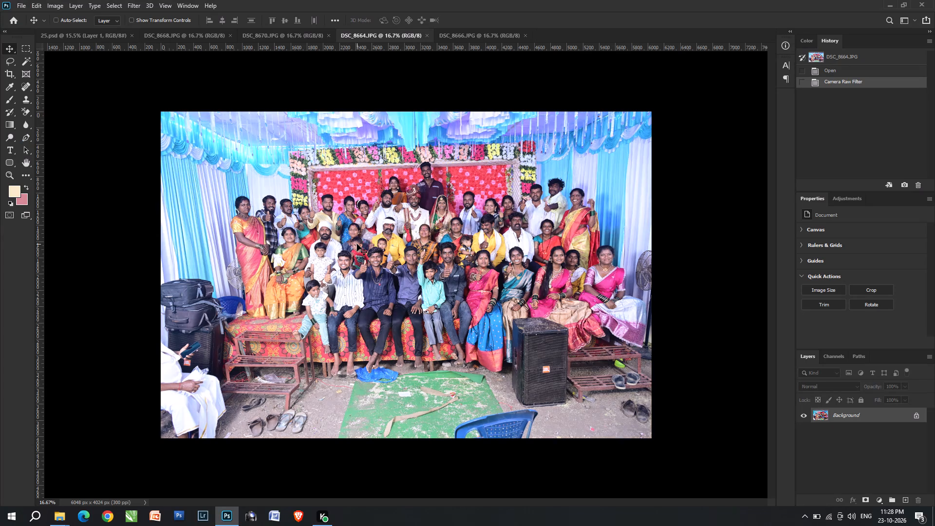
{"action": "key", "text": "ctrl+l"}
{"action": "left_click", "coordinate": [622, 209]}
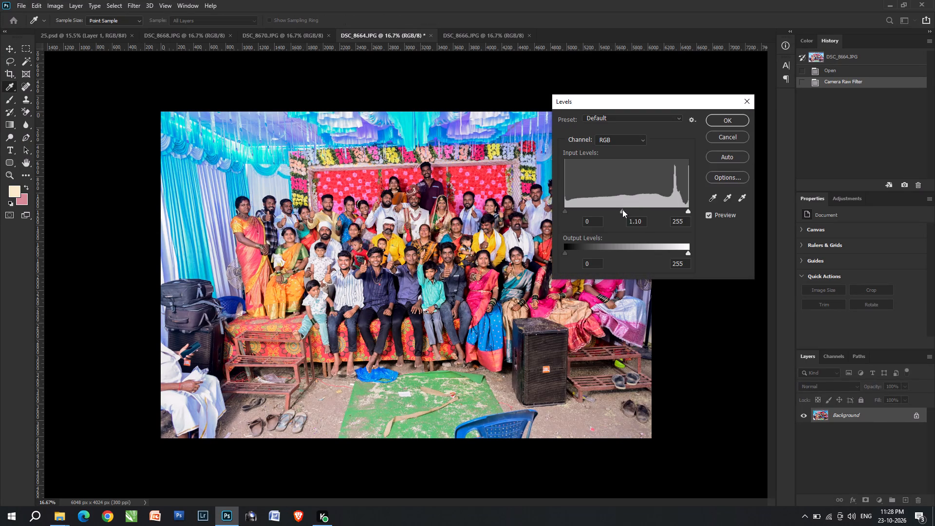
{"action": "scroll", "coordinate": [678, 213], "scroll_direction": "up", "scroll_amount": 7}
{"action": "left_click", "coordinate": [681, 212]}
{"action": "key", "text": "Return"}
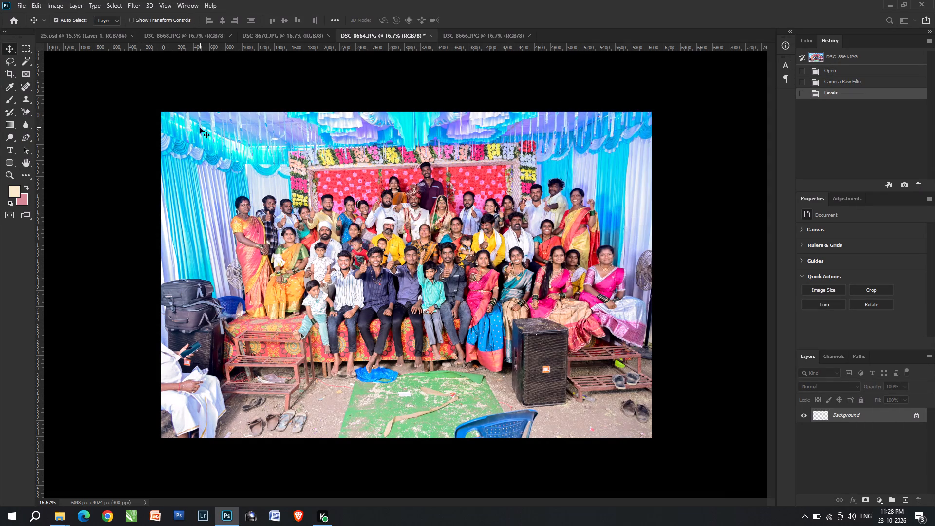
Cut the entire DSC_8664 image and paste it into the 25.psd spread.
{"action": "key", "text": "ctrl+a"}
{"action": "key", "text": "ctrl+x"}
{"action": "left_click", "coordinate": [54, 35]}
{"action": "key", "text": "ctrl+v"}
Scale the pasted group photo to 58.35% and place it flush with the outer edge at the top of the spread's empty half.
{"action": "key", "text": "ctrl+t"}
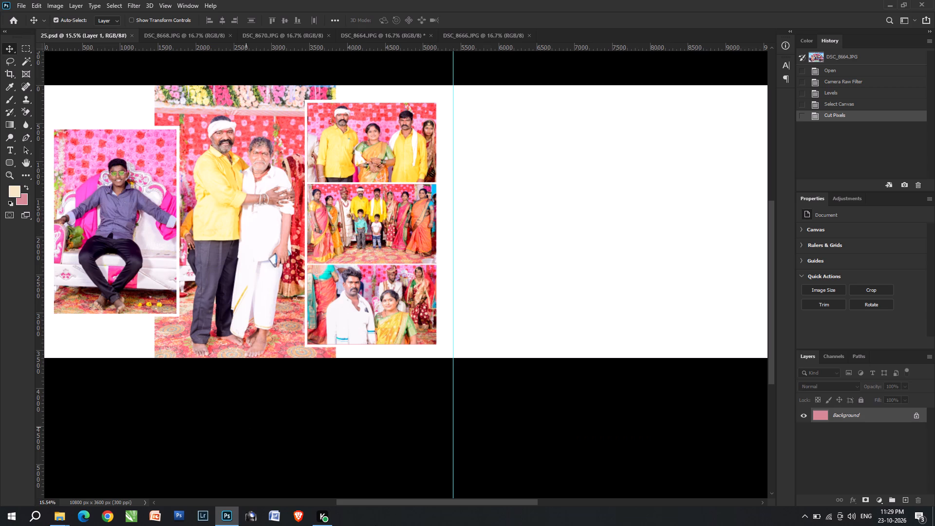
{"action": "key", "text": "space"}
{"action": "key", "text": "space"}
{"action": "key", "text": "space"}
{"action": "key", "text": "space"}
{"action": "key", "text": "space"}
{"action": "key", "text": "space"}
{"action": "key", "text": "space"}
{"action": "key", "text": "space"}
{"action": "key", "text": "space"}
{"action": "key", "text": "space"}
{"action": "key", "text": "space"}
{"action": "key", "text": "space"}
{"action": "key", "text": "space"}
{"action": "key", "text": "space"}
{"action": "key", "text": "space"}
{"action": "key", "text": "space"}
{"action": "key", "text": "space"}
{"action": "key", "text": "space"}
{"action": "key", "text": "space"}
{"action": "key", "text": "space"}
{"action": "left_click_drag", "start_coordinate": [409, 366], "coordinate": [199, 360]}
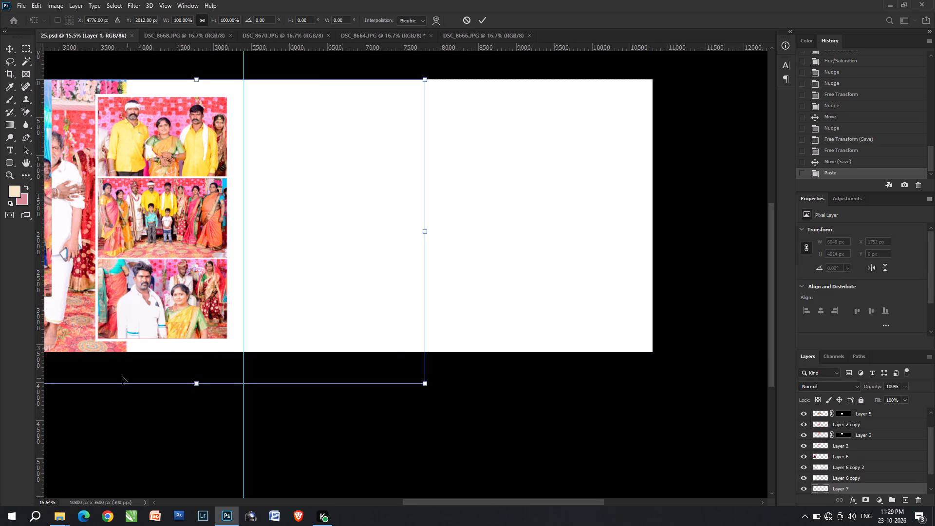
{"action": "left_click", "coordinate": [202, 386]}
{"action": "left_click_drag", "start_coordinate": [200, 384], "coordinate": [265, 295]}
{"action": "key", "text": "space"}
{"action": "key", "text": "space"}
{"action": "key", "text": "space"}
{"action": "key", "text": "space"}
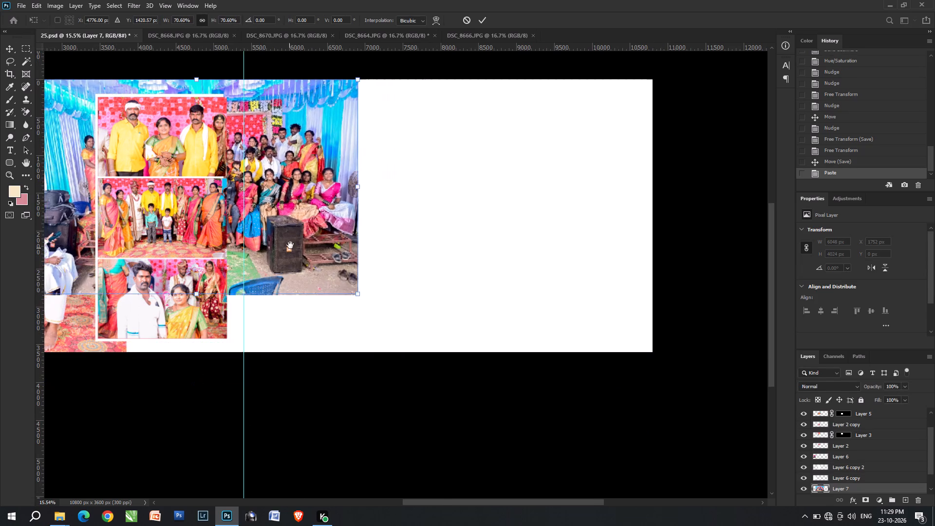
{"action": "left_click_drag", "start_coordinate": [290, 245], "coordinate": [129, 329]}
{"action": "left_click_drag", "start_coordinate": [139, 313], "coordinate": [434, 288]}
{"action": "left_click_drag", "start_coordinate": [168, 354], "coordinate": [227, 321]}
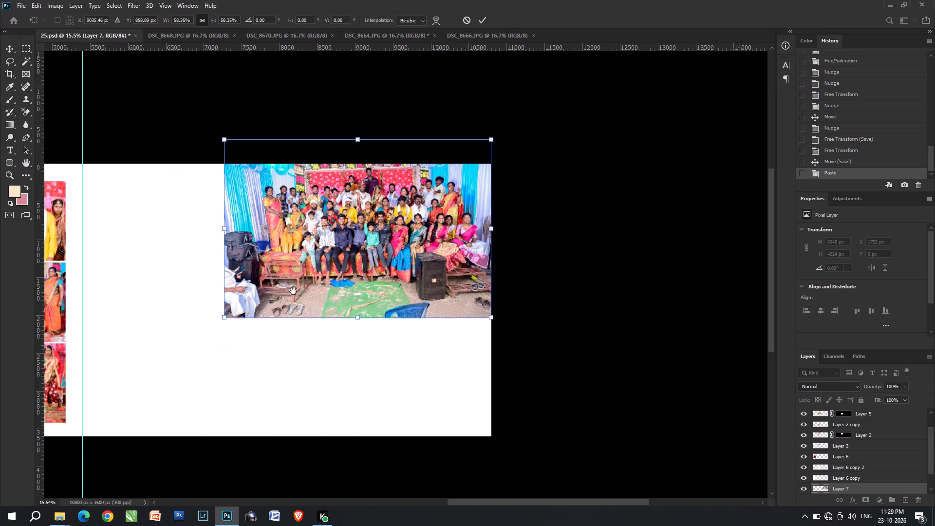
{"action": "key", "text": "space"}
{"action": "left_click_drag", "start_coordinate": [309, 286], "coordinate": [474, 238]}
{"action": "left_click_drag", "start_coordinate": [494, 214], "coordinate": [496, 220]}
{"action": "double_click", "coordinate": [496, 220]}
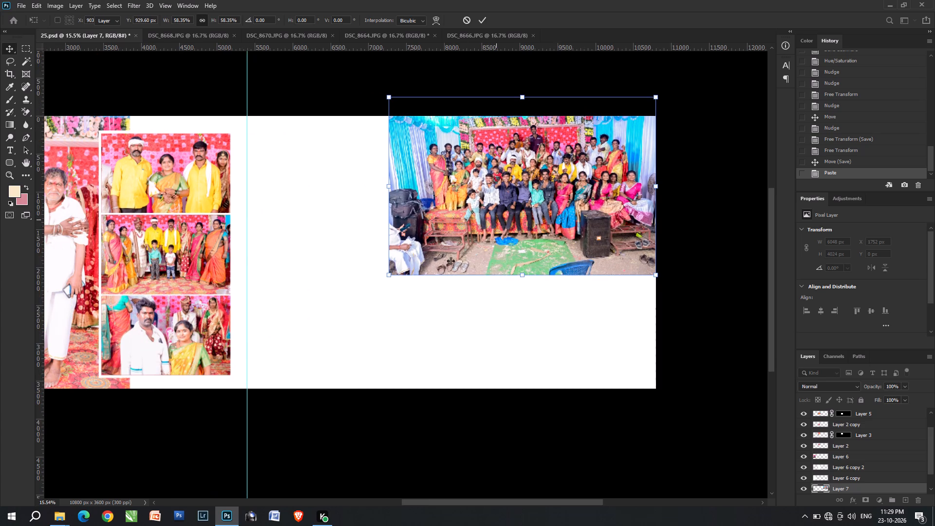
Duplicate the group photo toward the centre guide and fill the copy with the pink background colour as a placeholder.
{"action": "key", "text": "v"}
{"action": "key", "text": "v"}
{"action": "left_click_drag", "start_coordinate": [518, 229], "coordinate": [343, 274], "text": "alt"}
{"action": "key", "text": "ctrl+shift+BackSpace"}
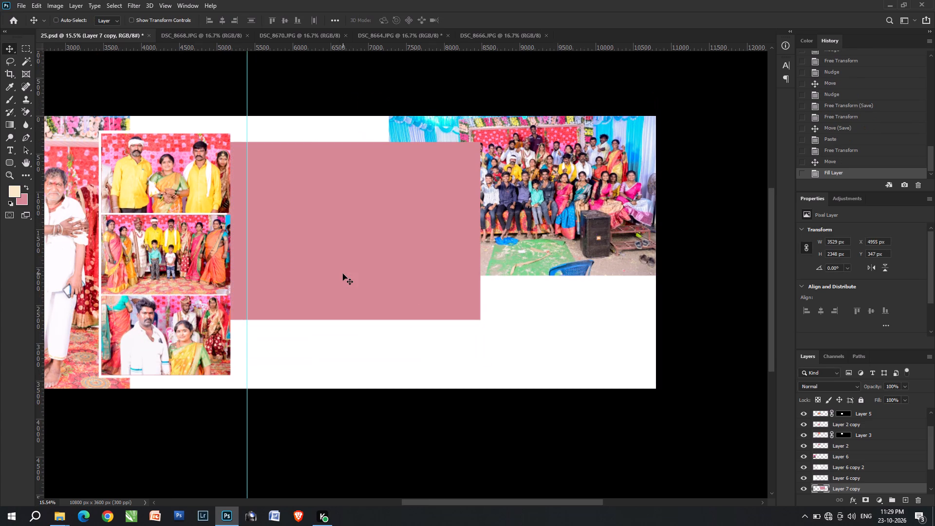
Scale the pink placeholder to 65.37% and place it near the bottom of the empty half, just past the centre guide.
{"action": "key", "text": "ctrl+t"}
{"action": "left_click_drag", "start_coordinate": [386, 237], "coordinate": [419, 308]}
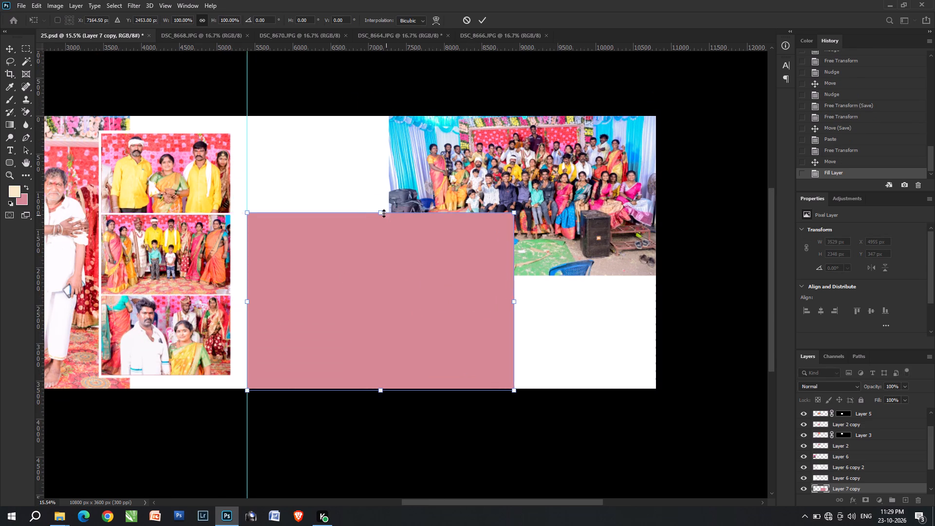
{"action": "left_click_drag", "start_coordinate": [381, 212], "coordinate": [390, 263]}
{"action": "left_click_drag", "start_coordinate": [400, 312], "coordinate": [392, 293]}
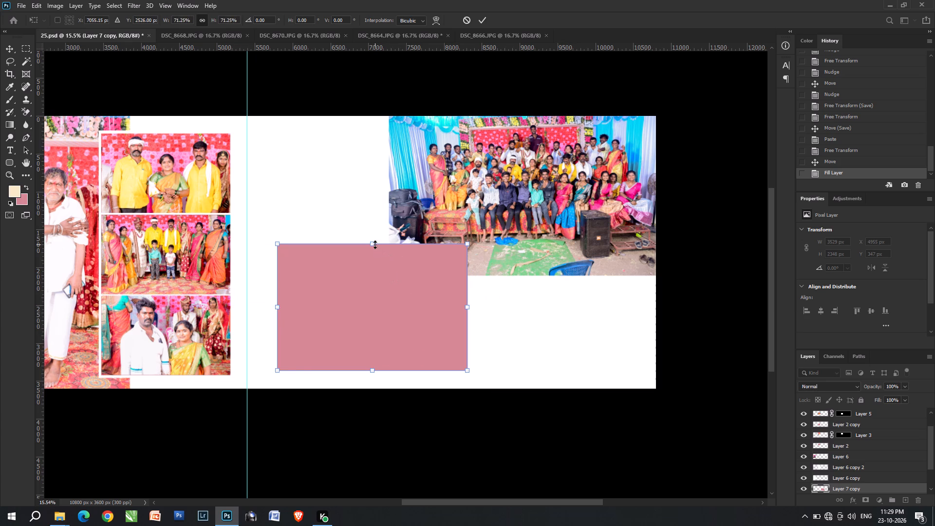
{"action": "left_click_drag", "start_coordinate": [375, 244], "coordinate": [396, 255]}
{"action": "double_click", "coordinate": [403, 276]}
{"action": "left_click_drag", "start_coordinate": [424, 308], "coordinate": [414, 311]}
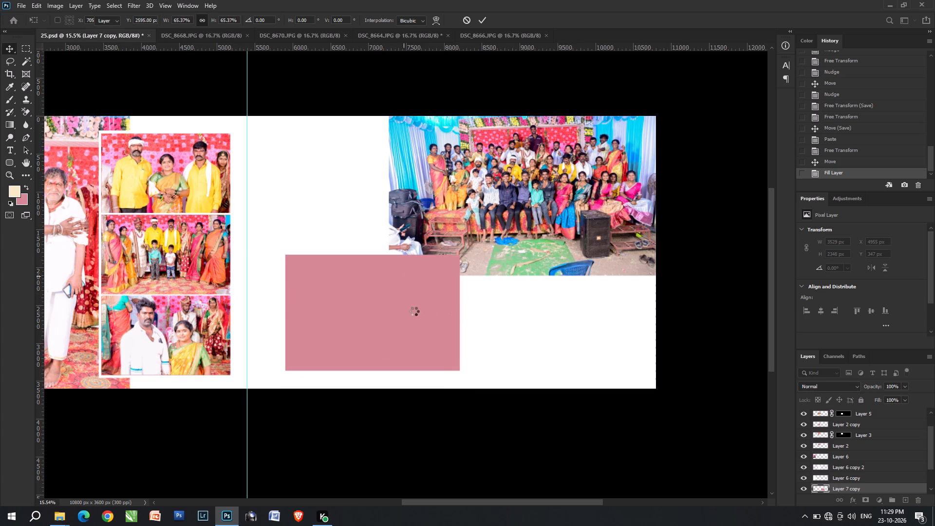
{"action": "left_click_drag", "start_coordinate": [414, 311], "coordinate": [409, 313]}
Duplicate the pink placeholder horizontally to its right, leaving only a narrow gap between the two at X 8020 px.
{"action": "left_click_drag", "start_coordinate": [403, 313], "coordinate": [583, 294], "text": "alt+shift"}
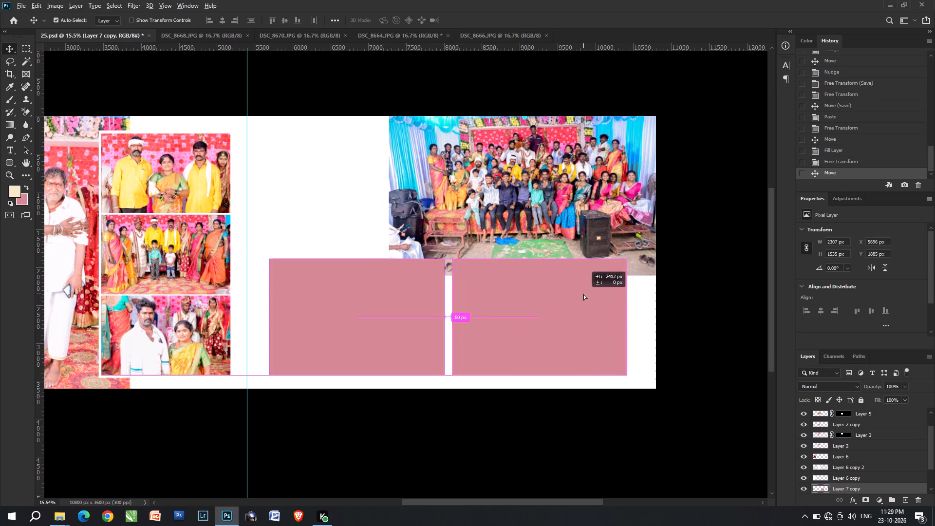
{"action": "left_click_drag", "start_coordinate": [583, 294], "coordinate": [582, 293], "text": "alt+shift"}
{"action": "key", "text": "Left"}
{"action": "key", "text": "Left"}
{"action": "key", "text": "Left"}
{"action": "key", "text": "Left"}
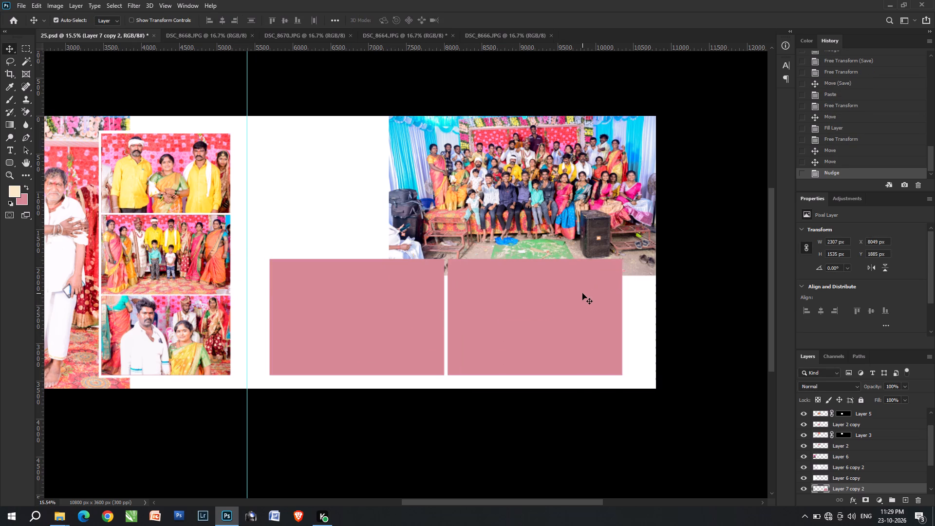
{"action": "key", "text": "Left"}
{"action": "key", "text": "Left"}
{"action": "key", "text": "Left"}
{"action": "key", "text": "Left"}
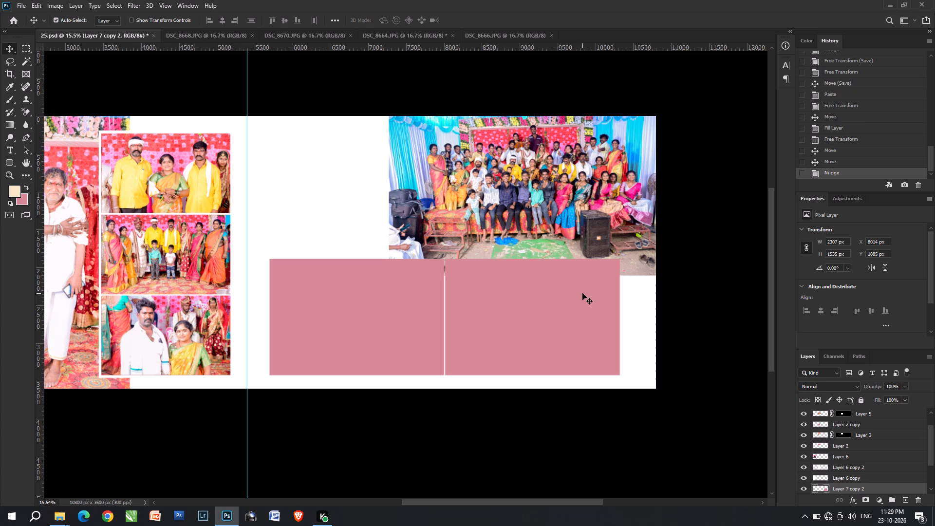
{"action": "key", "text": "Right"}
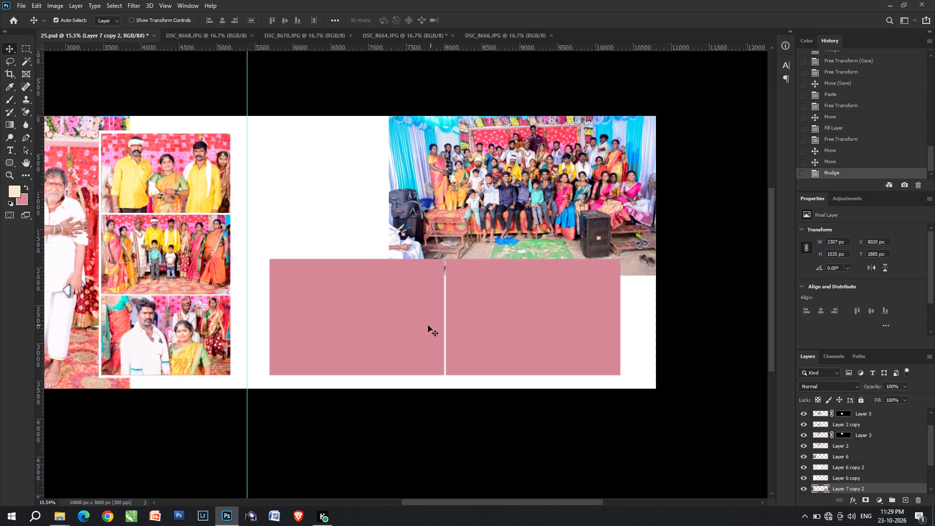
Move both lower placeholders together slightly right and up to about X 5779, Y 1836 px.
{"action": "left_click", "coordinate": [420, 325], "text": "shift"}
{"action": "left_click_drag", "start_coordinate": [505, 313], "coordinate": [509, 312]}
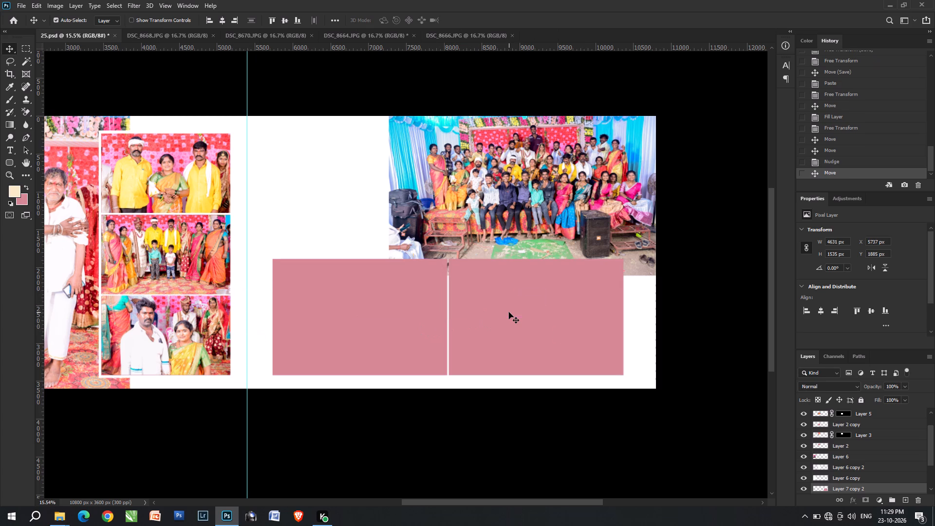
{"action": "key", "text": "Right"}
{"action": "key", "text": "Up"}
{"action": "key", "text": "Right"}
{"action": "key", "text": "Up"}
{"action": "key", "text": "Right"}
{"action": "key", "text": "Up"}
{"action": "key", "text": "Right"}
{"action": "key", "text": "Up"}
{"action": "key", "text": "Right"}
{"action": "key", "text": "Up"}
{"action": "key", "text": "Right"}
{"action": "key", "text": "Up"}
{"action": "key", "text": "Right"}
{"action": "key", "text": "Up"}
{"action": "key", "text": "Right"}
{"action": "key", "text": "Up"}
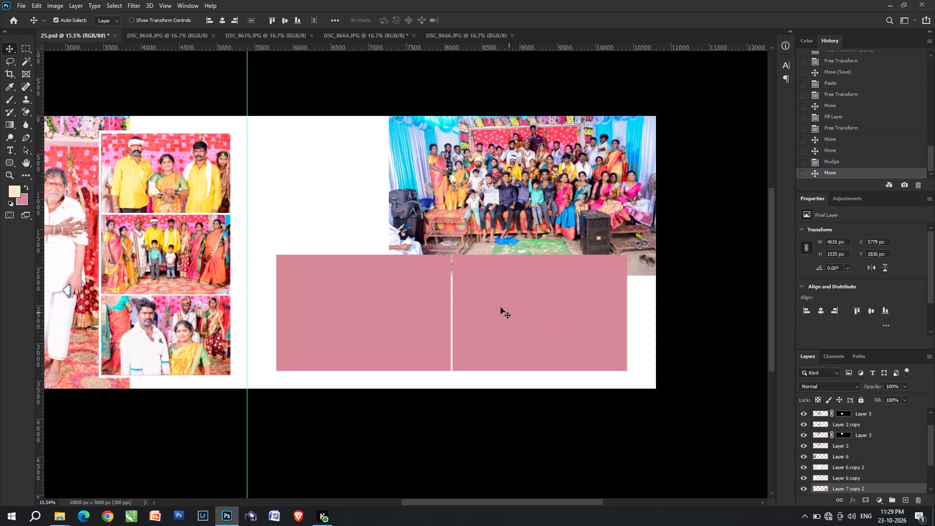
Duplicate the lower-left placeholder above itself and shrink the copy to 1742 × 1160 px, placed at X 5785, Y 350 px.
{"action": "left_click", "coordinate": [420, 298]}
{"action": "right_click", "coordinate": [418, 299]}
{"action": "left_click", "coordinate": [426, 302]}
{"action": "left_click_drag", "start_coordinate": [424, 302], "coordinate": [389, 190], "text": "alt"}
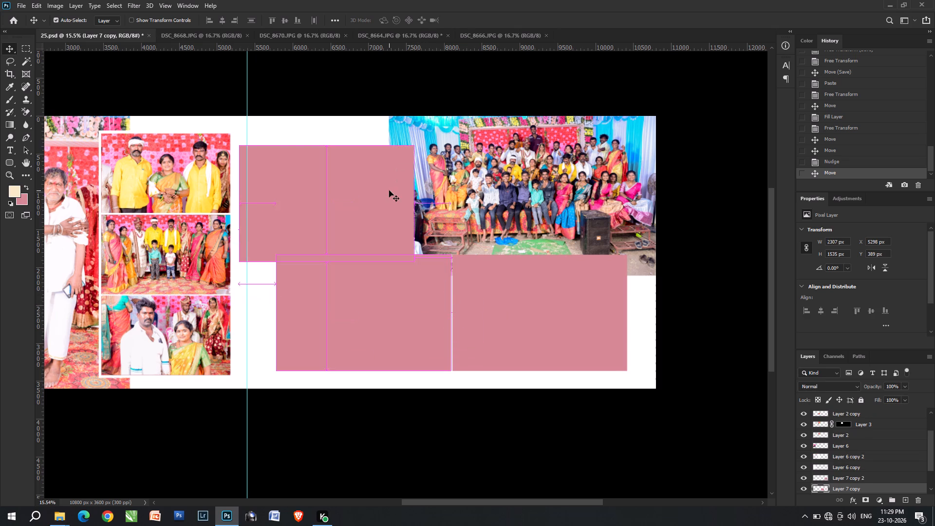
{"action": "key", "text": "ctrl+t"}
{"action": "left_click_drag", "start_coordinate": [323, 261], "coordinate": [326, 230]}
{"action": "left_click_drag", "start_coordinate": [336, 190], "coordinate": [353, 190]}
{"action": "left_click_drag", "start_coordinate": [282, 183], "coordinate": [275, 180]}
{"action": "key", "text": "Return"}
Move both lower placeholders to X 5785, Y 1885 px, left-aligned with the upper one and bottom-aligned with the opposite page's photo column.
{"action": "left_click", "coordinate": [385, 318]}
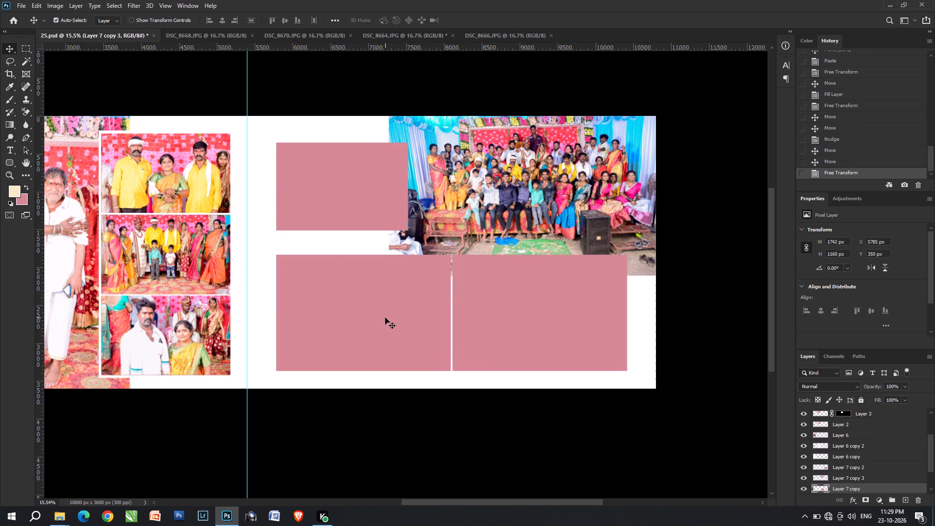
{"action": "left_click", "coordinate": [523, 338], "text": "shift"}
{"action": "left_click", "coordinate": [527, 316], "text": "shift"}
{"action": "left_click_drag", "start_coordinate": [527, 307], "coordinate": [528, 311], "text": "shift"}
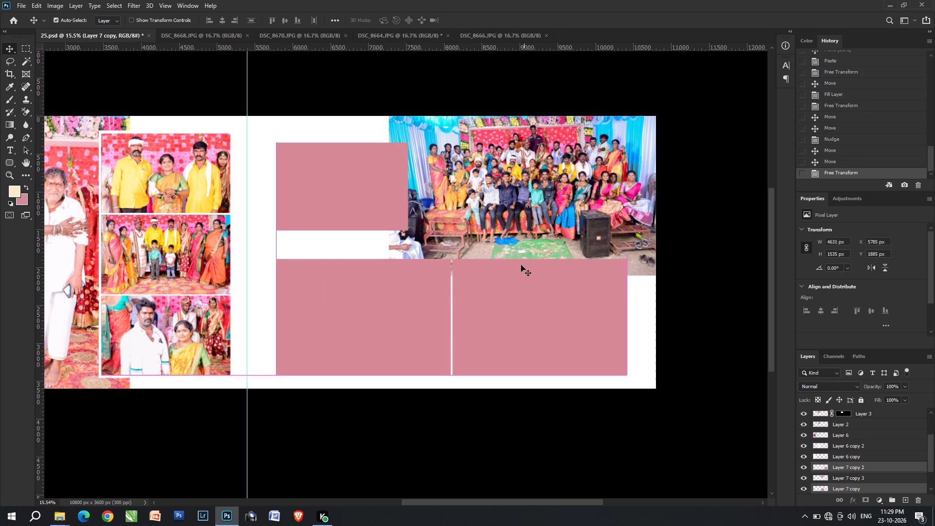
Enlarge the group photo to 105.56% behind the placeholders and shift it slightly down and to the right.
{"action": "left_click", "coordinate": [510, 217]}
{"action": "key", "text": "ctrl+t"}
{"action": "left_click_drag", "start_coordinate": [388, 272], "coordinate": [384, 273]}
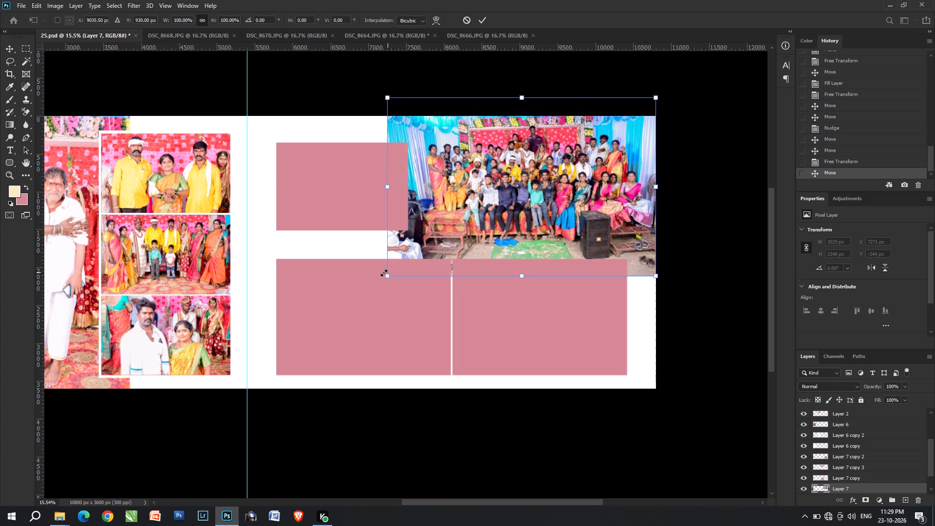
{"action": "left_click_drag", "start_coordinate": [384, 273], "coordinate": [354, 274]}
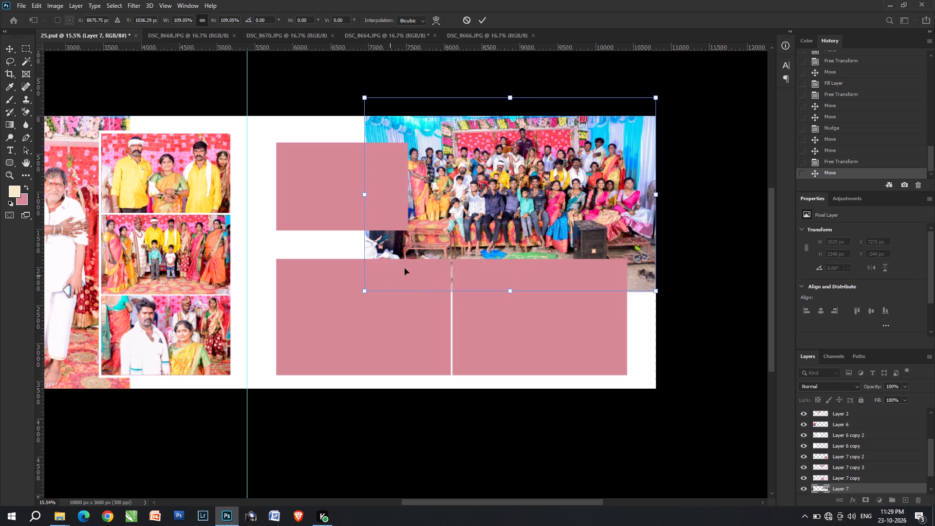
{"action": "left_click_drag", "start_coordinate": [364, 294], "coordinate": [376, 292]}
{"action": "key", "text": "Down"}
{"action": "key", "text": "Down"}
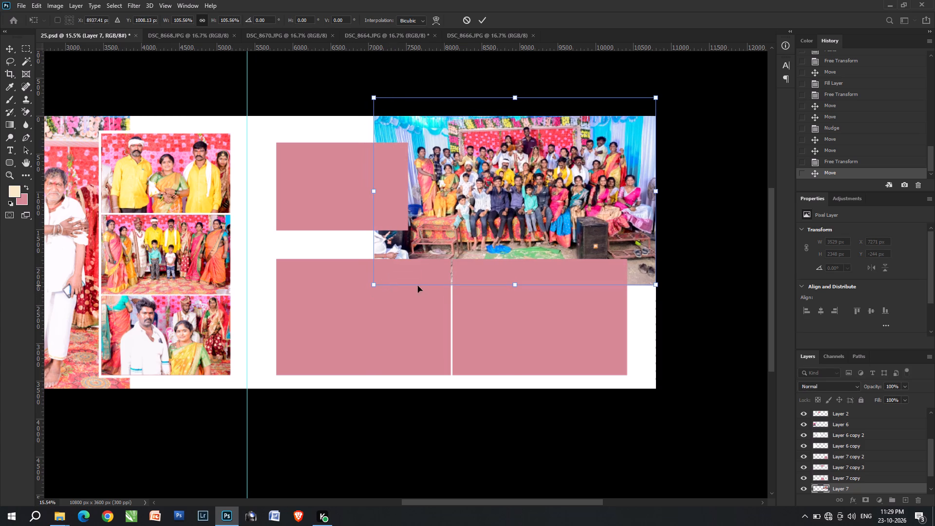
{"action": "key", "text": "Down"}
{"action": "key", "text": "Down"}
{"action": "key", "text": "Down"}
{"action": "key", "text": "Down"}
{"action": "key", "text": "Down"}
{"action": "key", "text": "Right"}
{"action": "key", "text": "Right"}
{"action": "key", "text": "Right"}
{"action": "key", "text": "Right"}
{"action": "key", "text": "Up"}
{"action": "key", "text": "Right"}
{"action": "key", "text": "Right"}
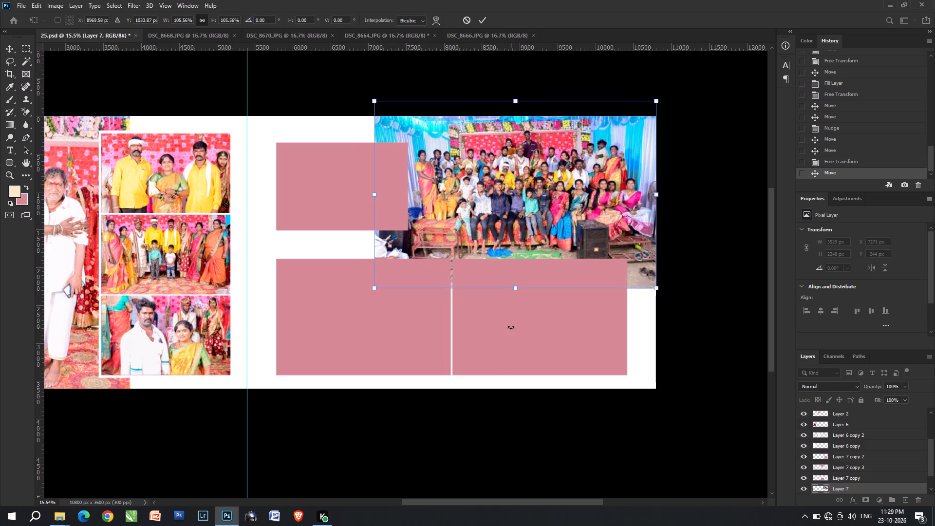
{"action": "key", "text": "Right"}
{"action": "key", "text": "Right"}
{"action": "key", "text": "Right"}
{"action": "key", "text": "Right"}
{"action": "key", "text": "Right"}
{"action": "key", "text": "Right"}
Rotate the group photo by about 1.22° and shift it slightly back to the left.
{"action": "left_click", "coordinate": [523, 377]}
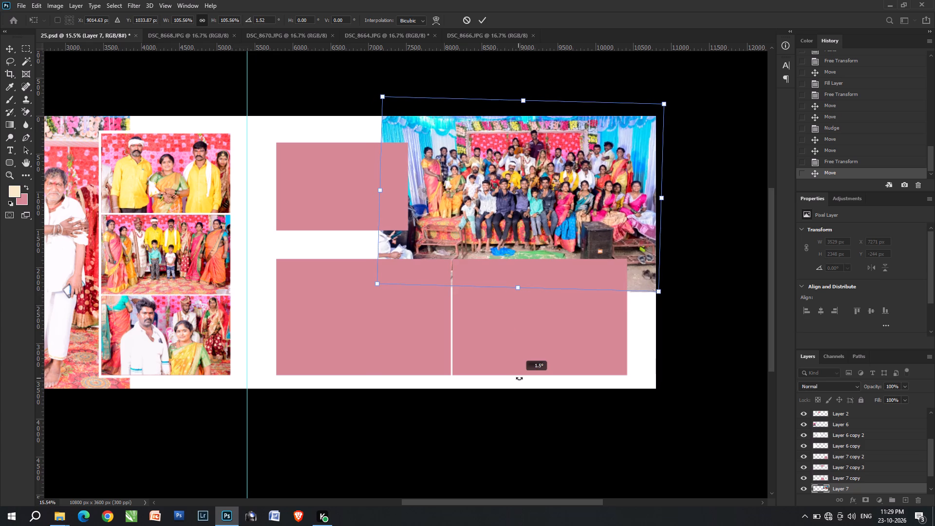
{"action": "key", "text": "Left"}
{"action": "key", "text": "Left"}
{"action": "key", "text": "Left"}
{"action": "key", "text": "Left"}
{"action": "key", "text": "Return"}
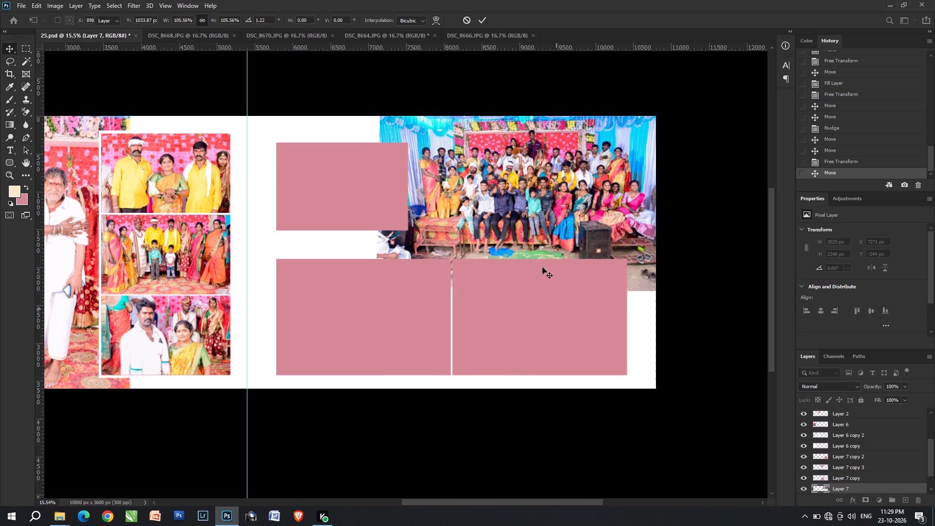
Select the area of the small upper pink placeholder on its own layer with the Magic Wand.
{"action": "key", "text": "v"}
{"action": "key", "text": "v"}
{"action": "right_click", "coordinate": [336, 186]}
{"action": "left_click", "coordinate": [348, 191]}
{"action": "key", "text": "w"}
{"action": "left_click", "coordinate": [348, 191]}
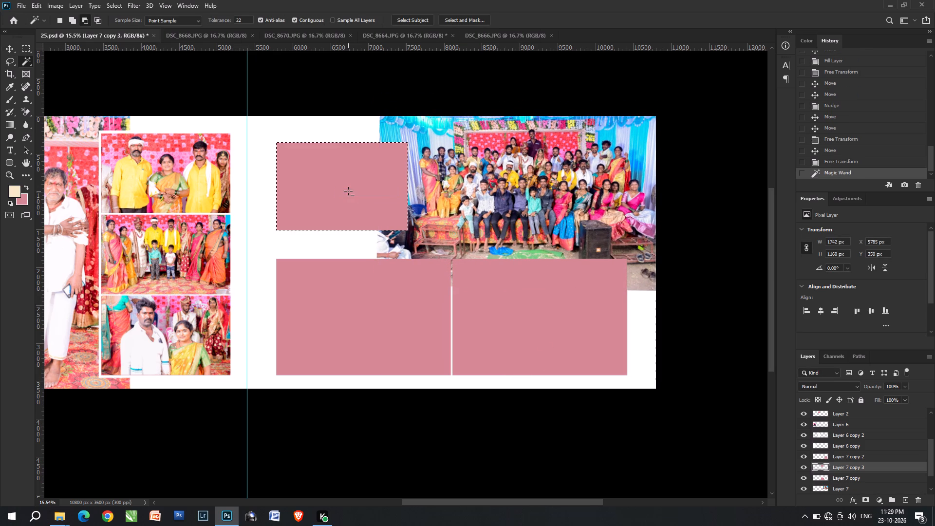
Bring up the DSC_8668 family photo and reapply the last used Camera Raw filter to it.
{"action": "key", "text": "ctrl+Tab"}
{"action": "key", "text": "ctrl+Tab"}
{"action": "key", "text": "ctrl+Tab"}
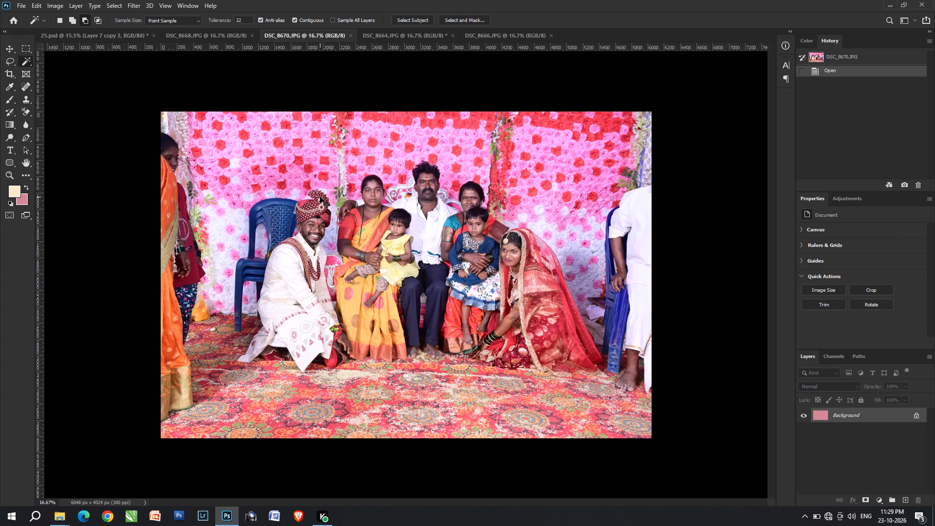
{"action": "key", "text": "ctrl+Tab"}
{"action": "key", "text": "ctrl+shift+Tab"}
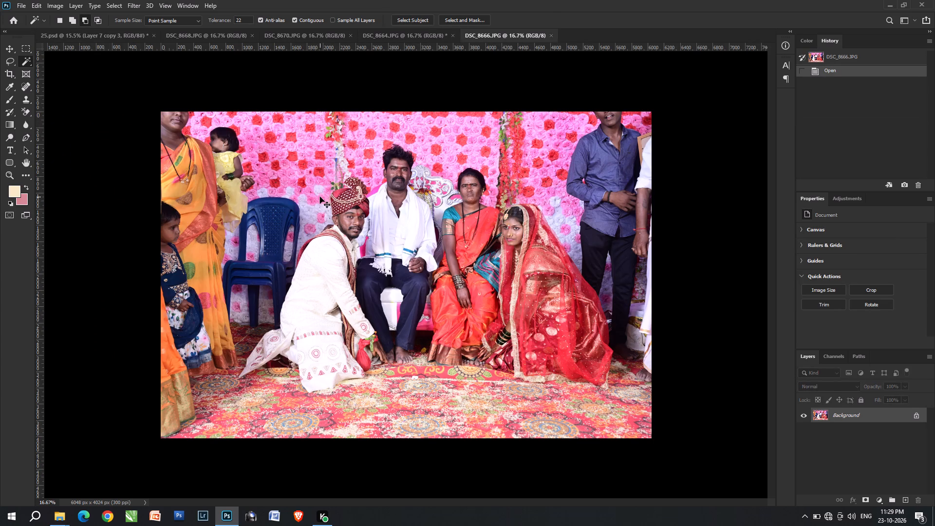
{"action": "key", "text": "ctrl+shift+Tab"}
{"action": "key", "text": "ctrl+shift+Tab"}
{"action": "key", "text": "ctrl+alt+g"}
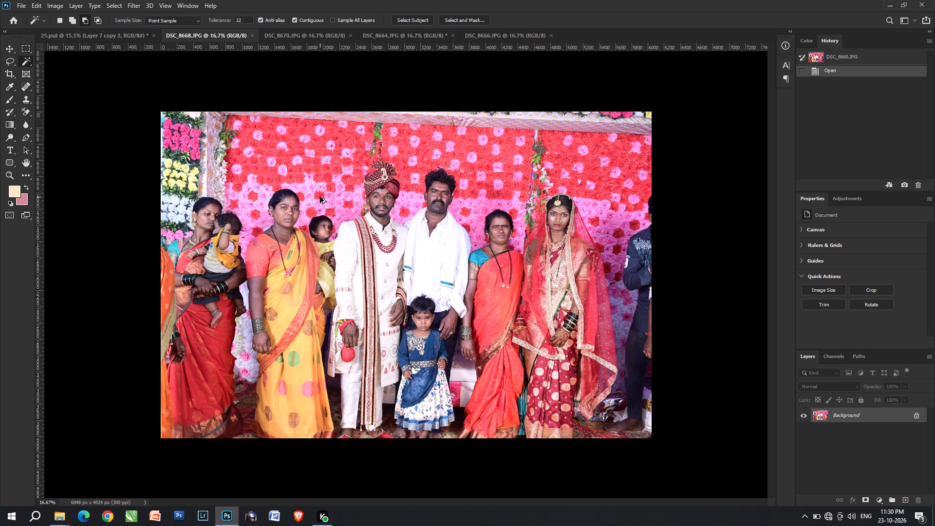
{"action": "scroll", "coordinate": [287, 164], "scroll_direction": "up", "scroll_amount": 2}
{"action": "scroll", "coordinate": [287, 164], "scroll_direction": "down", "scroll_amount": 2, "text": "alt"}
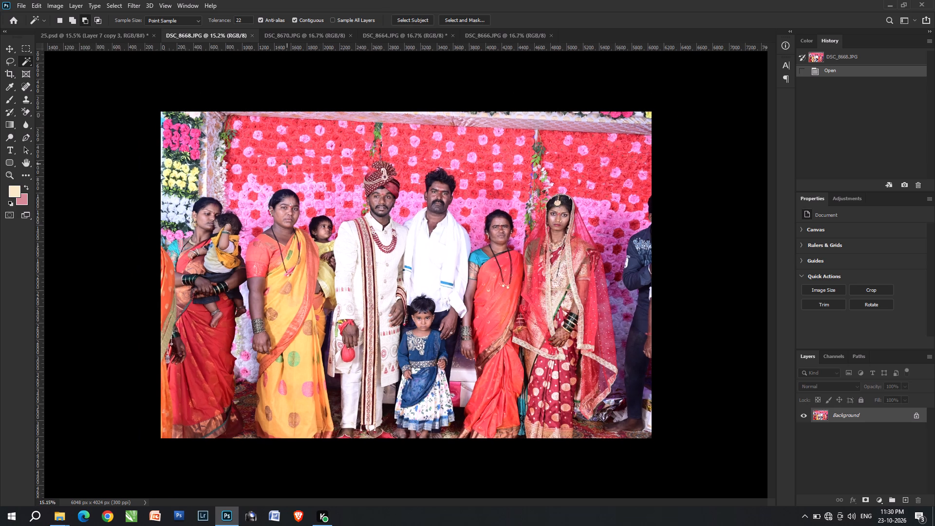
{"action": "key", "text": "ctrl+alt+f"}
{"action": "key", "text": "ctrl+alt+g"}
{"action": "scroll", "coordinate": [374, 233], "scroll_direction": "up", "scroll_amount": 2, "text": "alt"}
{"action": "scroll", "coordinate": [374, 233], "scroll_direction": "down", "scroll_amount": 1, "text": "alt"}
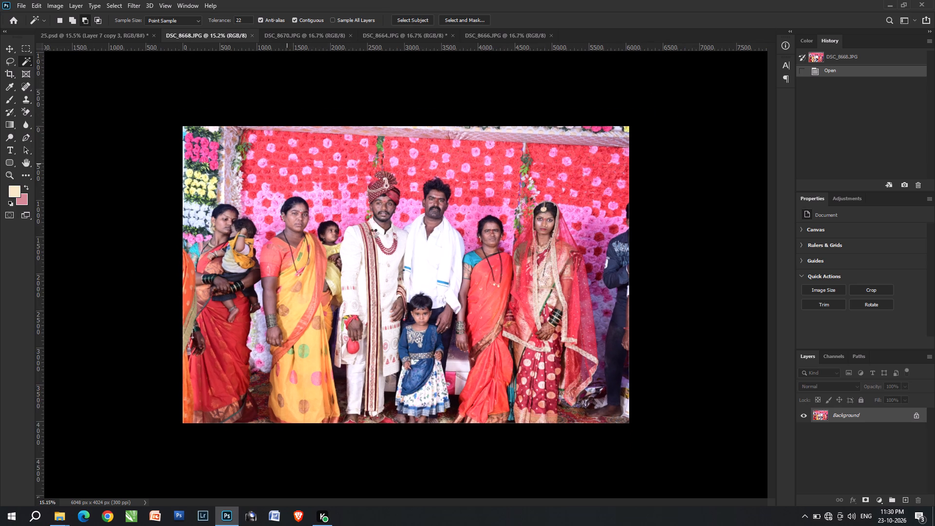
Brighten DSC_8668 with Levels by raising the midtones and lowering the white input level slightly.
{"action": "key", "text": "ctrl+l"}
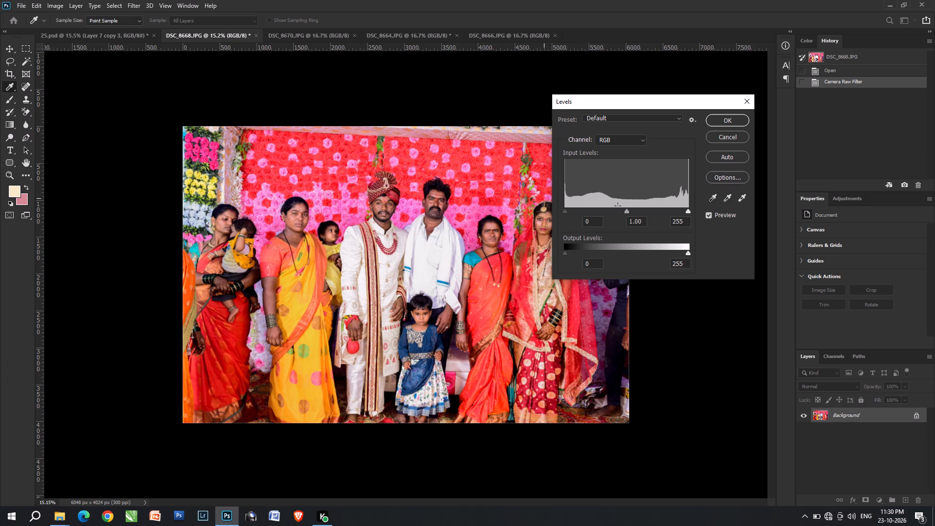
{"action": "left_click", "coordinate": [615, 208]}
{"action": "left_click", "coordinate": [680, 212]}
{"action": "key", "text": "Return"}
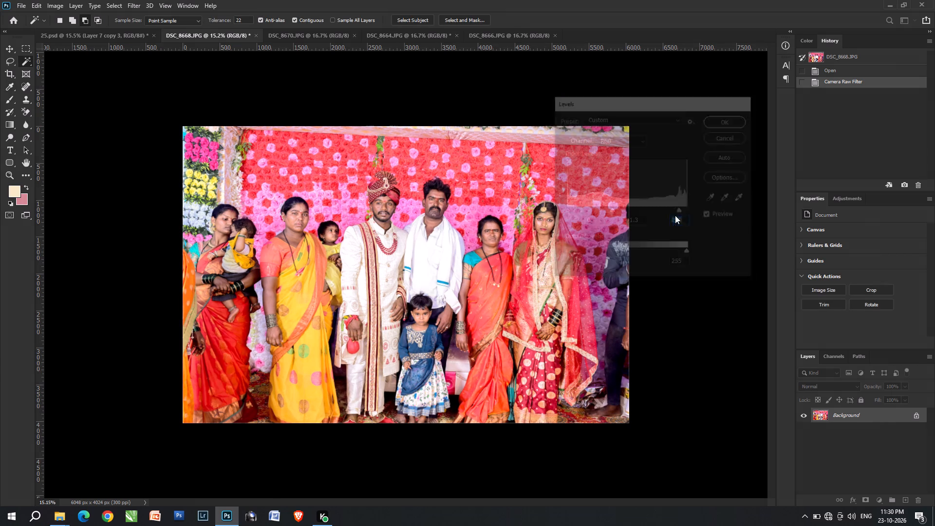
Cut the whole DSC_8668 photo and paste it inside the selected small upper placeholder in 25.psd.
{"action": "key", "text": "ctrl+a"}
{"action": "key", "text": "ctrl+x"}
{"action": "left_click", "coordinate": [86, 37]}
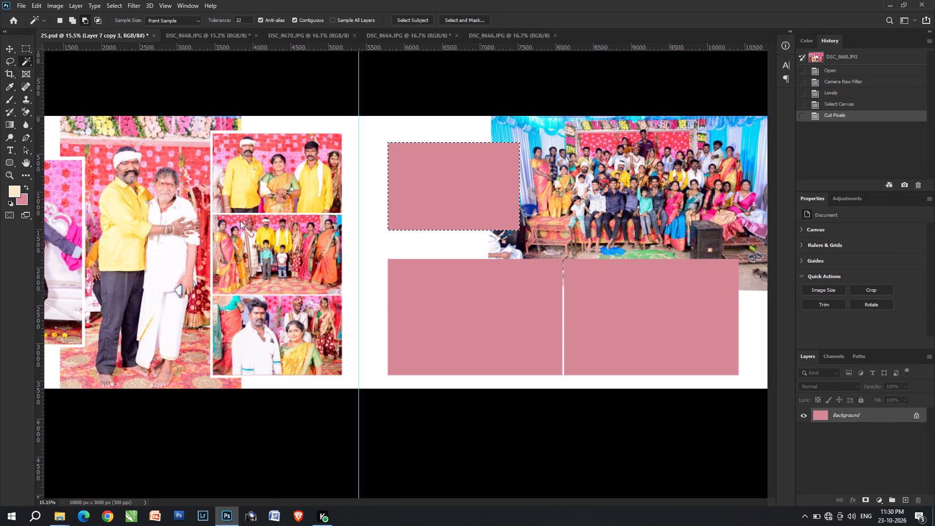
{"action": "key", "text": "ctrl+alt+shift+v"}
Scale the pasted DSC_8668 photo to about 30.93% and position it to fill the small upper frame.
{"action": "key", "text": "ctrl+t"}
{"action": "key", "text": "ctrl+shift+t"}
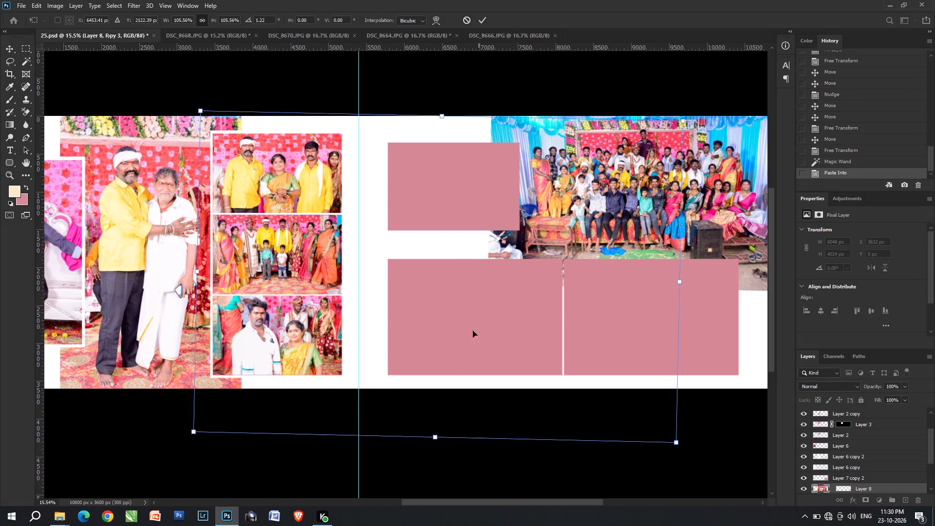
{"action": "key", "text": "ctrl+z"}
{"action": "left_click_drag", "start_coordinate": [453, 422], "coordinate": [498, 214]}
{"action": "left_click_drag", "start_coordinate": [472, 169], "coordinate": [477, 196]}
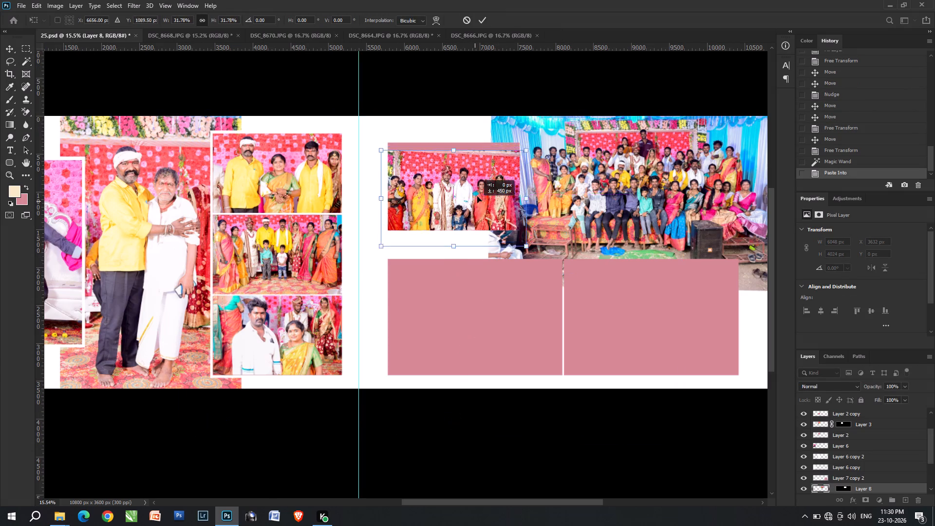
{"action": "left_click_drag", "start_coordinate": [477, 196], "coordinate": [480, 188]}
{"action": "left_click", "coordinate": [532, 178]}
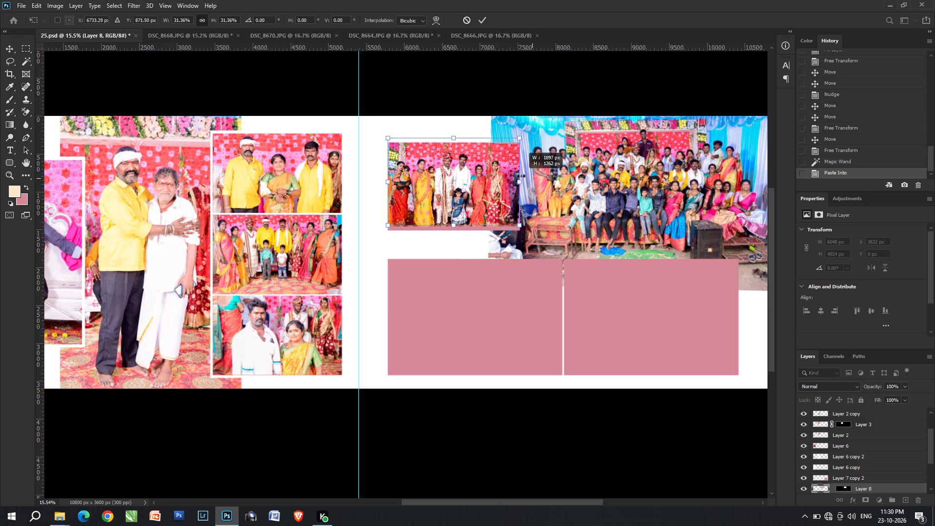
{"action": "key", "text": "Down"}
{"action": "key", "text": "Down"}
{"action": "key", "text": "Down"}
{"action": "key", "text": "Down"}
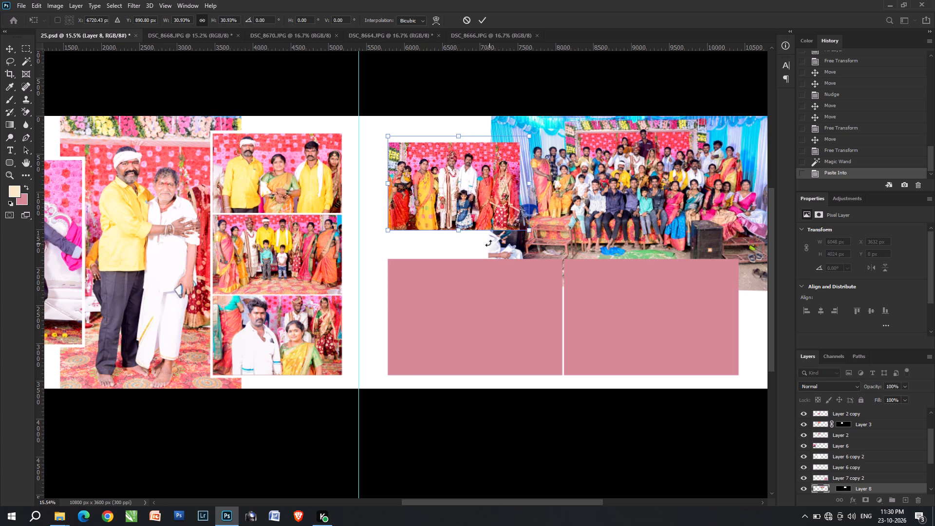
{"action": "key", "text": "Down"}
{"action": "key", "text": "Down"}
{"action": "key", "text": "Down"}
{"action": "key", "text": "Return"}
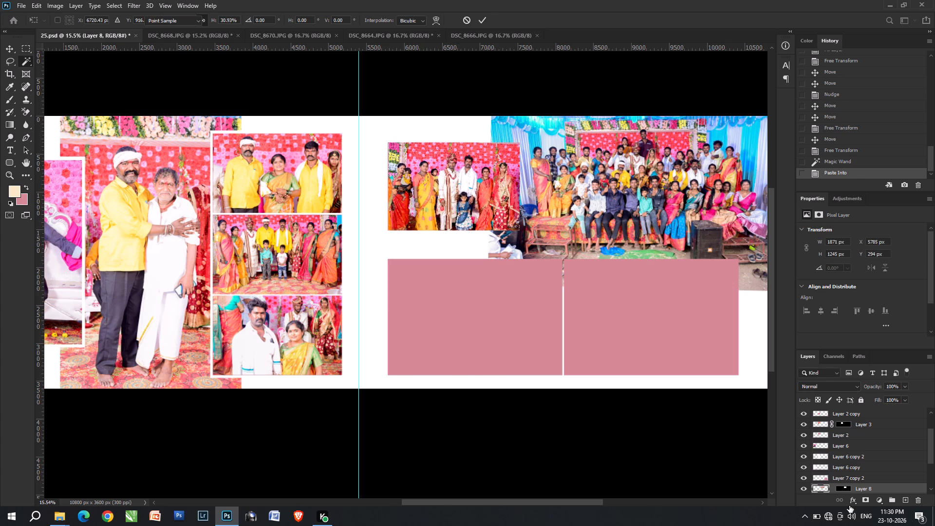
Drop the current selection and select the lower pink placeholder nearest the centre guide on its own layer with the Magic Wand.
{"action": "left_click", "coordinate": [436, 324]}
{"action": "key", "text": "v"}
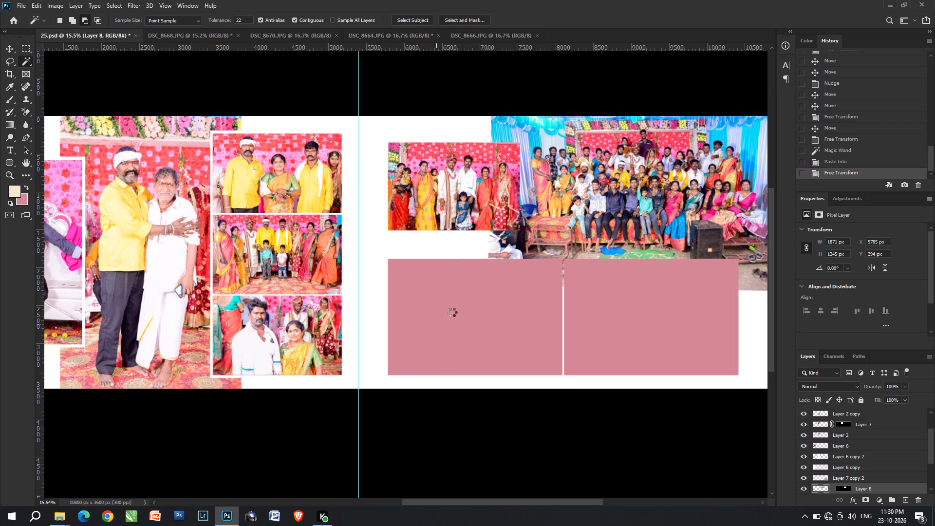
{"action": "key", "text": "ctrl+d"}
{"action": "key", "text": "v"}
{"action": "left_click", "coordinate": [452, 312]}
{"action": "key", "text": "w"}
{"action": "left_click", "coordinate": [452, 312]}
Bring up the DSC_8670 family photo and reapply the last used Camera Raw filter to it.
{"action": "key", "text": "ctrl+Tab"}
{"action": "key", "text": "ctrl+Tab"}
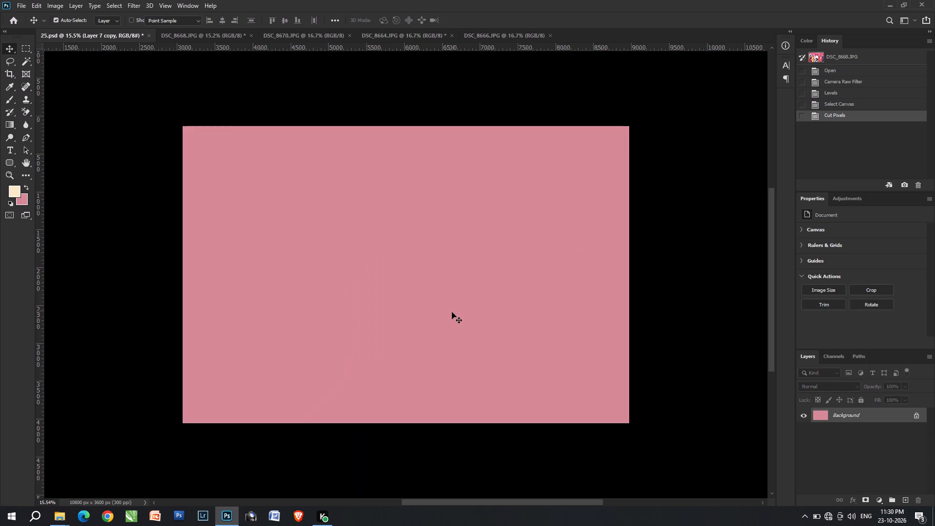
{"action": "key", "text": "ctrl+Tab"}
{"action": "key", "text": "ctrl+shift+Tab"}
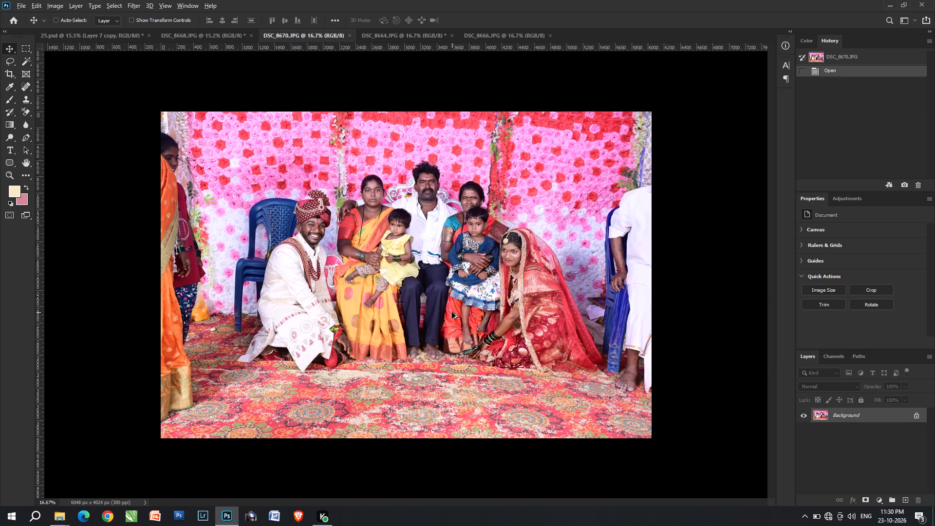
{"action": "key", "text": "ctrl+alt+f"}
Brighten DSC_8670 with Levels by raising the midtones and setting the white input level to 231.
{"action": "key", "text": "ctrl+l"}
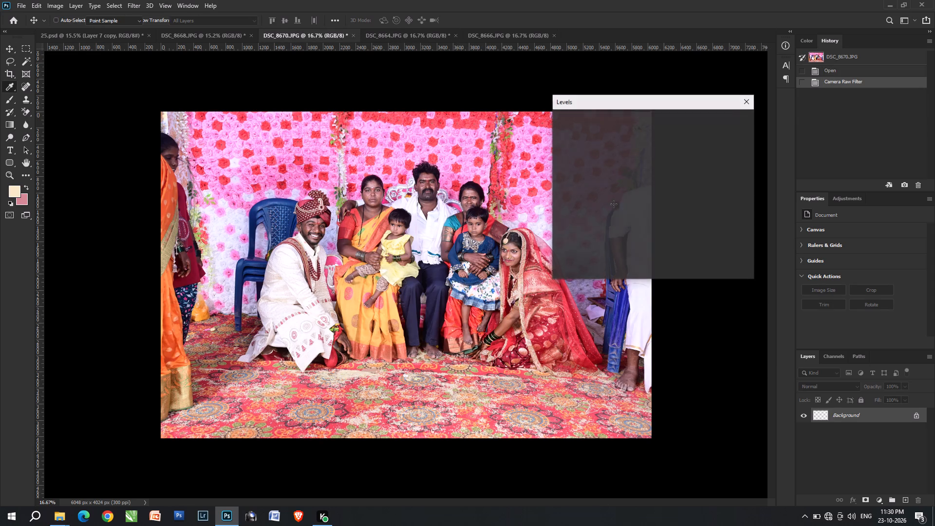
{"action": "left_click", "coordinate": [616, 209]}
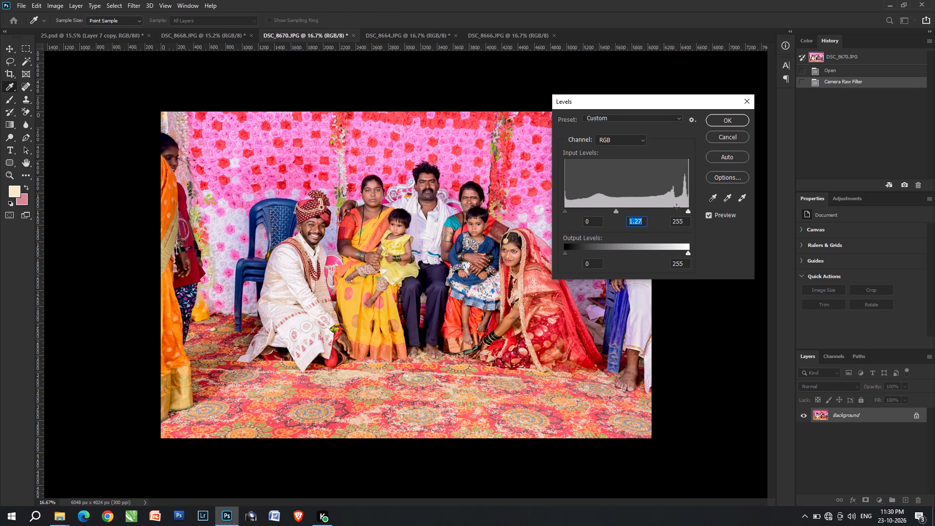
{"action": "left_click", "coordinate": [678, 207]}
{"action": "left_click", "coordinate": [679, 210]}
{"action": "scroll", "coordinate": [679, 211], "scroll_direction": "down", "scroll_amount": 6}
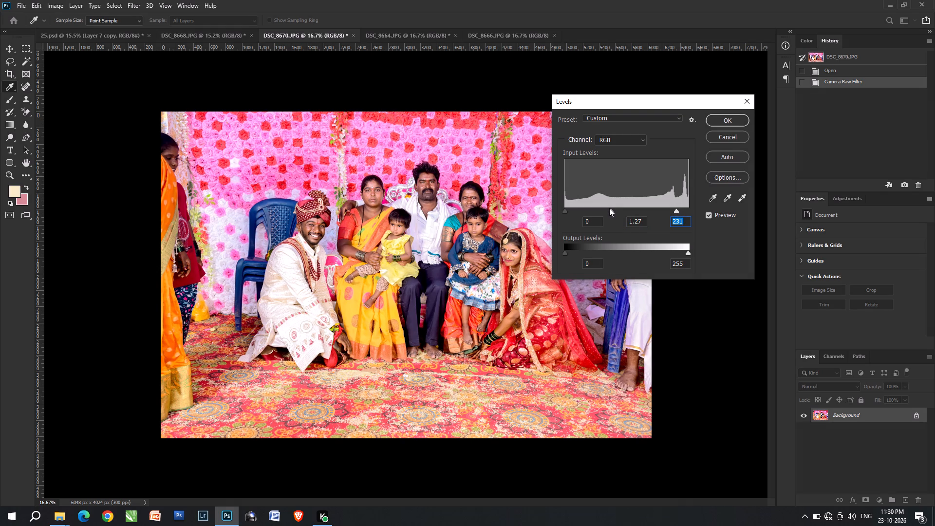
{"action": "double_click", "coordinate": [609, 208]}
{"action": "key", "text": "Return"}
Cut the whole DSC_8670 photo and paste it inside the selected lower placeholder in 25.psd.
{"action": "key", "text": "ctrl+a"}
{"action": "key", "text": "ctrl+x"}
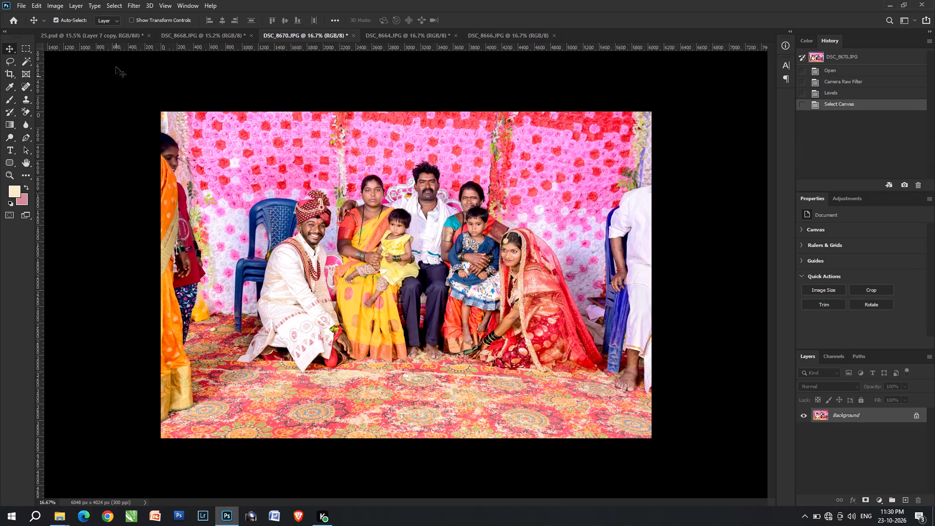
{"action": "left_click", "coordinate": [97, 39]}
{"action": "key", "text": "ctrl+alt+shift+v"}
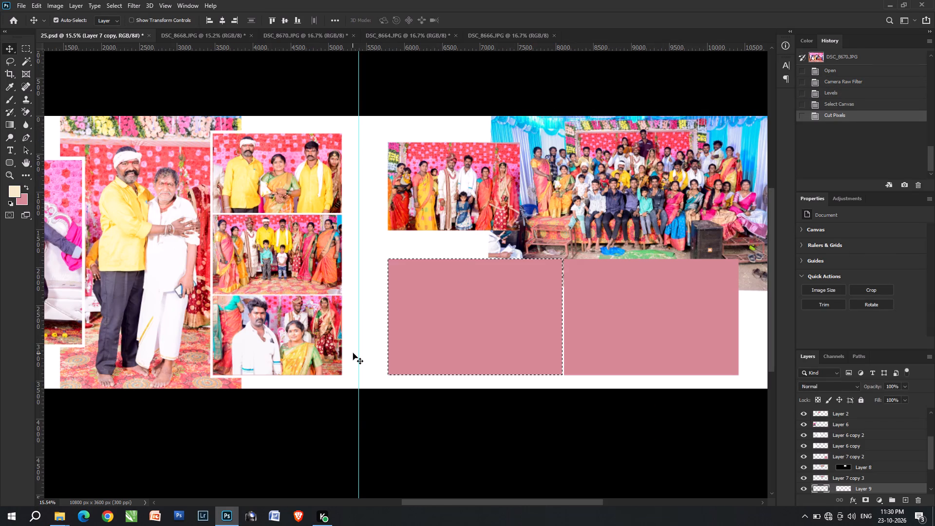
Scale the pasted DSC_8670 photo to about 52.01% and position it so the seated family fills the frame.
{"action": "key", "text": "ctrl+t"}
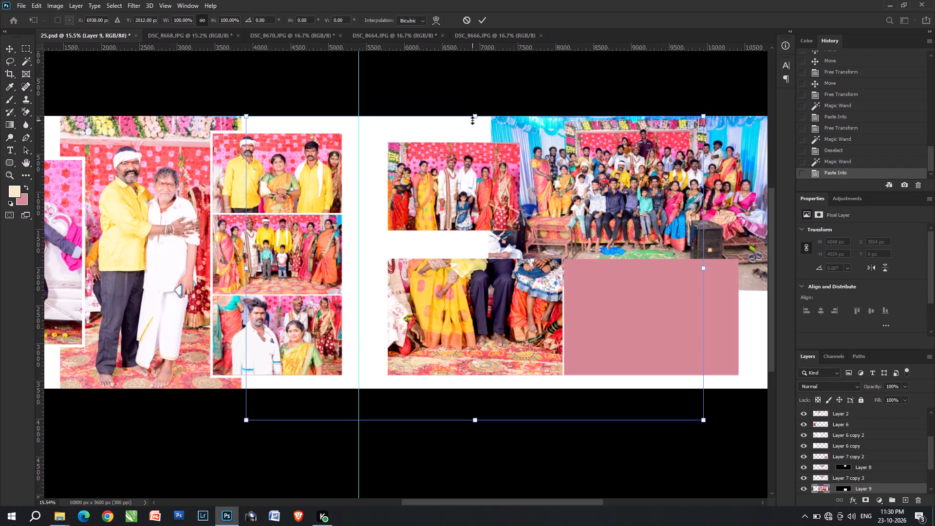
{"action": "left_click_drag", "start_coordinate": [473, 120], "coordinate": [490, 240]}
{"action": "left_click_drag", "start_coordinate": [496, 306], "coordinate": [493, 285]}
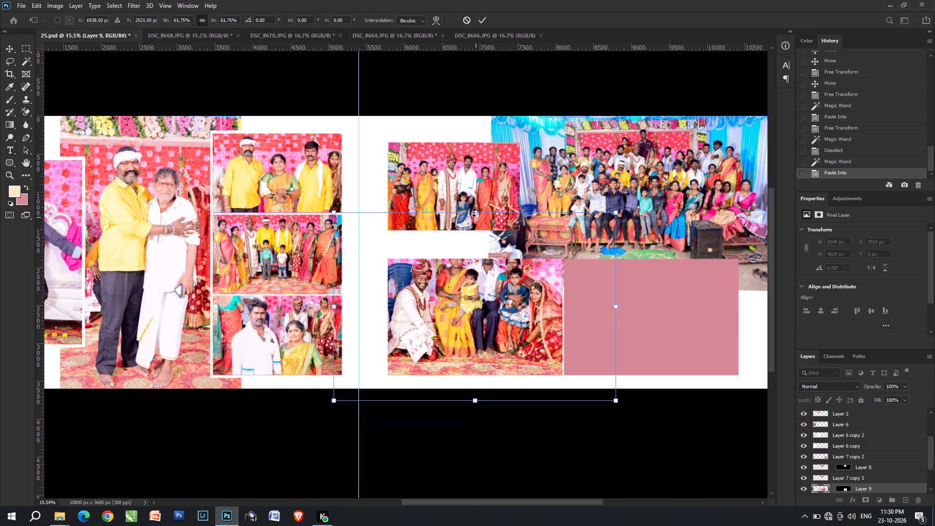
{"action": "left_click_drag", "start_coordinate": [476, 217], "coordinate": [485, 247]}
{"action": "left_click_drag", "start_coordinate": [497, 284], "coordinate": [493, 277]}
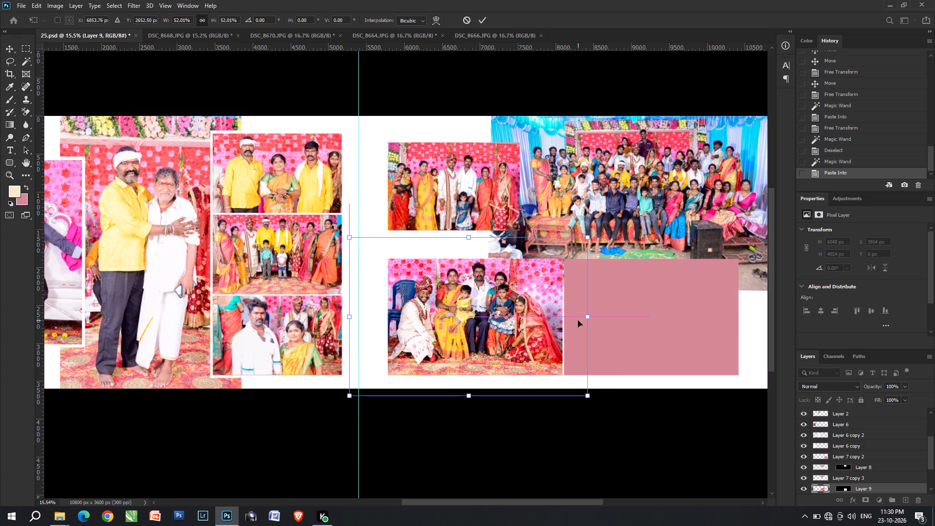
{"action": "key", "text": "Down"}
{"action": "key", "text": "Down"}
{"action": "key", "text": "Down"}
{"action": "key", "text": "Down"}
{"action": "key", "text": "Down"}
{"action": "key", "text": "Left"}
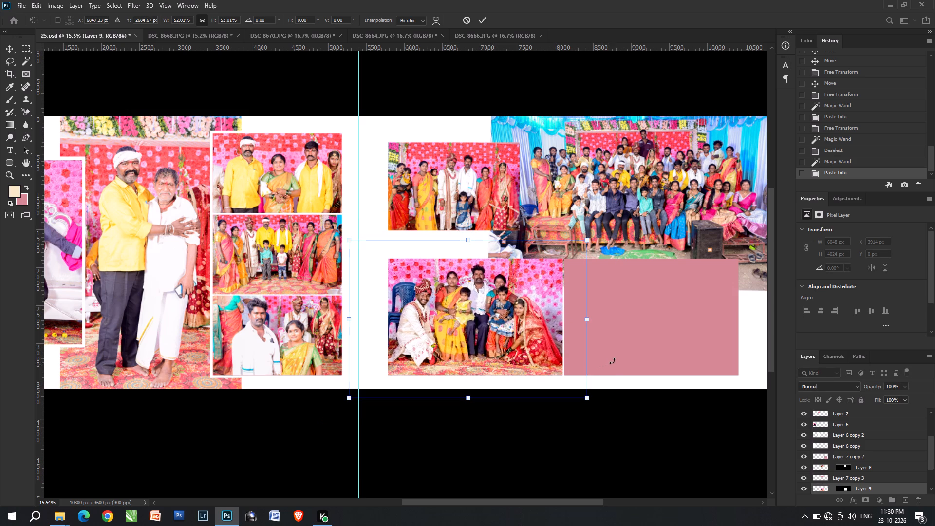
{"action": "key", "text": "Down"}
{"action": "key", "text": "Down"}
{"action": "key", "text": "Return"}
Select the area of the remaining pink placeholder on its own layer with the Magic Wand.
{"action": "key", "text": "v"}
{"action": "double_click", "coordinate": [630, 335]}
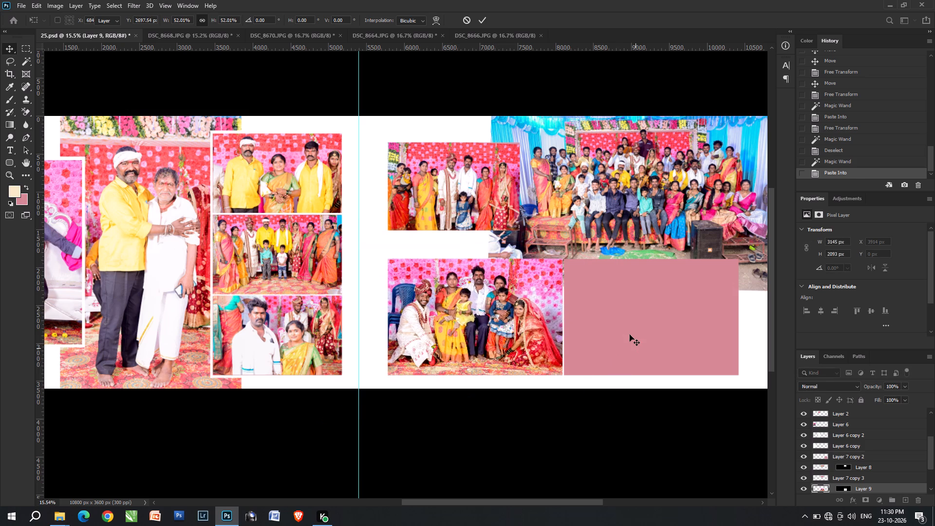
{"action": "key", "text": "w"}
{"action": "left_click", "coordinate": [630, 334]}
Bring up the DSC_8666 family photo and reapply the last used Camera Raw filter to it.
{"action": "key", "text": "ctrl+Tab"}
{"action": "key", "text": "ctrl+Tab"}
{"action": "key", "text": "ctrl+Tab"}
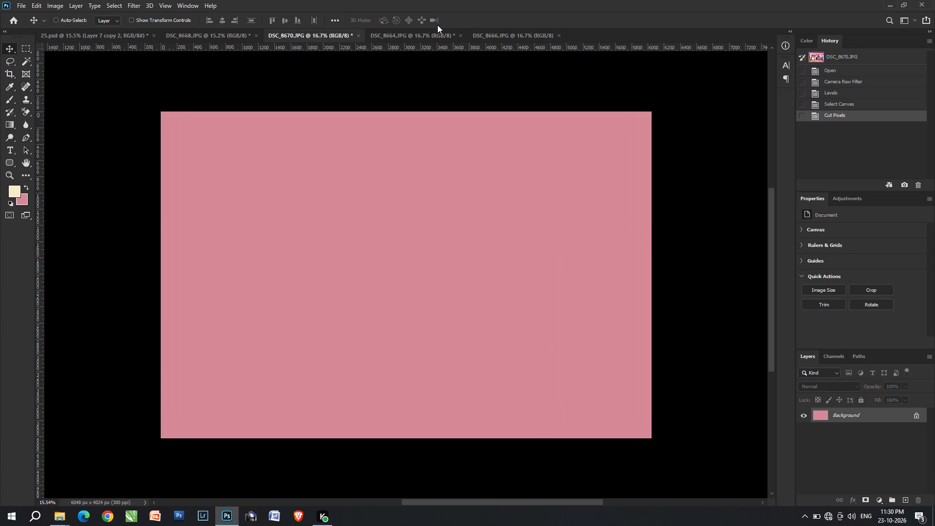
{"action": "key", "text": "ctrl+Tab"}
{"action": "key", "text": "ctrl+alt+f"}
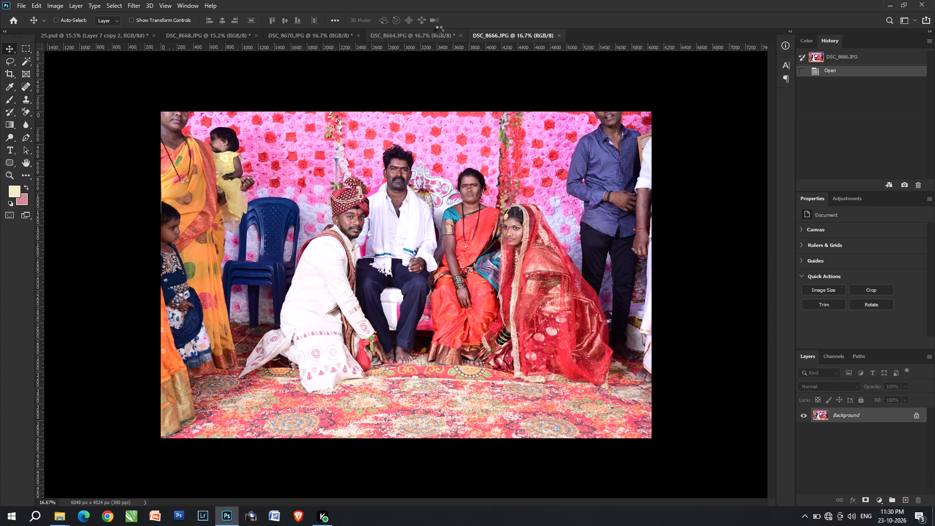
Brighten DSC_8666 with Levels, setting the midtones to 1.39 and the white input level to 230.
{"action": "key", "text": "ctrl+l"}
{"action": "left_click", "coordinate": [615, 208]}
{"action": "scroll", "coordinate": [663, 208], "scroll_direction": "up", "scroll_amount": 12}
{"action": "left_click_drag", "start_coordinate": [681, 208], "coordinate": [676, 209]}
{"action": "key", "text": "Return"}
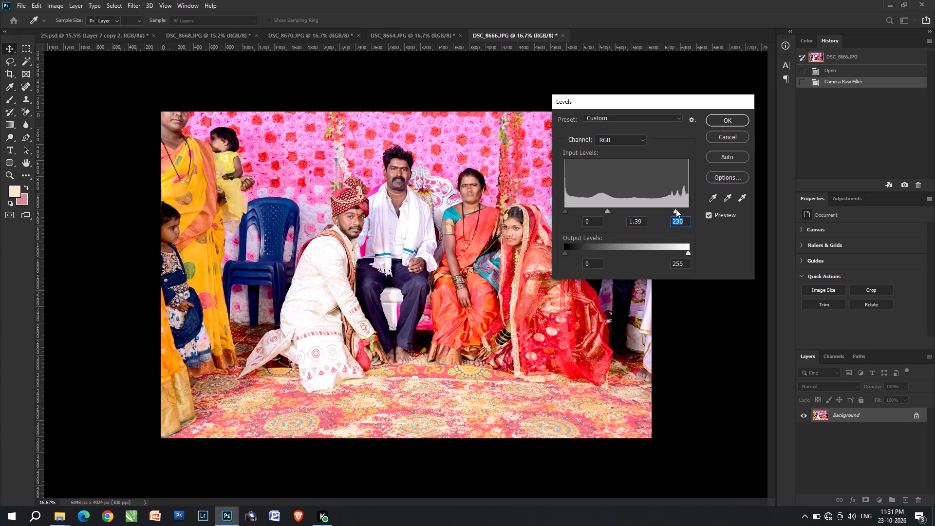
Cut the whole DSC_8666 photo and paste it inside the selected last placeholder in 25.psd.
{"action": "key", "text": "ctrl+a"}
{"action": "key", "text": "ctrl+x"}
{"action": "key", "text": "ctrl+Tab"}
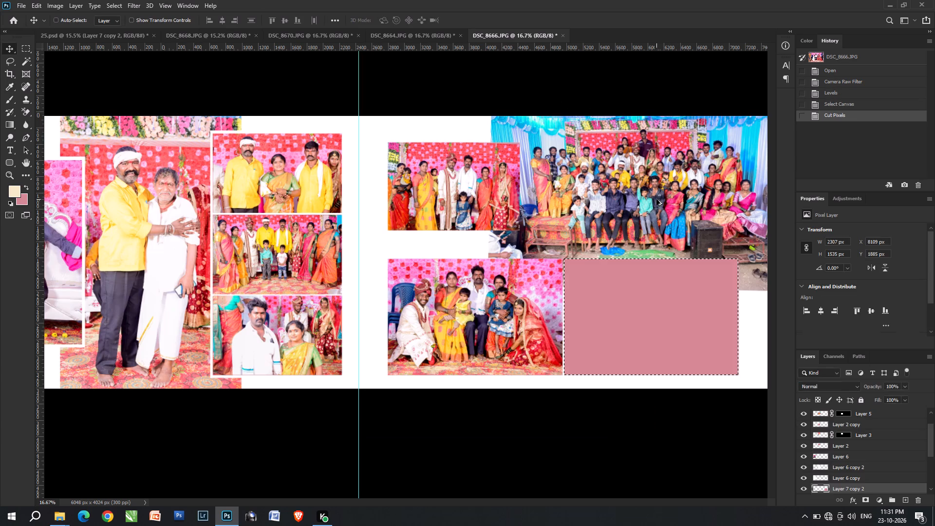
{"action": "key", "text": "ctrl+alt+shift+v"}
Scale the pasted DSC_8666 photo to about 48.66% and position it so the couple and parents fill the frame.
{"action": "key", "text": "ctrl+t"}
{"action": "key", "text": "ctrl+shift+t"}
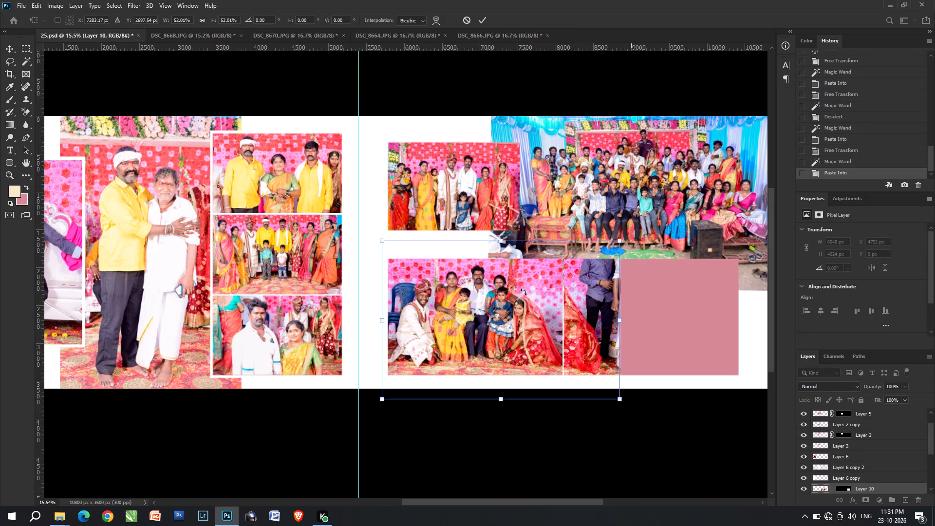
{"action": "left_click_drag", "start_coordinate": [510, 322], "coordinate": [651, 330], "text": "shift"}
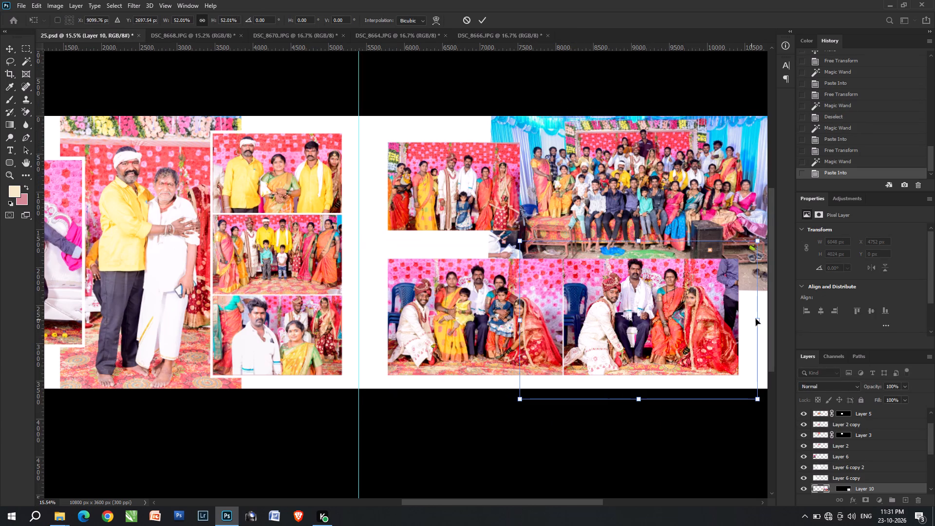
{"action": "left_click_drag", "start_coordinate": [758, 319], "coordinate": [748, 318]}
{"action": "key", "text": "Right"}
{"action": "key", "text": "Right"}
{"action": "key", "text": "Right"}
{"action": "key", "text": "Down"}
{"action": "key", "text": "Down"}
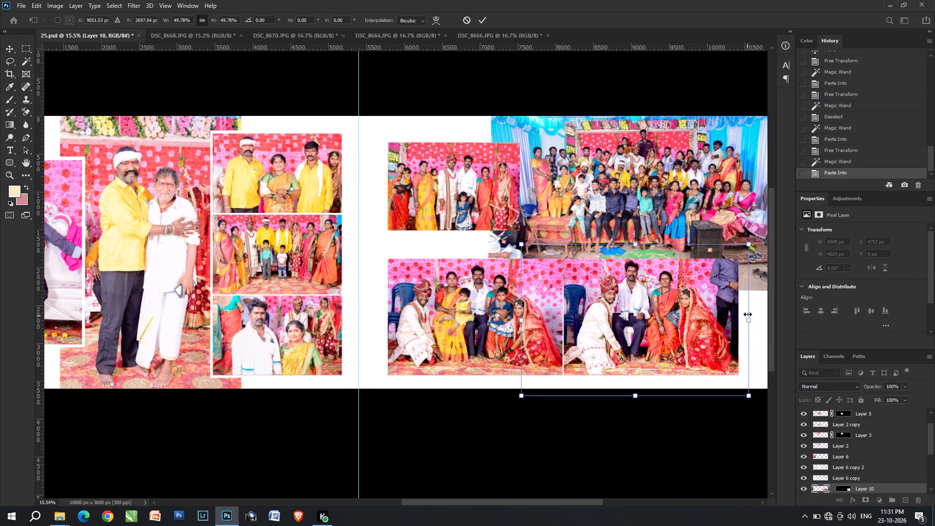
{"action": "key", "text": "Down"}
{"action": "key", "text": "Down"}
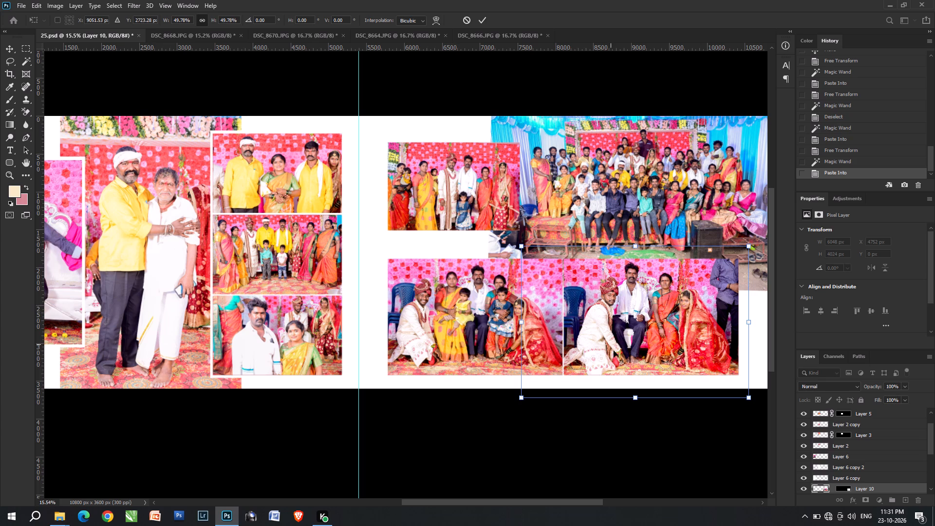
{"action": "left_click_drag", "start_coordinate": [638, 401], "coordinate": [652, 397]}
{"action": "key", "text": "Right"}
{"action": "key", "text": "Down"}
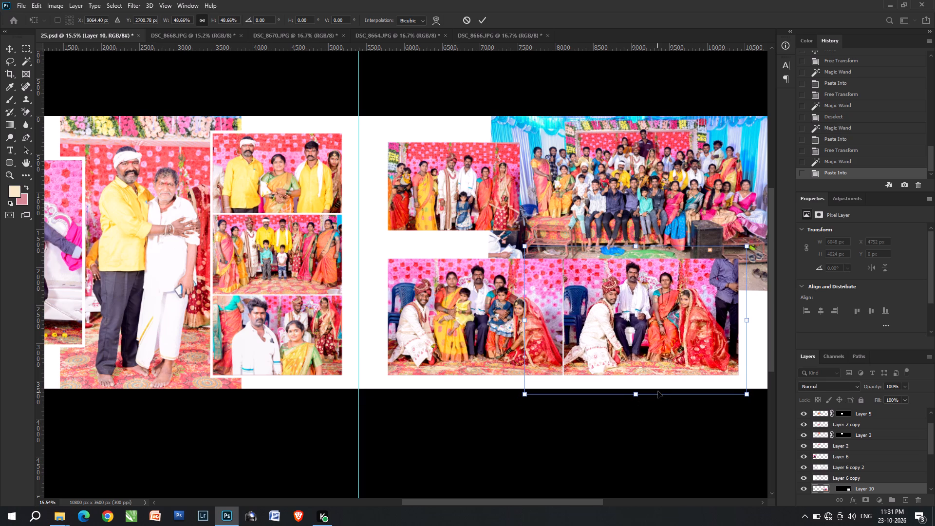
{"action": "key", "text": "Right"}
{"action": "key", "text": "Return"}
Duplicate the large group photo's layer, send the copy one level below it, and fill the copy with the pink background colour.
{"action": "key", "text": "v"}
{"action": "key", "text": "v"}
{"action": "key", "text": "space"}
{"action": "key", "text": "space"}
{"action": "key", "text": "space"}
{"action": "key", "text": "space"}
{"action": "key", "text": "space"}
{"action": "left_click_drag", "start_coordinate": [609, 266], "coordinate": [503, 236]}
{"action": "key", "text": "m"}
{"action": "type", "text": "VV"}
{"action": "left_click", "coordinate": [534, 189]}
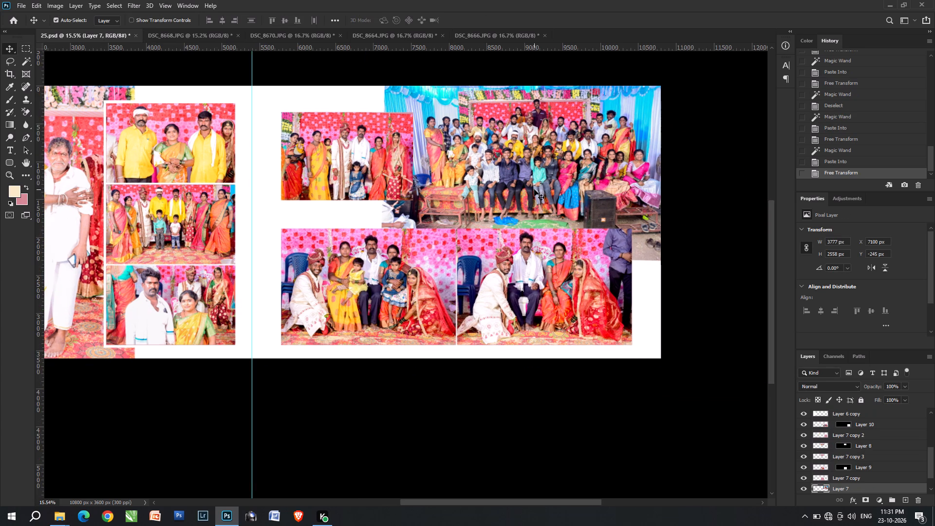
{"action": "key", "text": "ctrl+j"}
{"action": "key", "text": "ctrl+bracketleft"}
{"action": "key", "text": "ctrl+shift+BackSpace"}
Shorten the pink copy to about 83.27% height, ending at the lower photos' top edge, and shift it about 12 px right.
{"action": "key", "text": "ctrl+t"}
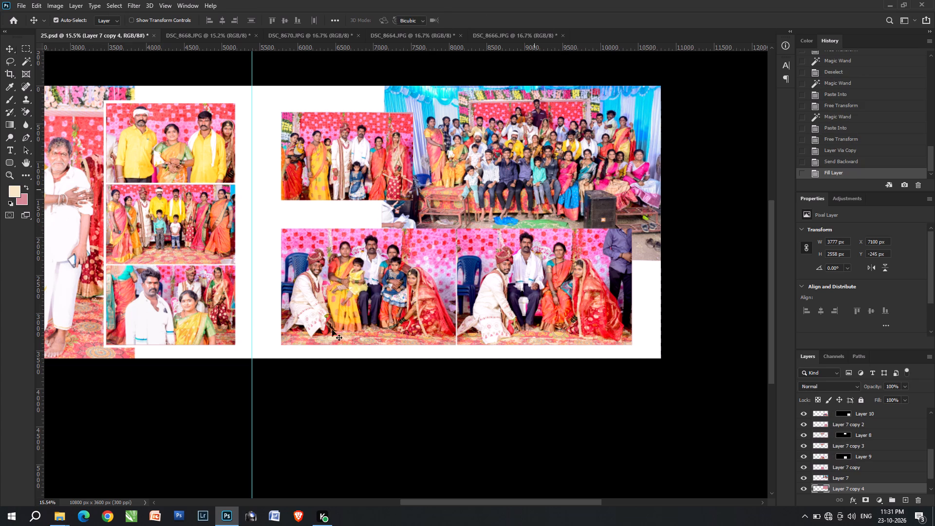
{"action": "left_click_drag", "start_coordinate": [525, 261], "coordinate": [527, 216], "text": "shift"}
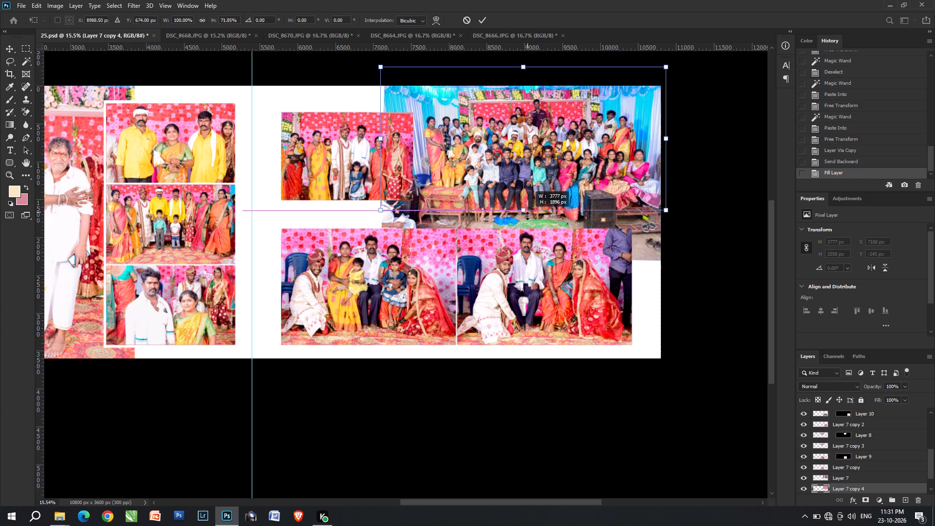
{"action": "left_click_drag", "start_coordinate": [527, 216], "coordinate": [527, 225], "text": "shift"}
{"action": "scroll", "coordinate": [453, 232], "scroll_direction": "up", "scroll_amount": 6, "text": "alt"}
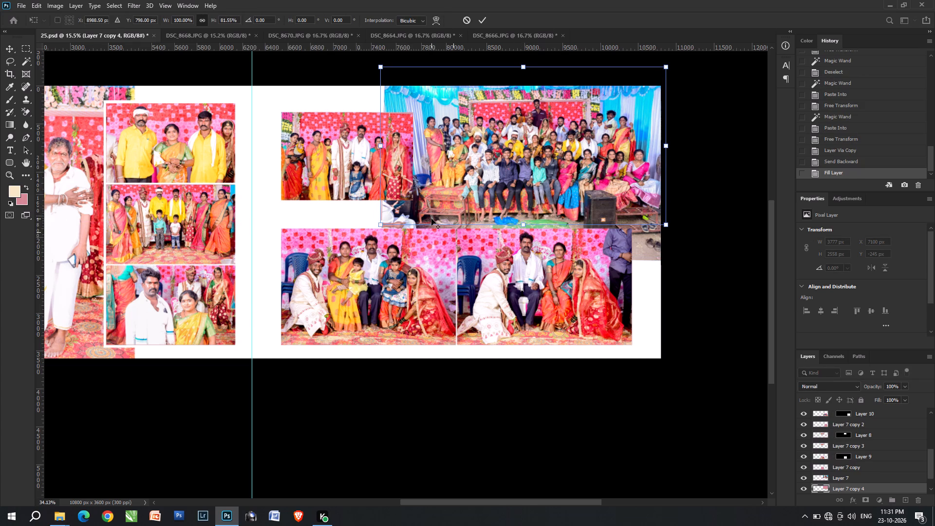
{"action": "scroll", "coordinate": [431, 219], "scroll_direction": "up", "scroll_amount": 16, "text": "alt"}
{"action": "left_click", "coordinate": [234, 221]}
{"action": "left_click_drag", "start_coordinate": [236, 225], "coordinate": [239, 250], "text": "shift"}
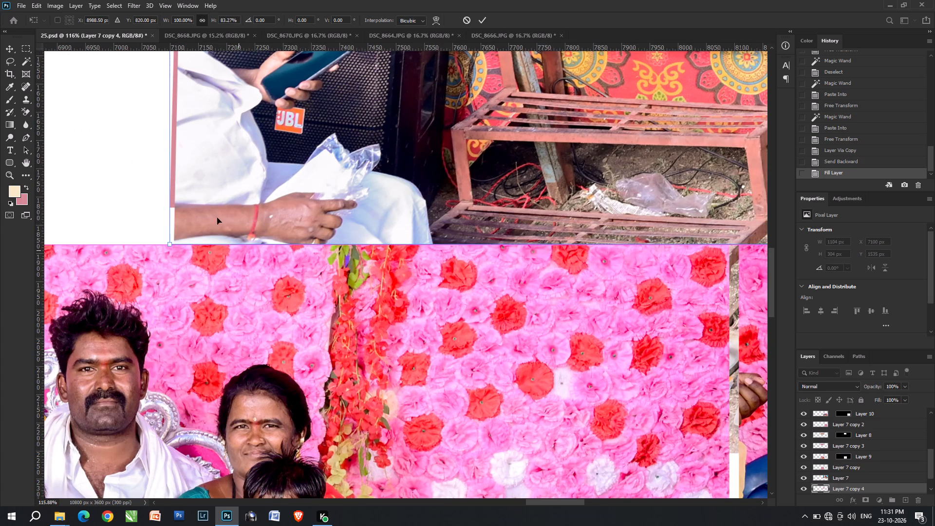
{"action": "key", "text": "space"}
{"action": "key", "text": "space"}
{"action": "key", "text": "space"}
{"action": "key", "text": "space"}
{"action": "key", "text": "space"}
{"action": "key", "text": "space"}
{"action": "key", "text": "space"}
{"action": "key", "text": "space"}
{"action": "key", "text": "space"}
{"action": "left_click_drag", "start_coordinate": [206, 196], "coordinate": [228, 353]}
{"action": "left_click_drag", "start_coordinate": [265, 304], "coordinate": [272, 303], "text": "shift"}
{"action": "double_click", "coordinate": [272, 303]}
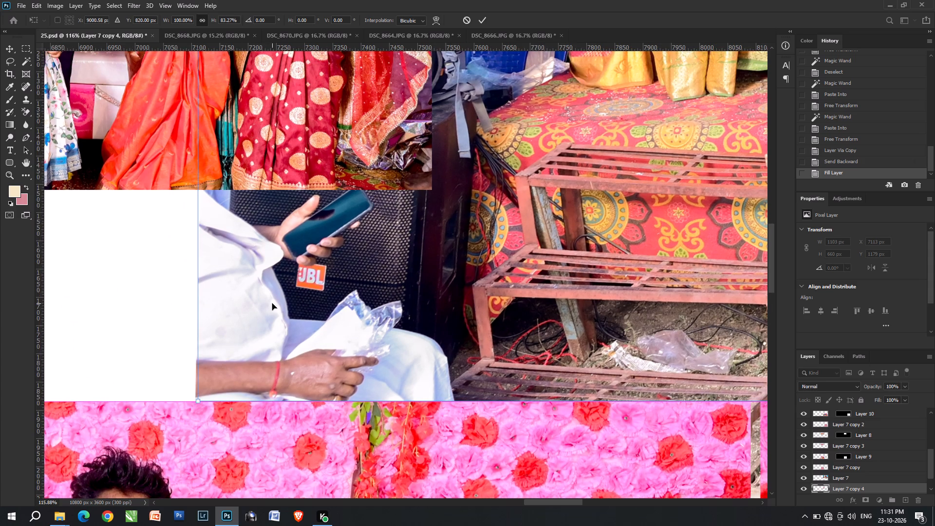
Delete the shortened pink copy of the large group photo's layer.
{"action": "key", "text": "v"}
{"action": "scroll", "coordinate": [280, 309], "scroll_direction": "down", "scroll_amount": 7, "text": "alt"}
{"action": "key", "text": "Delete"}
{"action": "scroll", "coordinate": [287, 298], "scroll_direction": "down", "scroll_amount": 12}
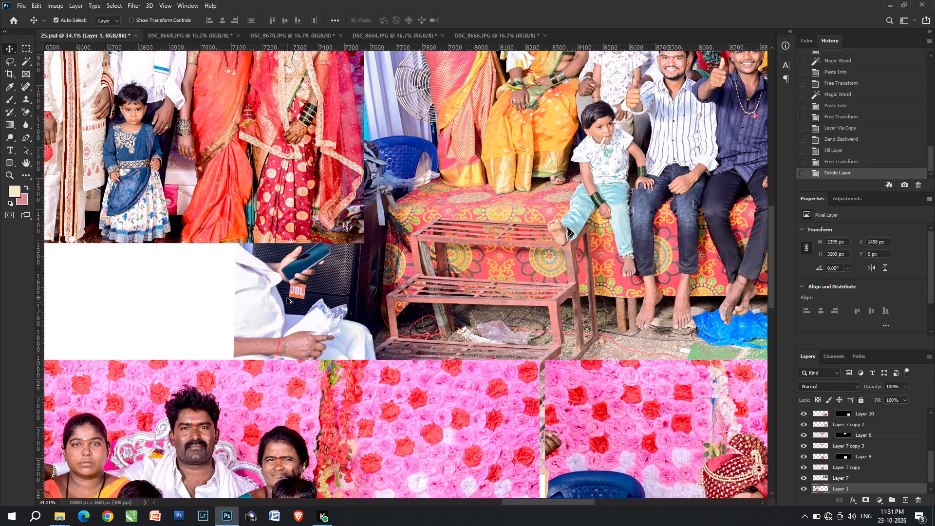
Copy a background area of about 3648 × 1865 px, spanning the group photo above the lower photos, to a new layer and fill it pink.
{"action": "scroll", "coordinate": [287, 298], "scroll_direction": "down", "scroll_amount": 3}
{"action": "right_click", "coordinate": [410, 245]}
{"action": "left_click", "coordinate": [426, 249]}
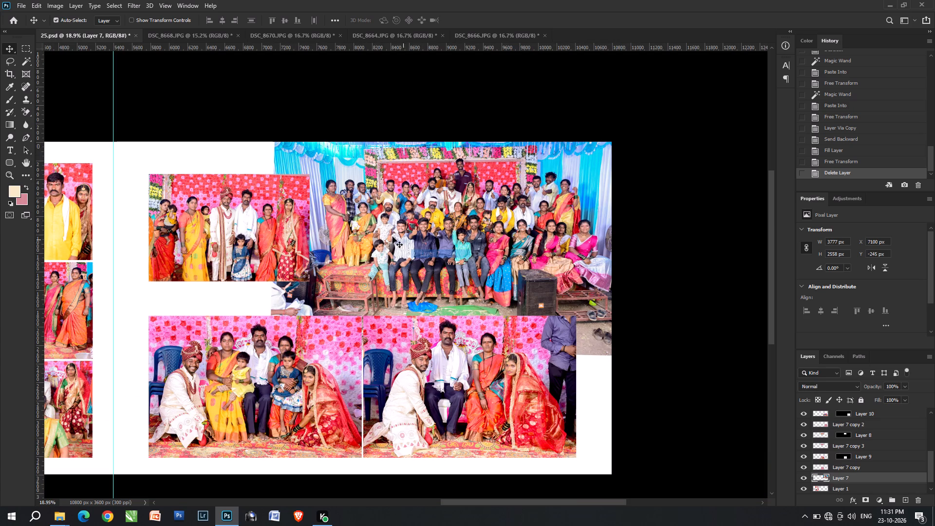
{"action": "key", "text": "m"}
{"action": "key", "text": "m"}
{"action": "left_click_drag", "start_coordinate": [275, 138], "coordinate": [369, 234]}
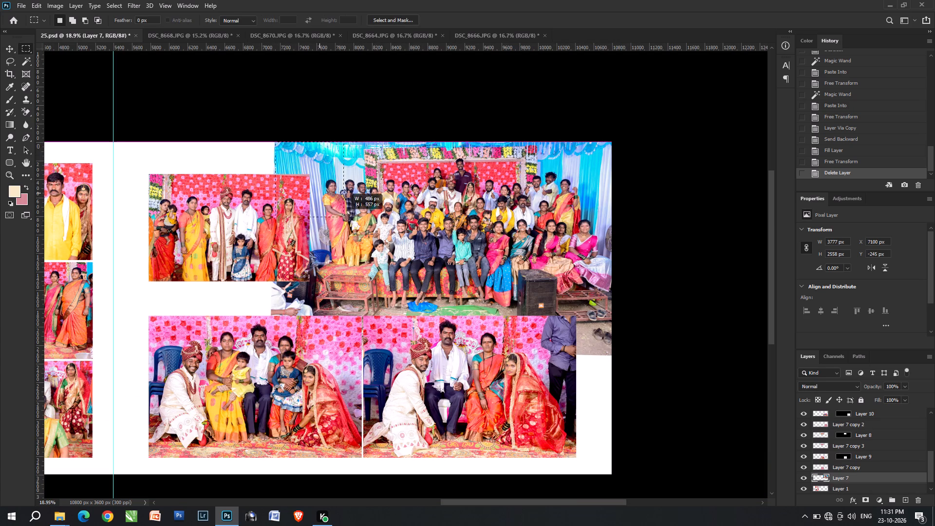
{"action": "left_click_drag", "start_coordinate": [369, 234], "coordinate": [653, 315]}
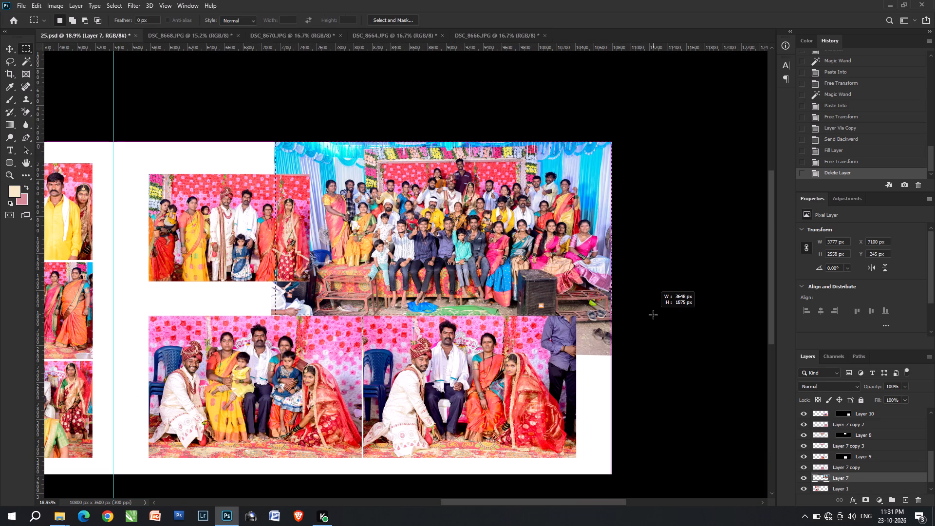
{"action": "left_click_drag", "start_coordinate": [653, 315], "coordinate": [659, 314]}
{"action": "scroll", "coordinate": [838, 433], "scroll_direction": "down", "scroll_amount": 6}
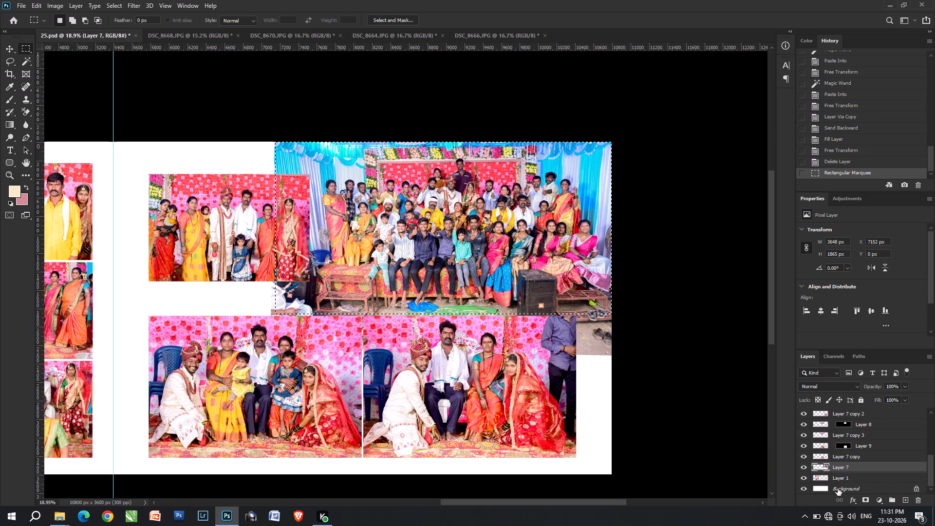
{"action": "left_click", "coordinate": [838, 492]}
{"action": "key", "text": "ctrl+j"}
{"action": "key", "text": "ctrl+shift+BackSpace"}
{"action": "key", "text": "v"}
{"action": "key", "text": "v"}
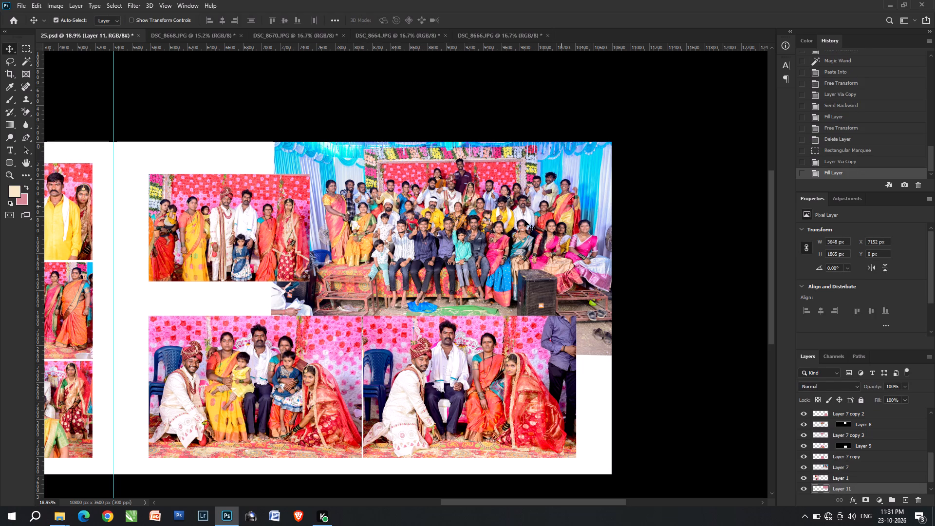
Move the large group photo's layer down directly above the filled rectangle and clip it to that rectangle.
{"action": "left_click", "coordinate": [524, 220]}
{"action": "key", "text": "ctrl+bracketleft"}
{"action": "key", "text": "ctrl+alt+g"}
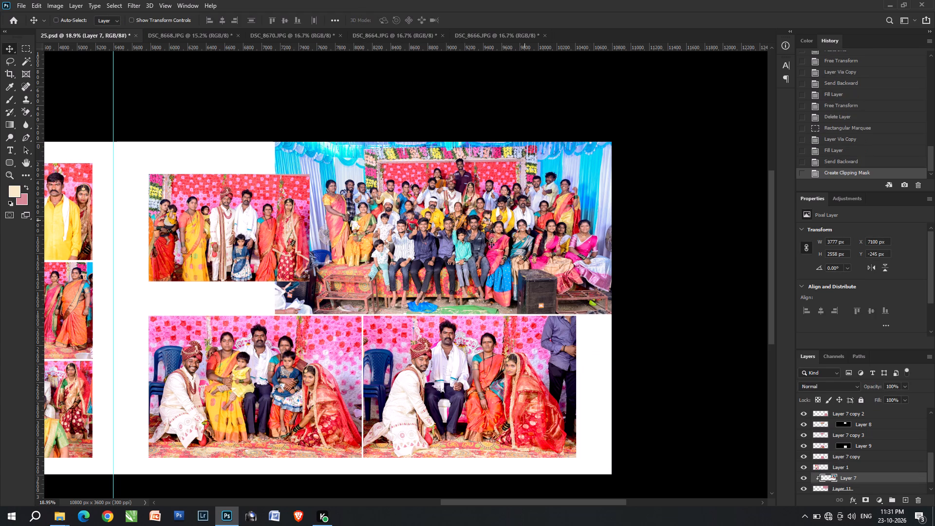
{"action": "key", "text": "ctrl+t"}
{"action": "double_click", "coordinate": [452, 271]}
Duplicate the small family photo's placeholder layer, send the copy one level below, and lighten it to white with Hue/Saturation.
{"action": "scroll", "coordinate": [268, 292], "scroll_direction": "up", "scroll_amount": 4, "text": "alt"}
{"action": "key", "text": "space"}
{"action": "key", "text": "space"}
{"action": "left_click_drag", "start_coordinate": [289, 287], "coordinate": [465, 320]}
{"action": "left_click", "coordinate": [412, 251]}
{"action": "right_click", "coordinate": [412, 251]}
{"action": "left_click", "coordinate": [432, 263]}
{"action": "key", "text": "ctrl+j"}
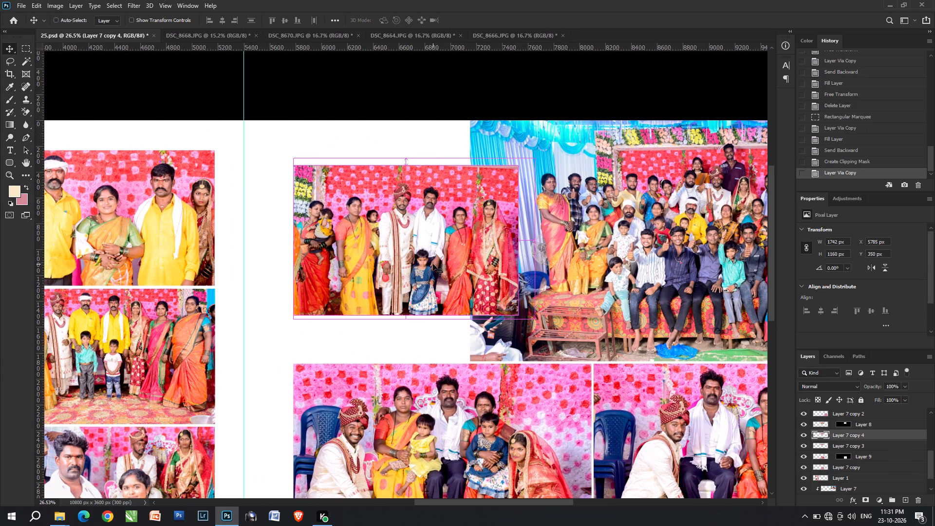
{"action": "key", "text": "ctrl+bracketleft"}
{"action": "key", "text": "ctrl+u"}
{"action": "left_click_drag", "start_coordinate": [640, 204], "coordinate": [665, 207]}
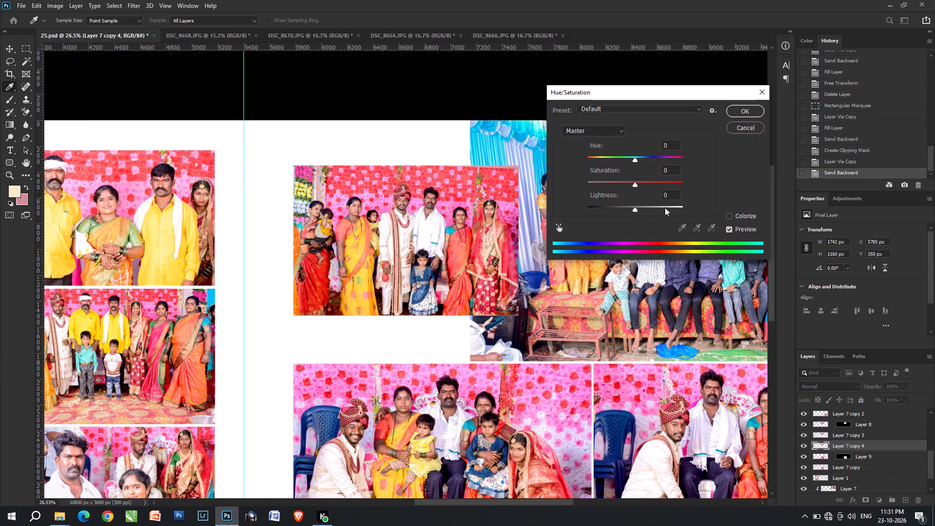
{"action": "left_click_drag", "start_coordinate": [665, 207], "coordinate": [675, 207]}
{"action": "left_click_drag", "start_coordinate": [676, 207], "coordinate": [690, 207]}
{"action": "key", "text": "Return"}
Nudge the white copy about 60 px right and 80 px up, to X 5845 px and Y 270 px.
{"action": "key", "text": "Right"}
{"action": "key", "text": "Up"}
{"action": "key", "text": "Right"}
{"action": "key", "text": "Up"}
{"action": "key", "text": "Right"}
{"action": "key", "text": "Up"}
{"action": "key", "text": "Right"}
{"action": "key", "text": "Up"}
{"action": "key", "text": "Right"}
{"action": "key", "text": "Up"}
{"action": "key", "text": "Right"}
{"action": "key", "text": "Up"}
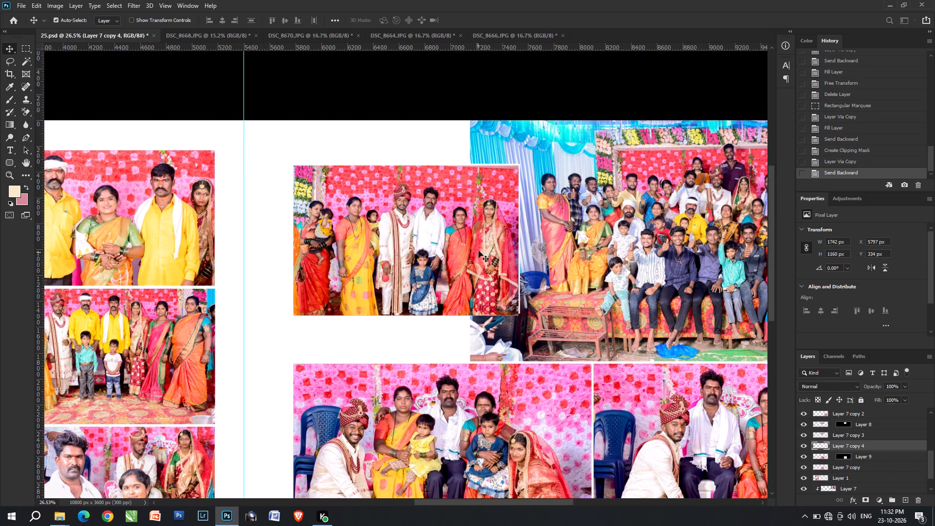
{"action": "key", "text": "Right"}
{"action": "key", "text": "Up"}
{"action": "key", "text": "Right"}
{"action": "key", "text": "Up"}
{"action": "key", "text": "Right"}
{"action": "key", "text": "Up"}
{"action": "key", "text": "Right"}
{"action": "key", "text": "Up"}
{"action": "key", "text": "Right"}
{"action": "key", "text": "Up"}
{"action": "key", "text": "Right"}
{"action": "key", "text": "Up"}
{"action": "key", "text": "Right"}
{"action": "key", "text": "Up"}
{"action": "key", "text": "Right"}
{"action": "key", "text": "Up"}
{"action": "key", "text": "Right"}
{"action": "key", "text": "Up"}
{"action": "key", "text": "Right"}
{"action": "key", "text": "Up"}
{"action": "key", "text": "Right"}
{"action": "key", "text": "Up"}
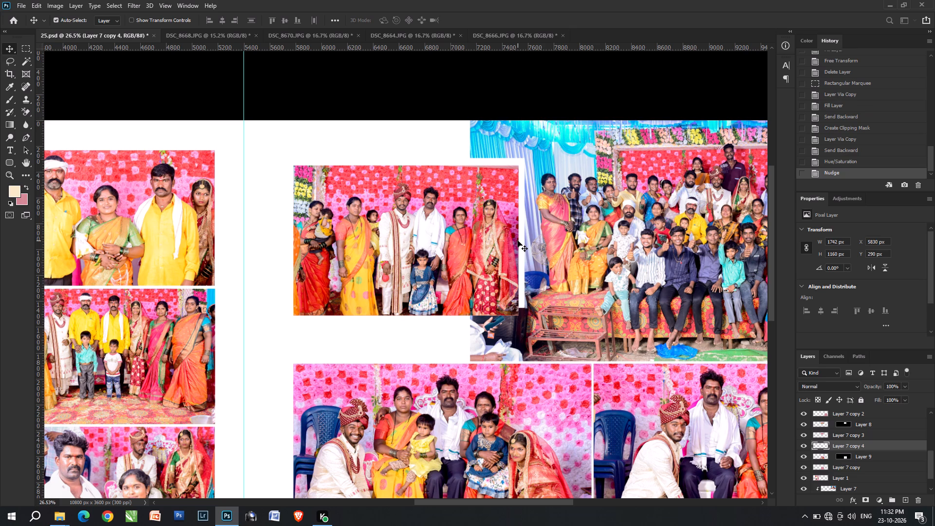
{"action": "key", "text": "Right"}
{"action": "key", "text": "Up"}
{"action": "key", "text": "Right"}
{"action": "key", "text": "Up"}
{"action": "key", "text": "Right"}
{"action": "key", "text": "Up"}
{"action": "key", "text": "Right"}
{"action": "key", "text": "Up"}
Stretch the white copy downward to 116.25% height and shift it to X 5862 px, Y 252 px, as a border around the family photo.
{"action": "key", "text": "ctrl+t"}
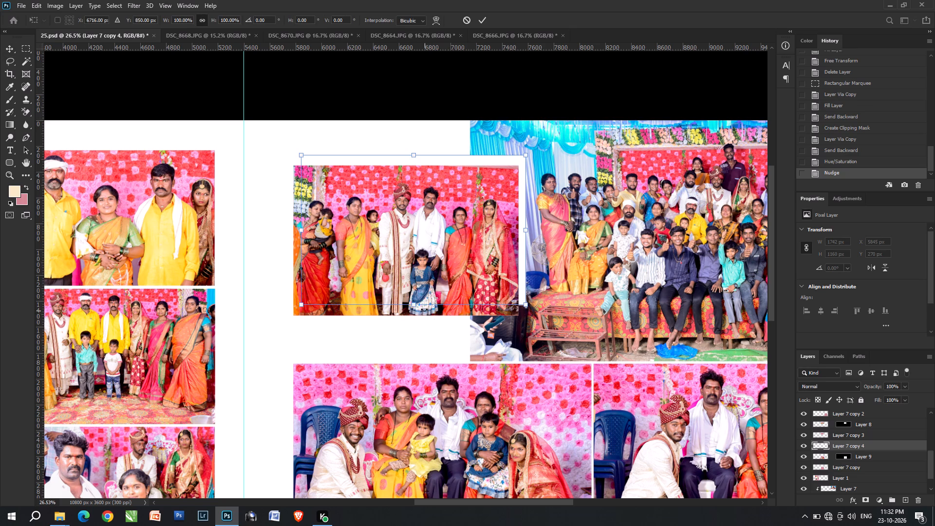
{"action": "left_click_drag", "start_coordinate": [413, 306], "coordinate": [423, 331], "text": "shift"}
{"action": "double_click", "coordinate": [450, 326]}
{"action": "key", "text": "v"}
{"action": "key", "text": "v"}
{"action": "left_click", "coordinate": [459, 324]}
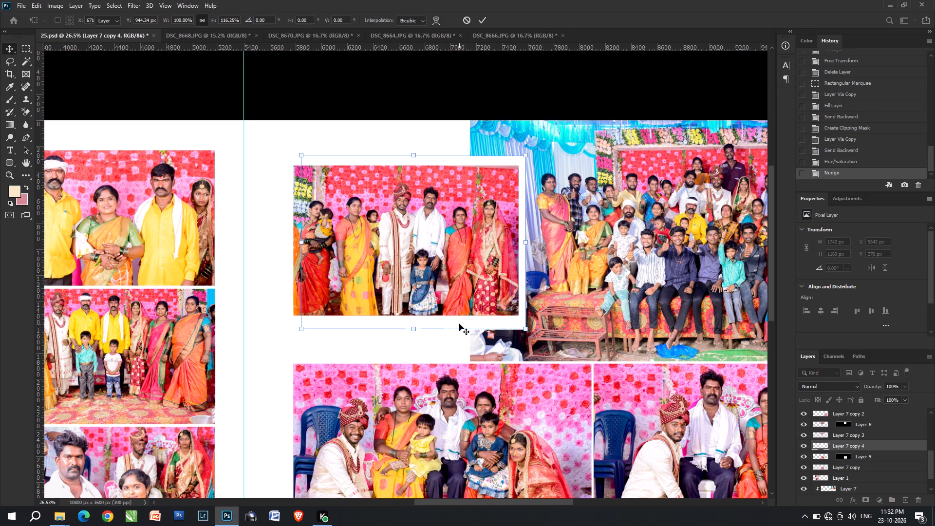
{"action": "key", "text": "Right"}
{"action": "key", "text": "Down"}
{"action": "key", "text": "Right"}
{"action": "key", "text": "Right"}
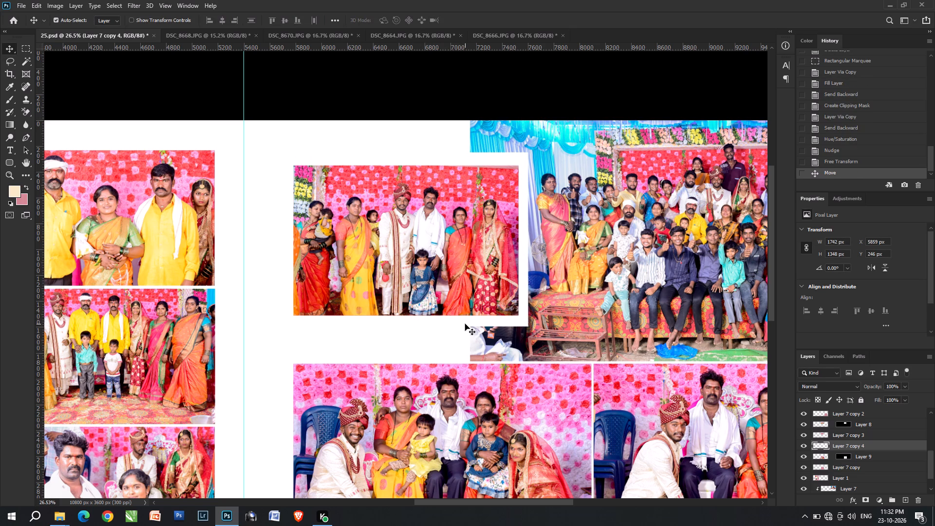
{"action": "key", "text": "Down"}
{"action": "key", "text": "Down"}
{"action": "key", "text": "Right"}
Save the 25.psd spread.
{"action": "scroll", "coordinate": [492, 298], "scroll_direction": "down", "scroll_amount": 6}
{"action": "key", "text": "ctrl+s"}
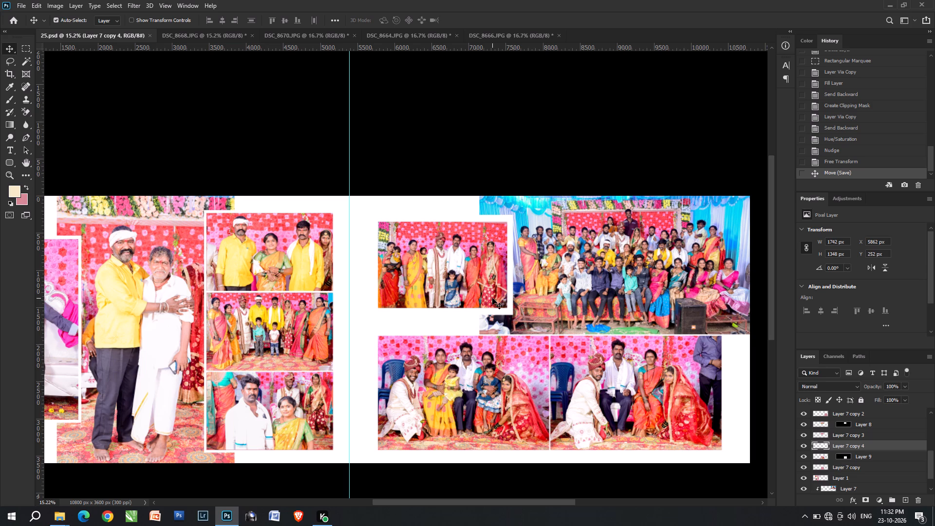
Close the four emptied photo documents DSC_8664, DSC_8666, DSC_8670 and DSC_8668 without saving, keeping 25.psd open.
{"action": "key", "text": "ctrl+Tab"}
{"action": "key", "text": "ctrl+Tab"}
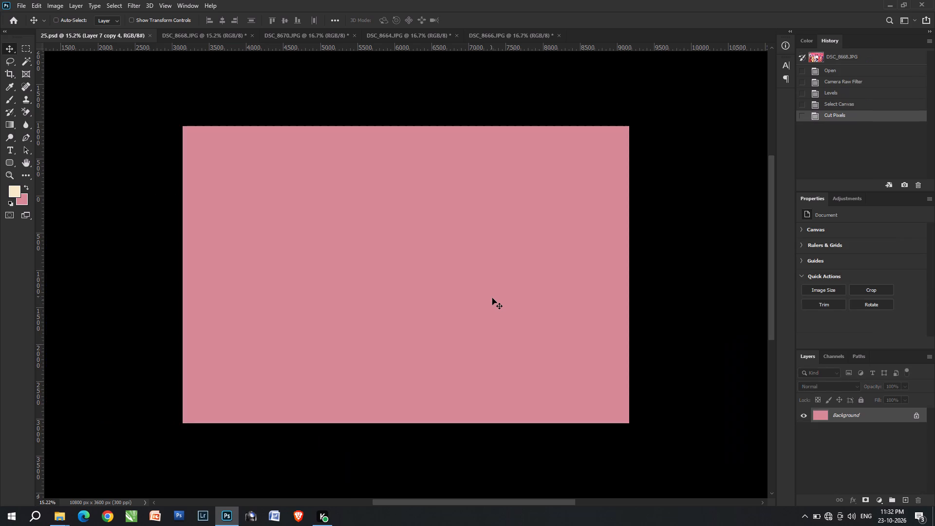
{"action": "key", "text": "ctrl+Tab"}
{"action": "key", "text": "ctrl+Tab"}
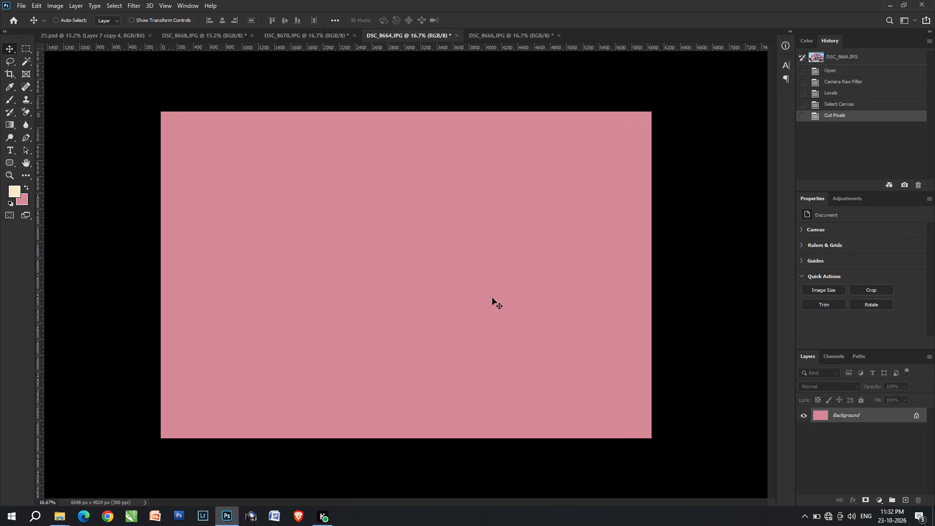
{"action": "key", "text": "ctrl+w"}
{"action": "key", "text": "ctrl+Tab"}
{"action": "key", "text": "ctrl+Return"}
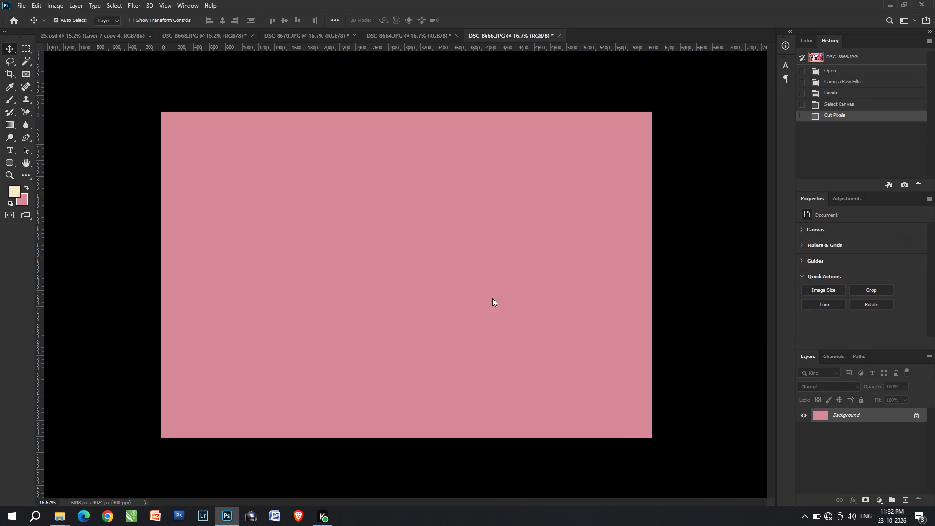
{"action": "key", "text": "ctrl+w"}
{"action": "key", "text": "ctrl+Tab"}
{"action": "key", "text": "ctrl+Return"}
{"action": "key", "text": "ctrl+w"}
{"action": "key", "text": "ctrl+Tab"}
{"action": "key", "text": "ctrl+Return"}
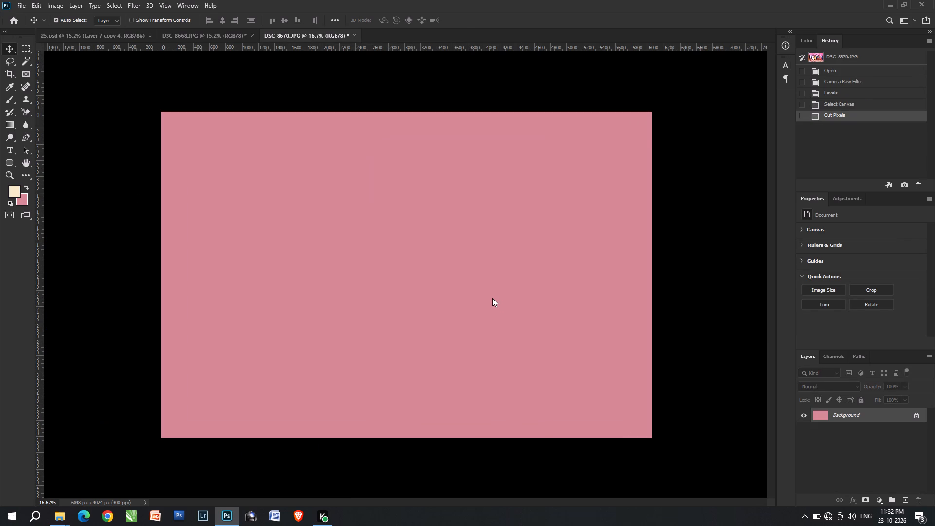
{"action": "key", "text": "ctrl+w"}
{"action": "key", "text": "ctrl+Tab"}
{"action": "key", "text": "Return"}
Switch to the Copy of Copy of Article folder in File Explorer, look through its spread templates and preview a (110).
{"action": "key", "text": "alt+Tab"}
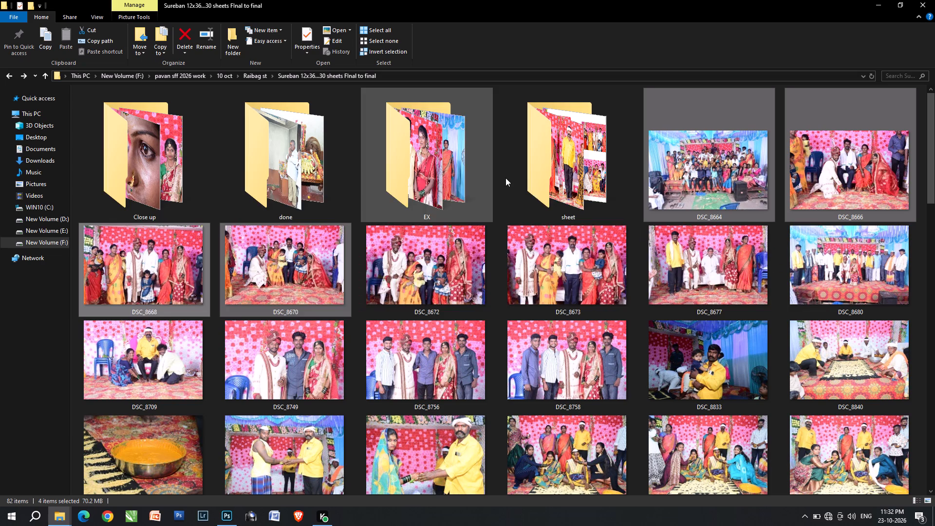
{"action": "key", "text": "alt+Tab"}
{"action": "key", "text": "alt+Tab"}
{"action": "key", "text": "alt+Tab"}
{"action": "scroll", "coordinate": [432, 219], "scroll_direction": "down", "scroll_amount": 1}
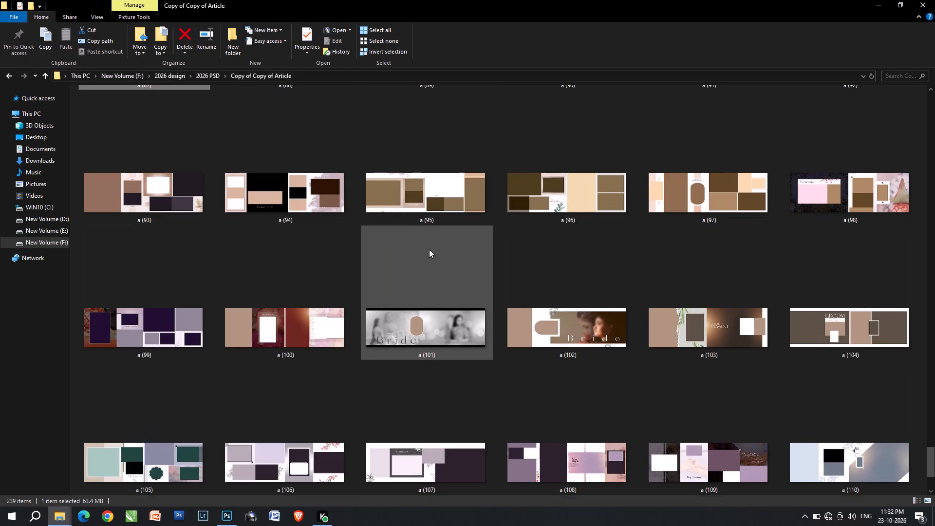
{"action": "scroll", "coordinate": [446, 300], "scroll_direction": "down", "scroll_amount": 1}
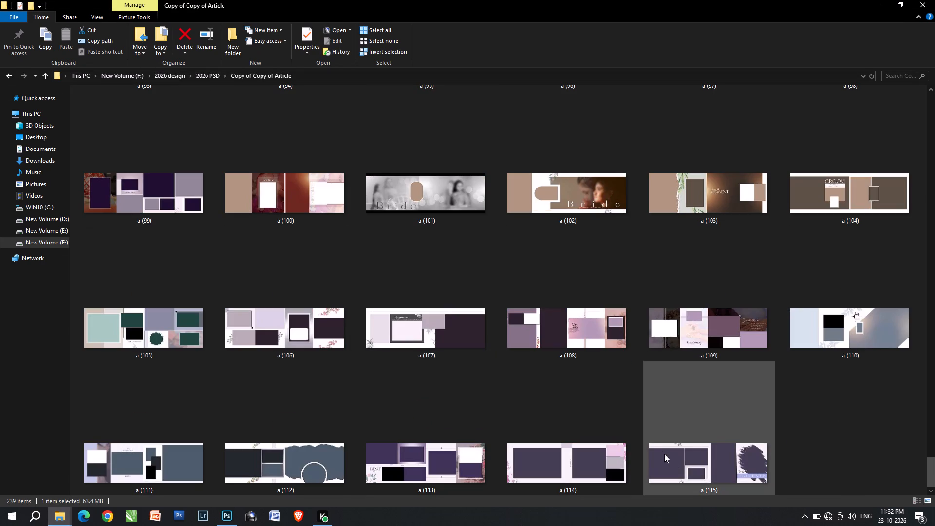
{"action": "left_click_drag", "start_coordinate": [673, 463], "coordinate": [689, 405]}
{"action": "double_click", "coordinate": [826, 347]}
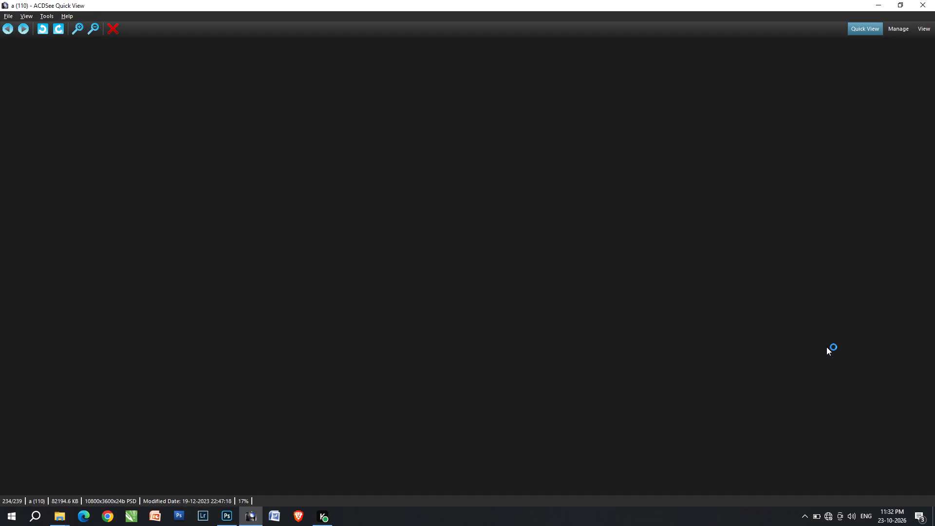
{"action": "left_click", "coordinate": [934, 0]}
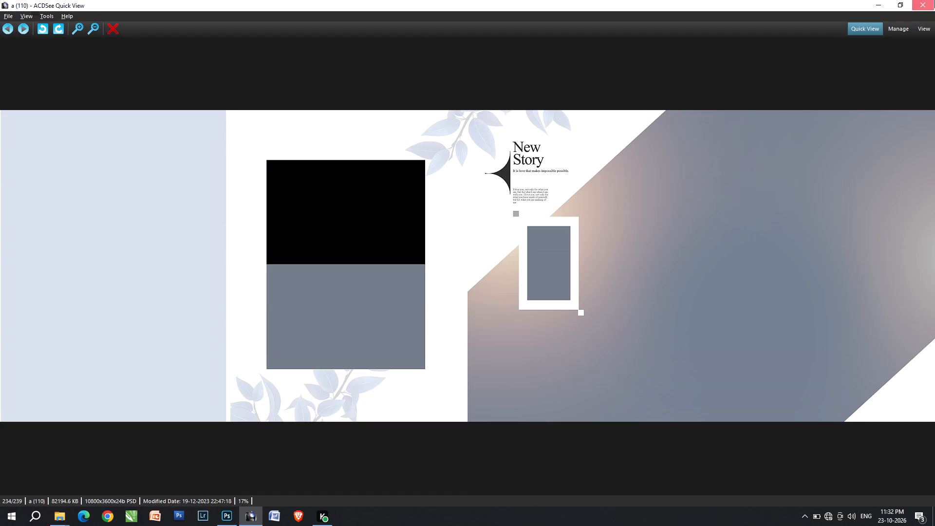
Open the VIDHI SHEET 300 PSD folder inside Copy of Copy of VIDHI SHEET 300 PSD.
{"action": "key", "text": "BackSpace"}
{"action": "left_click", "coordinate": [504, 195]}
{"action": "double_click", "coordinate": [536, 195]}
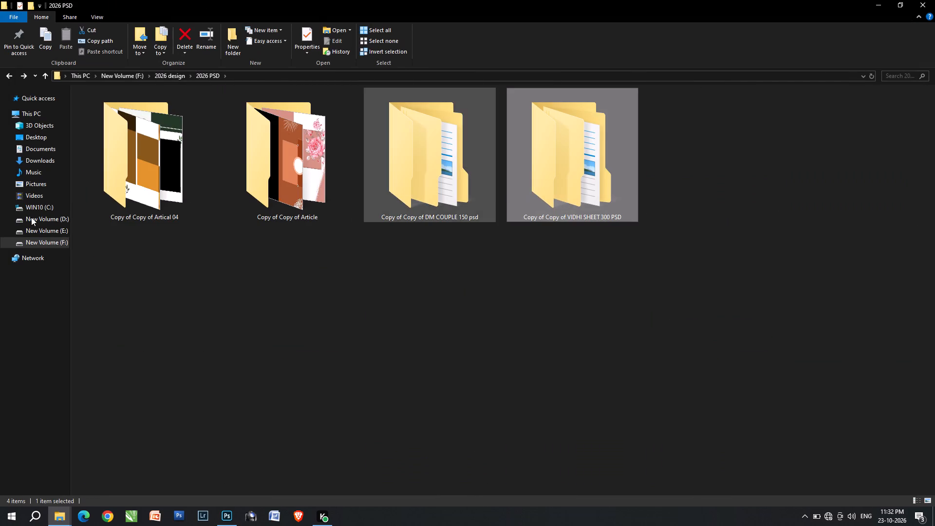
{"action": "double_click", "coordinate": [191, 203]}
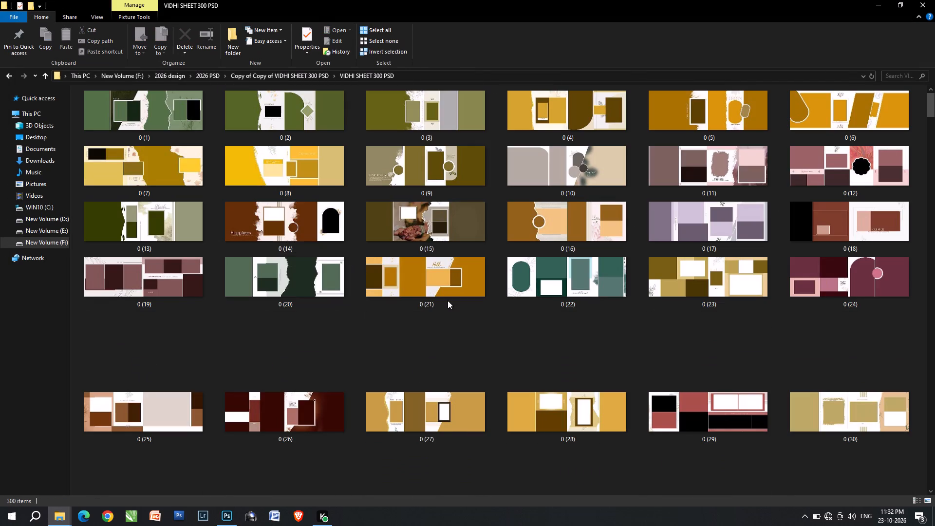
Look through the first spread templates in the folder and preview 0 (17) at full size.
{"action": "scroll", "coordinate": [602, 354], "scroll_direction": "down", "scroll_amount": 1}
{"action": "scroll", "coordinate": [671, 283], "scroll_direction": "up", "scroll_amount": 1}
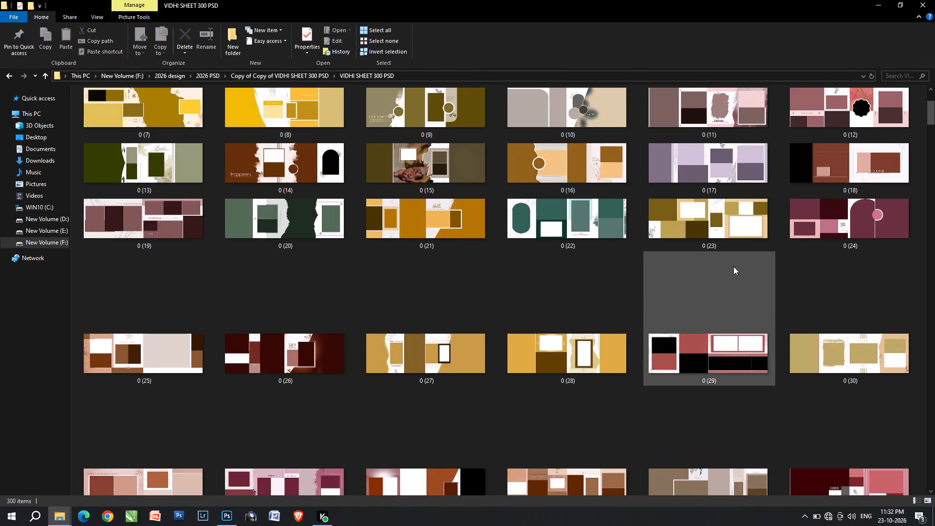
{"action": "double_click", "coordinate": [731, 159]}
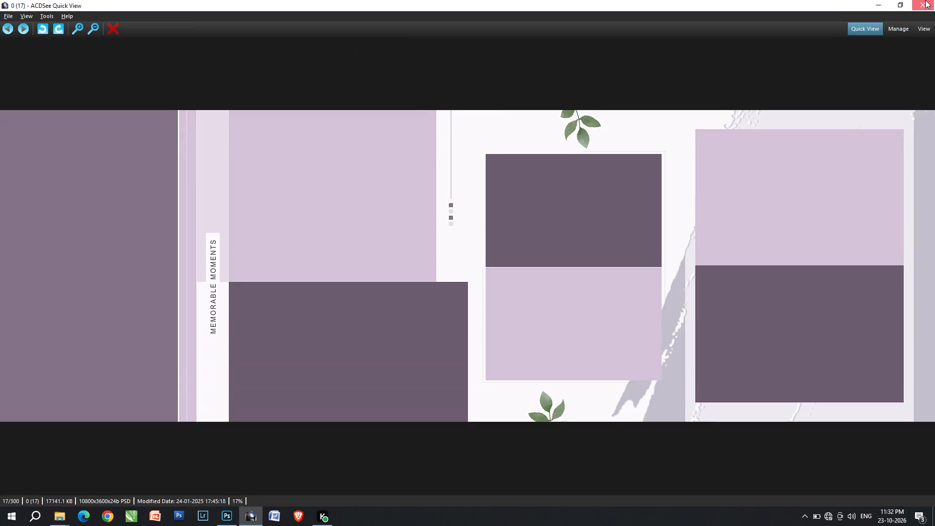
{"action": "left_click", "coordinate": [925, 0]}
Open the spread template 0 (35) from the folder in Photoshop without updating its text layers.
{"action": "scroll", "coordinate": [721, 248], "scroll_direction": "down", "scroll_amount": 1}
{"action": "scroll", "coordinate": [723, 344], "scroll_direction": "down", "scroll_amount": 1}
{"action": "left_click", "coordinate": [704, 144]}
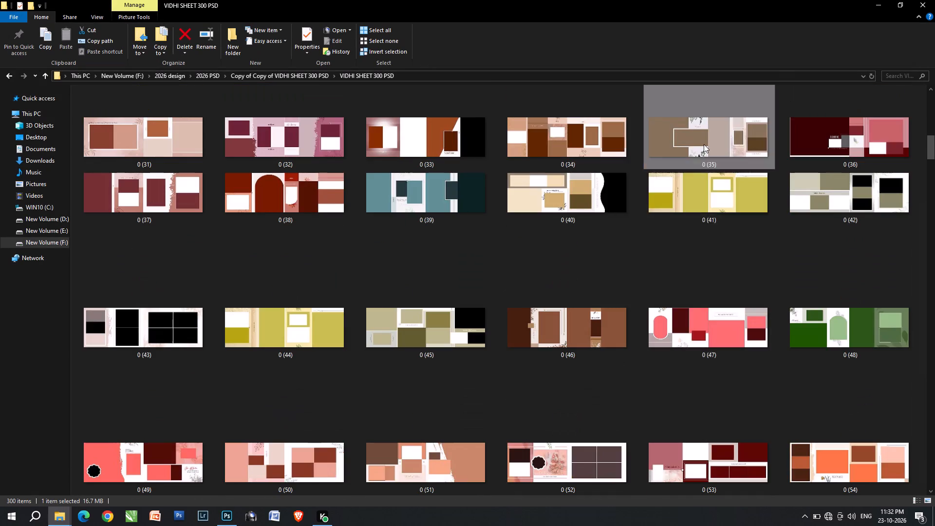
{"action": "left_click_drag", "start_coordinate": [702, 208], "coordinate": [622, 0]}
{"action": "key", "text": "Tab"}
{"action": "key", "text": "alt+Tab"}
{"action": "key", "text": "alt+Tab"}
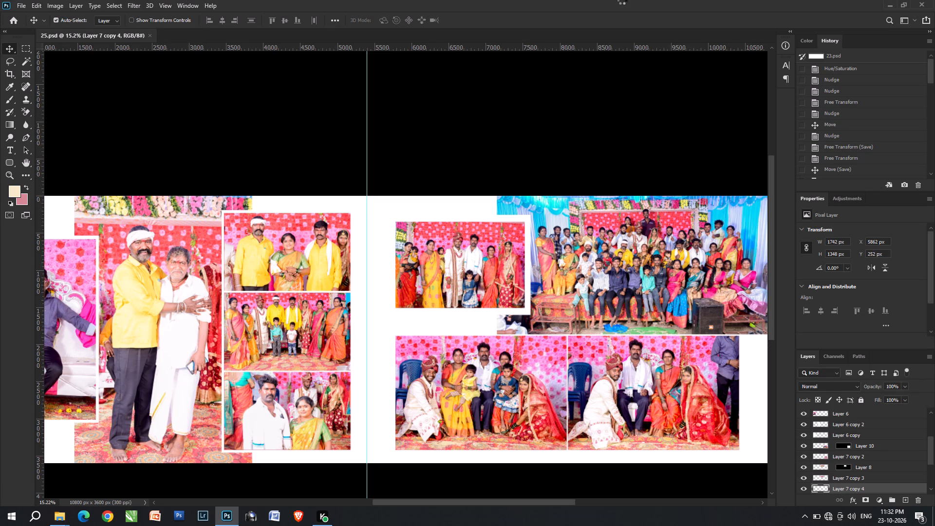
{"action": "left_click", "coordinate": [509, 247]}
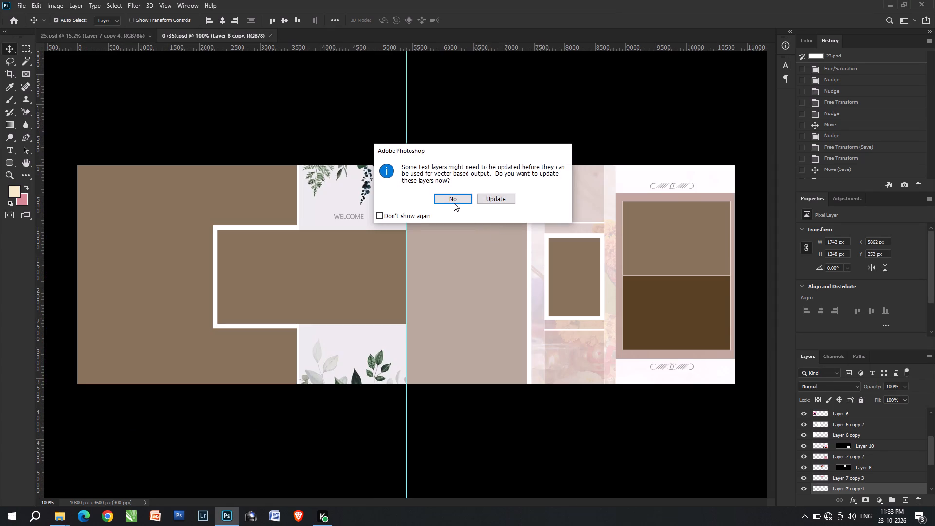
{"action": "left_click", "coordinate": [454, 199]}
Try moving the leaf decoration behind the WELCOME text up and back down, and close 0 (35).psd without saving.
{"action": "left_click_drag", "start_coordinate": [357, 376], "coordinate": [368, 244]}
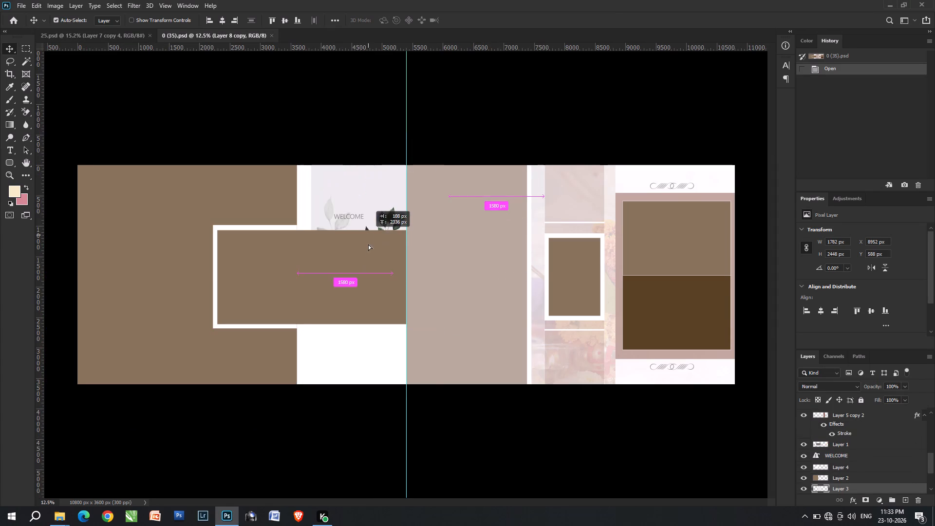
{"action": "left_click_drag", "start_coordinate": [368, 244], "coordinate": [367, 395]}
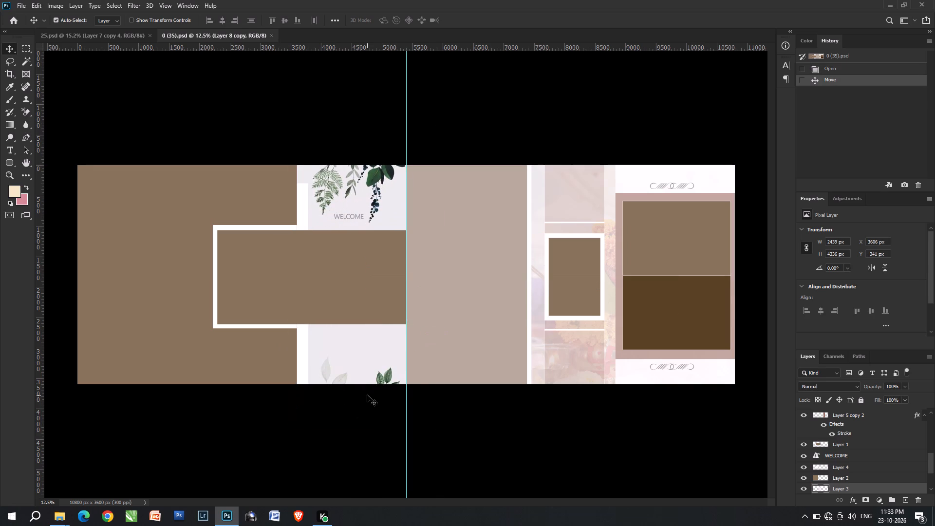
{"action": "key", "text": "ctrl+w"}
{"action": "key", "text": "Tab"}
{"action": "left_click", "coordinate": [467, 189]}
Switch to the VIDHI SHEET 300 PSD folder and preview the spread template 0 (52) at full size.
{"action": "key", "text": "alt+Tab"}
{"action": "scroll", "coordinate": [477, 309], "scroll_direction": "down", "scroll_amount": 2}
{"action": "scroll", "coordinate": [349, 314], "scroll_direction": "up", "scroll_amount": 1}
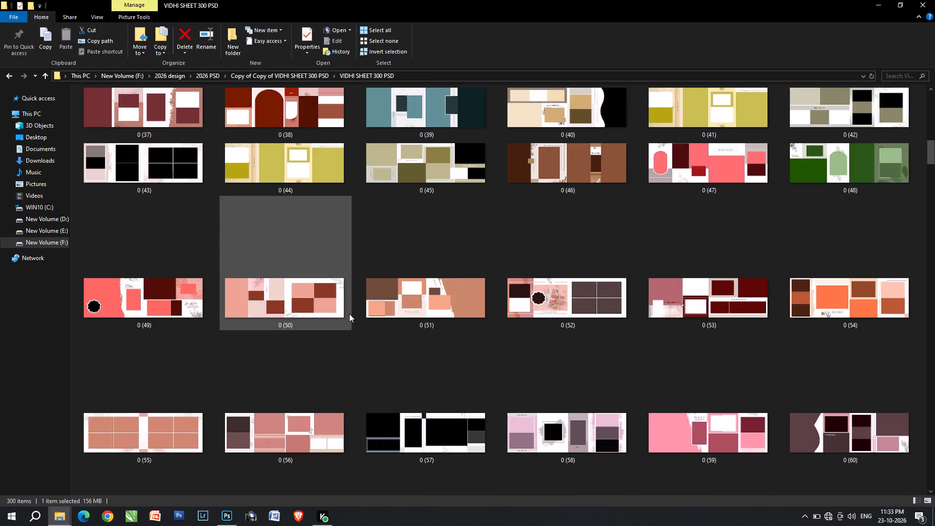
{"action": "double_click", "coordinate": [544, 309]}
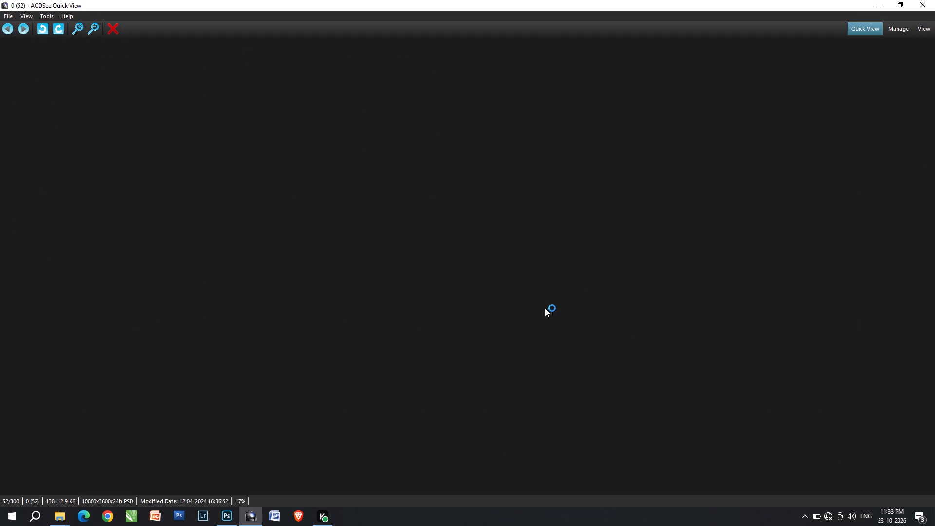
{"action": "left_click", "coordinate": [934, 0]}
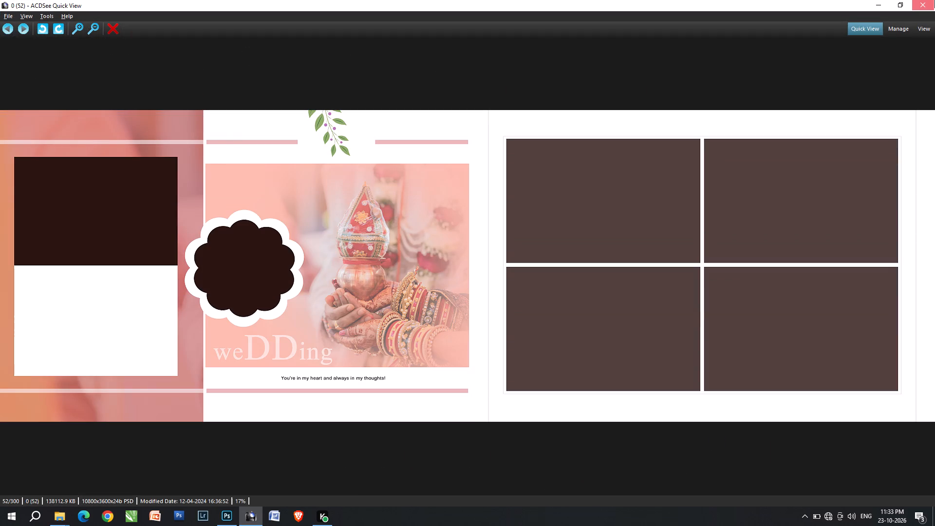
Look further through the folder's templates and open the spread template 0 (88) in Photoshop.
{"action": "scroll", "coordinate": [777, 264], "scroll_direction": "down", "scroll_amount": 1}
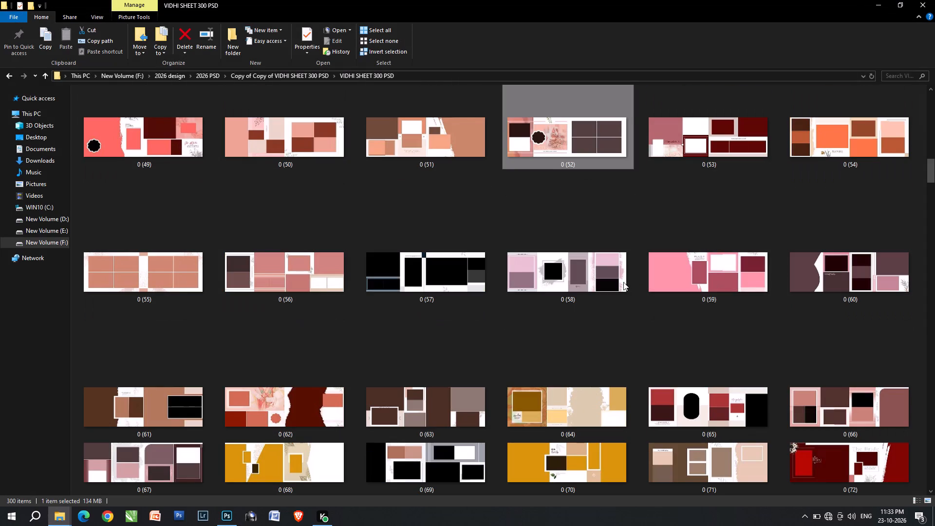
{"action": "scroll", "coordinate": [623, 282], "scroll_direction": "down", "scroll_amount": 1}
{"action": "scroll", "coordinate": [491, 305], "scroll_direction": "down", "scroll_amount": 1}
{"action": "scroll", "coordinate": [350, 308], "scroll_direction": "down", "scroll_amount": 1}
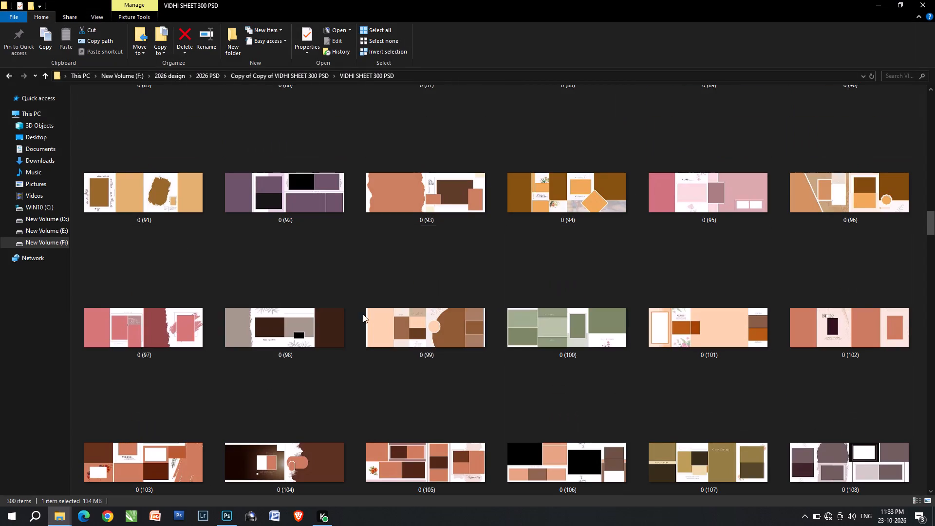
{"action": "scroll", "coordinate": [537, 263], "scroll_direction": "up", "scroll_amount": 1}
{"action": "left_click_drag", "start_coordinate": [597, 317], "coordinate": [609, 289]}
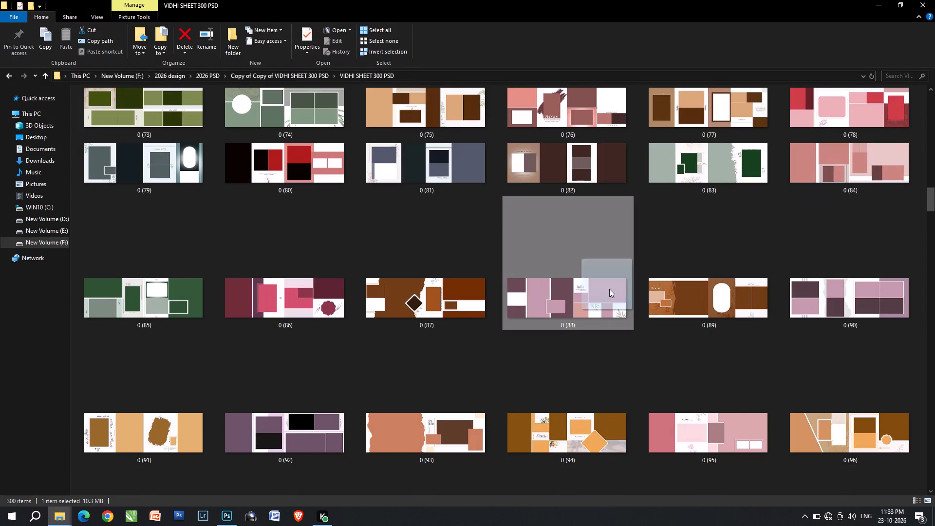
{"action": "left_click_drag", "start_coordinate": [609, 289], "coordinate": [505, 0]}
{"action": "key", "text": "alt+Tab"}
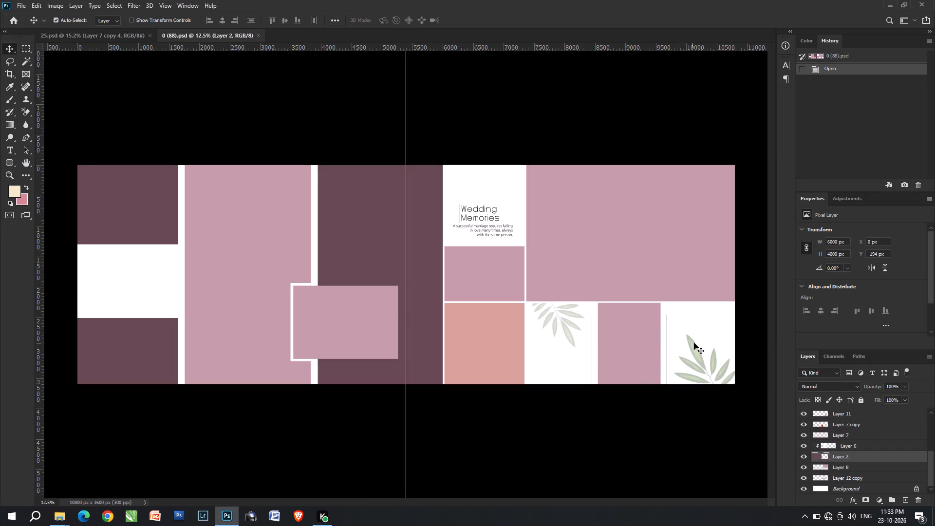
Bring the large green leaf decoration from the lower corner of 0 (88).psd into the 25.psd spread.
{"action": "left_click_drag", "start_coordinate": [695, 343], "coordinate": [59, 27]}
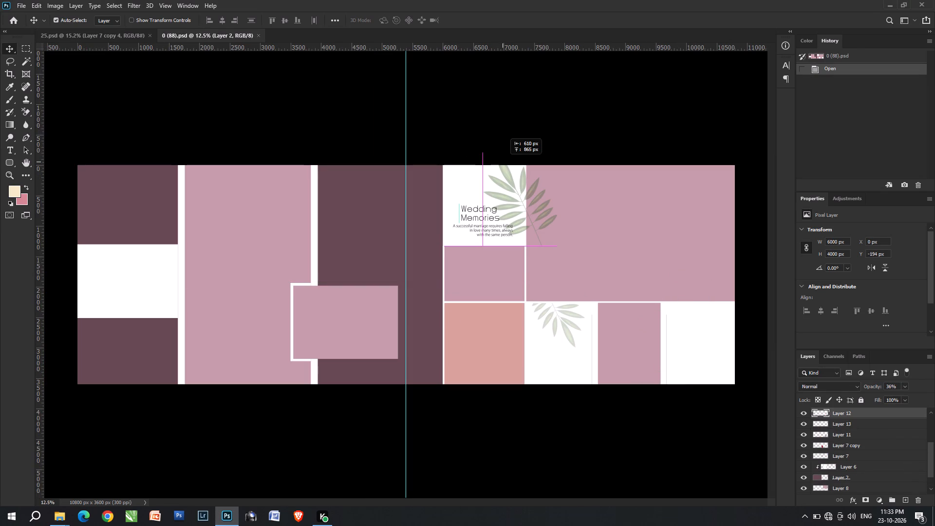
{"action": "left_click_drag", "start_coordinate": [59, 27], "coordinate": [113, 40]}
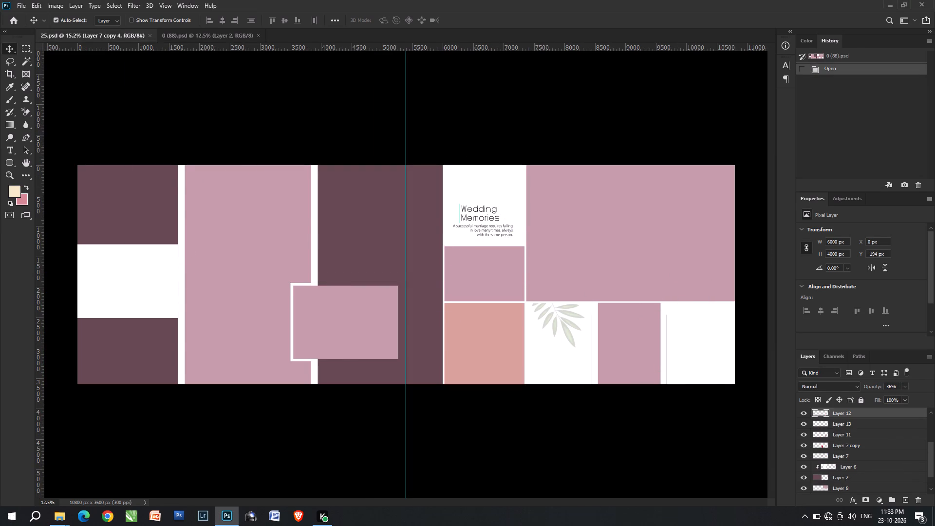
{"action": "left_click_drag", "start_coordinate": [113, 40], "coordinate": [371, 321]}
{"action": "key", "text": "space"}
{"action": "key", "text": "space"}
{"action": "key", "text": "space"}
{"action": "left_click_drag", "start_coordinate": [380, 351], "coordinate": [517, 267]}
Shrink the leaf to about 539 × 680 px and place it on the spread's bottom edge below the seated man's photo.
{"action": "key", "text": "ctrl+t"}
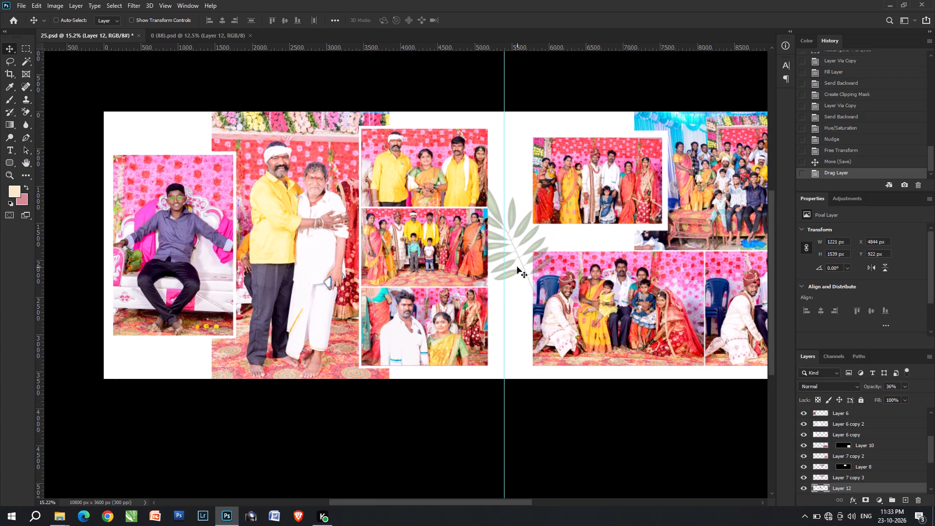
{"action": "left_click_drag", "start_coordinate": [518, 250], "coordinate": [180, 415]}
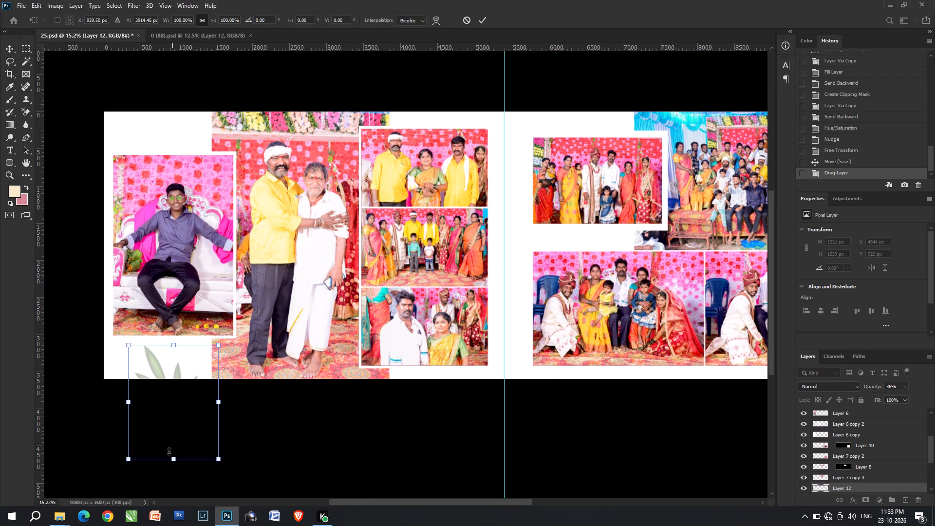
{"action": "left_click_drag", "start_coordinate": [173, 464], "coordinate": [181, 400]}
{"action": "double_click", "coordinate": [173, 382]}
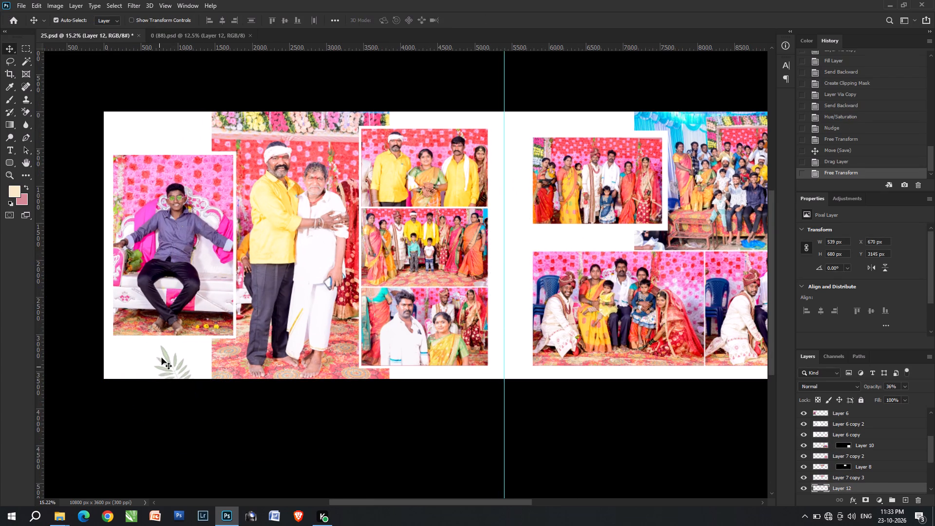
Duplicate the small leaf into the spread's upper corner above the seated man's photo and rotate the copy 180°.
{"action": "left_click", "coordinate": [163, 355]}
{"action": "left_click", "coordinate": [163, 350]}
{"action": "left_click_drag", "start_coordinate": [166, 353], "coordinate": [113, 102], "text": "alt"}
{"action": "key", "text": "ctrl+t"}
{"action": "right_click", "coordinate": [110, 123]}
{"action": "left_click_drag", "start_coordinate": [139, 244], "coordinate": [148, 256]}
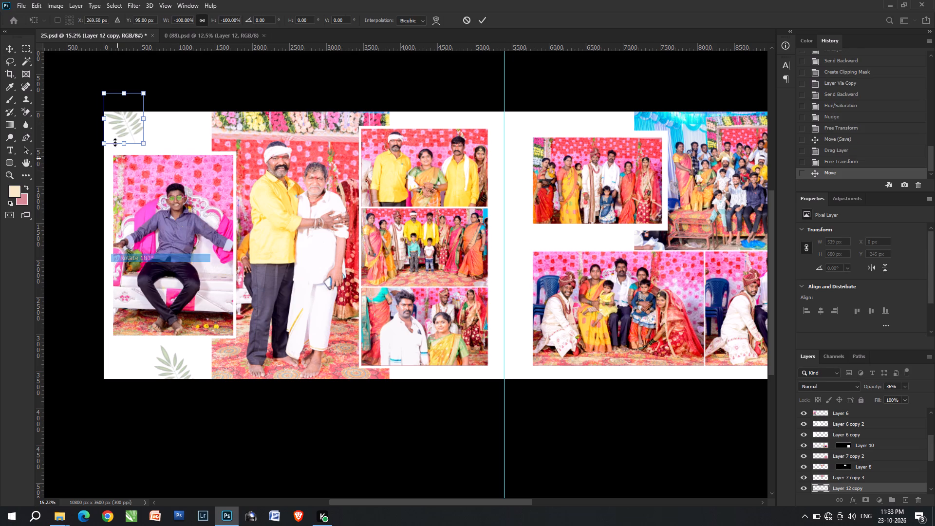
{"action": "left_click_drag", "start_coordinate": [130, 124], "coordinate": [136, 125]}
{"action": "double_click", "coordinate": [136, 125]}
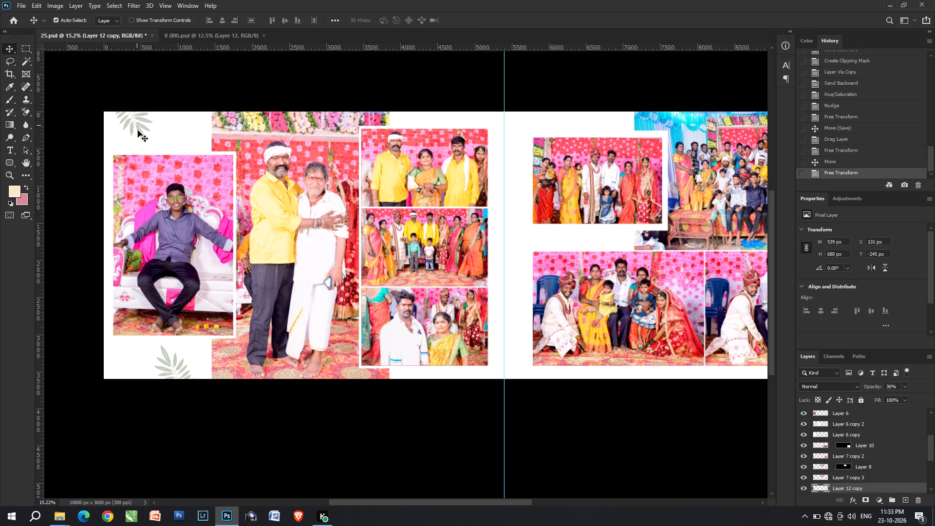
Fine-tune the leaf copy's position above the seated man's photo to about X 241 px, Y -179 px.
{"action": "left_click_drag", "start_coordinate": [138, 133], "coordinate": [145, 139]}
{"action": "right_click", "coordinate": [141, 132]}
{"action": "left_click", "coordinate": [142, 136]}
{"action": "left_click", "coordinate": [148, 136]}
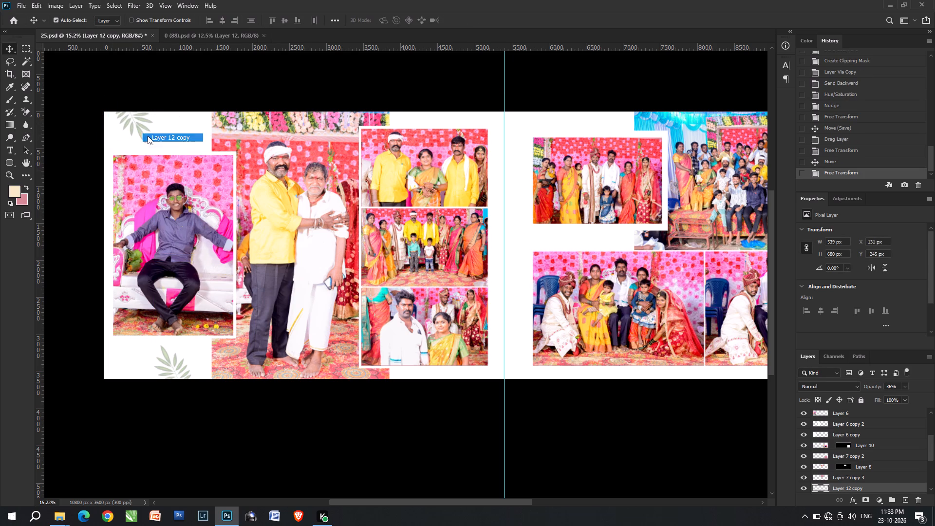
{"action": "key", "text": "ctrl+t"}
{"action": "left_click_drag", "start_coordinate": [138, 130], "coordinate": [145, 140]}
{"action": "double_click", "coordinate": [145, 140]}
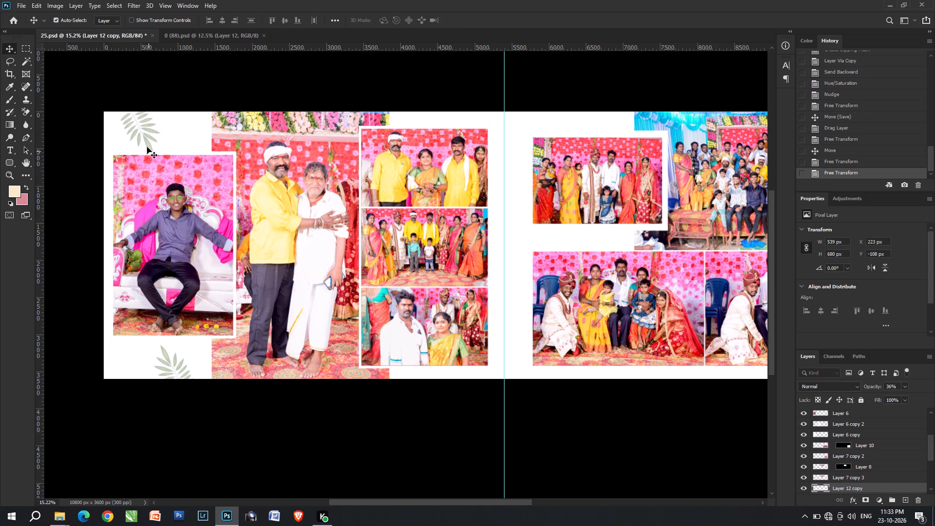
{"action": "left_click_drag", "start_coordinate": [147, 147], "coordinate": [146, 141]}
{"action": "key", "text": "space"}
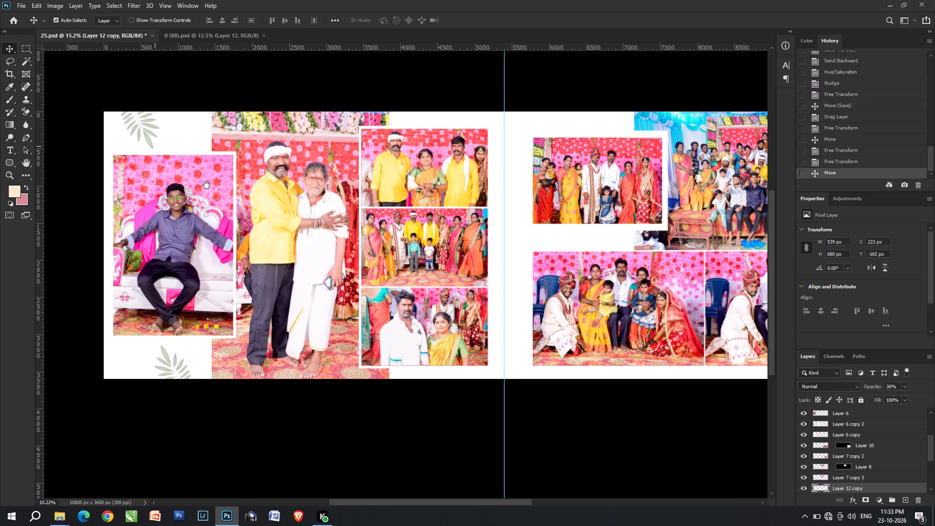
{"action": "key", "text": "Right"}
{"action": "key", "text": "Right"}
{"action": "key", "text": "Up"}
{"action": "key", "text": "Up"}
{"action": "key", "text": "Right"}
Add a pink block about 3723 × 1272 px from the Background behind the bottom couple photos, at the right page's outer corner.
{"action": "key", "text": "space"}
{"action": "key", "text": "space"}
{"action": "key", "text": "space"}
{"action": "key", "text": "space"}
{"action": "key", "text": "space"}
{"action": "key", "text": "space"}
{"action": "key", "text": "space"}
{"action": "key", "text": "space"}
{"action": "left_click_drag", "start_coordinate": [461, 207], "coordinate": [136, 154]}
{"action": "key", "text": "space"}
{"action": "key", "text": "space"}
{"action": "key", "text": "space"}
{"action": "key", "text": "space"}
{"action": "key", "text": "space"}
{"action": "key", "text": "space"}
{"action": "left_click_drag", "start_coordinate": [313, 107], "coordinate": [318, 162]}
{"action": "key", "text": "space"}
{"action": "key", "text": "space"}
{"action": "key", "text": "space"}
{"action": "key", "text": "space"}
{"action": "key", "text": "space"}
{"action": "key", "text": "space"}
{"action": "key", "text": "space"}
{"action": "key", "text": "space"}
{"action": "key", "text": "space"}
{"action": "key", "text": "space"}
{"action": "key", "text": "space"}
{"action": "key", "text": "space"}
{"action": "key", "text": "space"}
{"action": "key", "text": "space"}
{"action": "key", "text": "space"}
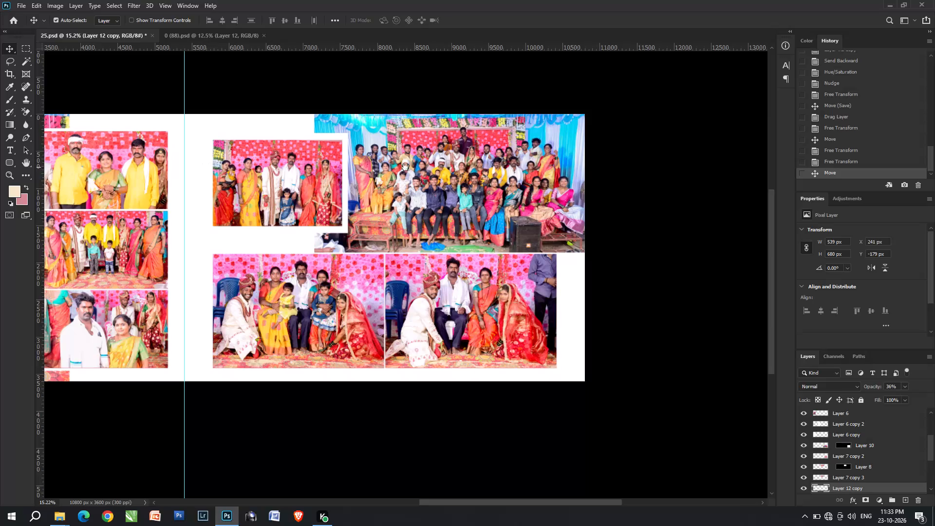
{"action": "left_click_drag", "start_coordinate": [501, 169], "coordinate": [629, 178]}
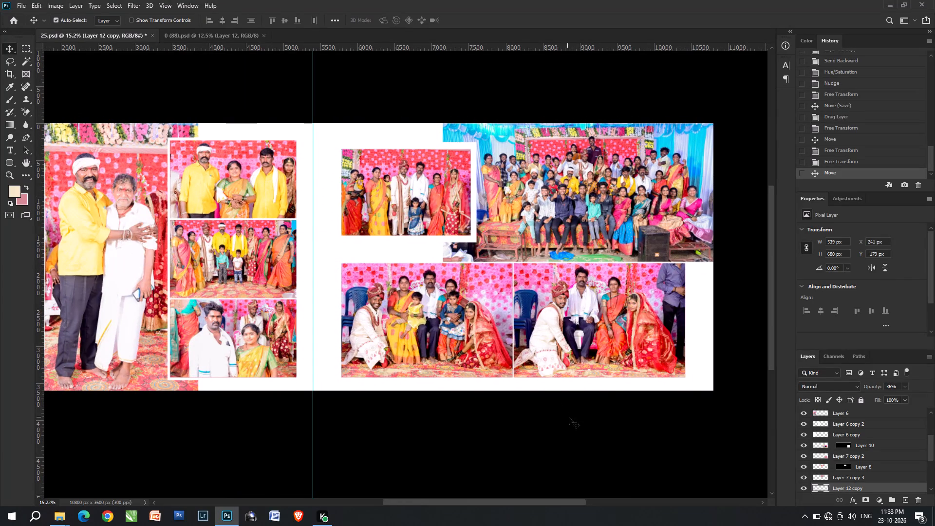
{"action": "key", "text": "m"}
{"action": "left_click_drag", "start_coordinate": [727, 413], "coordinate": [437, 296]}
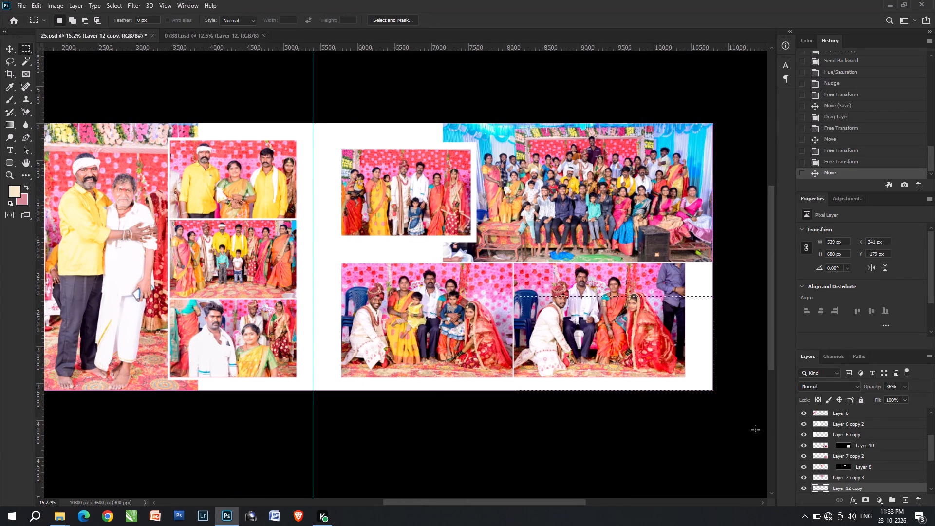
{"action": "scroll", "coordinate": [856, 448], "scroll_direction": "down", "scroll_amount": 5}
{"action": "scroll", "coordinate": [847, 489], "scroll_direction": "down", "scroll_amount": 11}
{"action": "left_click", "coordinate": [844, 489]}
{"action": "key", "text": "ctrl+j"}
{"action": "key", "text": "ctrl+shift+BackSpace"}
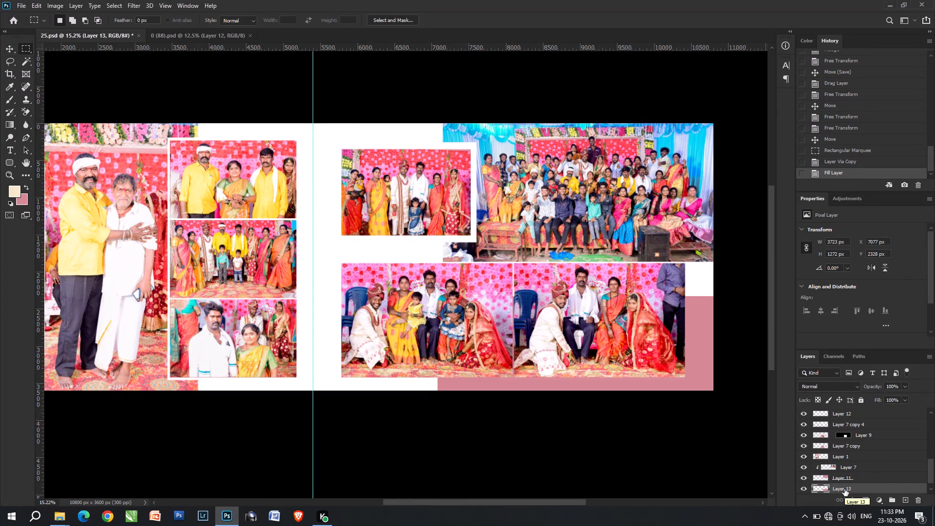
Recolour the pink corner block to olive with Hue/Saturation, using Hue +65 and Lightness -22.
{"action": "key", "text": "v"}
{"action": "key", "text": "v"}
{"action": "left_click", "coordinate": [703, 344]}
{"action": "key", "text": "ctrl+u"}
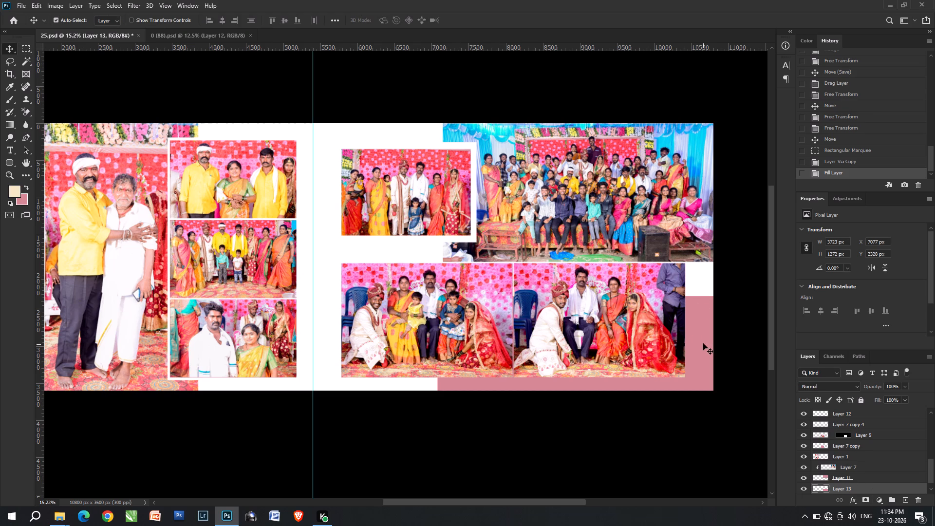
{"action": "left_click", "coordinate": [630, 154]}
{"action": "left_click_drag", "start_coordinate": [626, 162], "coordinate": [616, 161]}
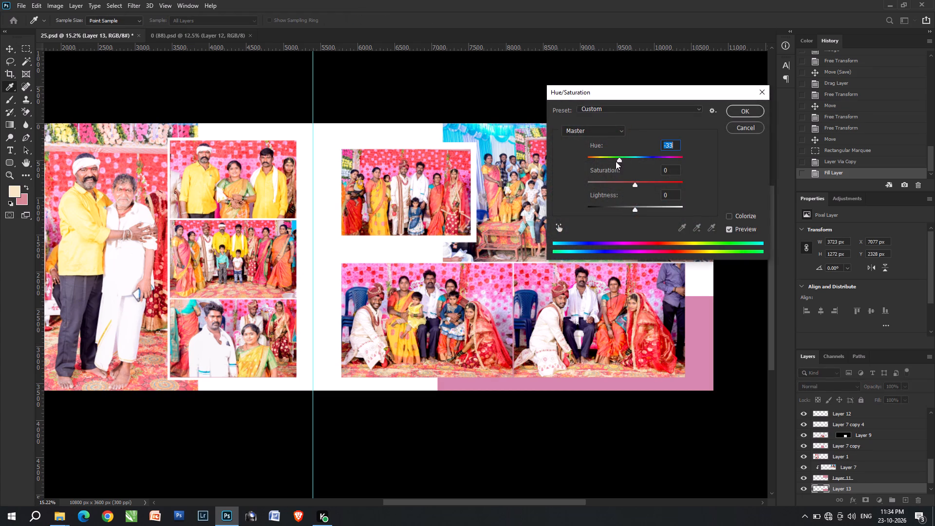
{"action": "left_click_drag", "start_coordinate": [616, 161], "coordinate": [646, 169]}
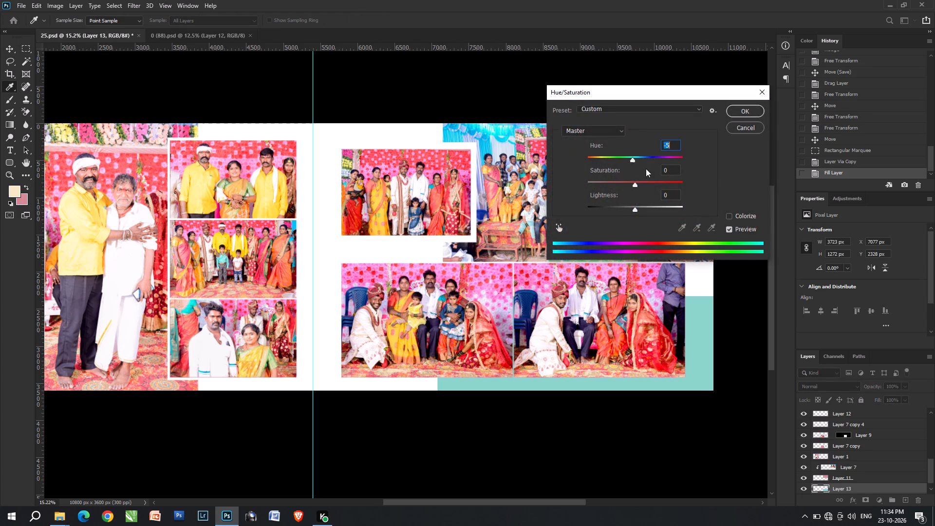
{"action": "left_click_drag", "start_coordinate": [646, 169], "coordinate": [664, 162]}
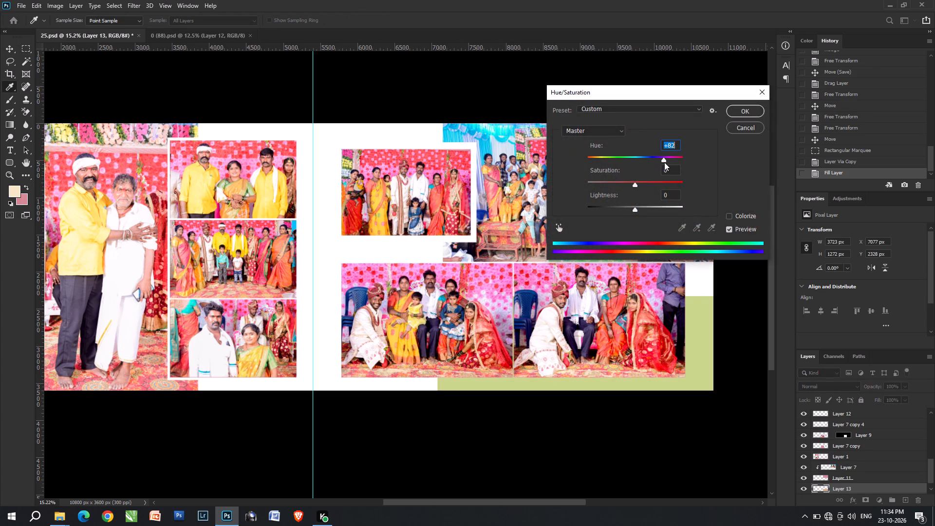
{"action": "left_click_drag", "start_coordinate": [664, 162], "coordinate": [661, 164]}
{"action": "left_click", "coordinate": [620, 205]}
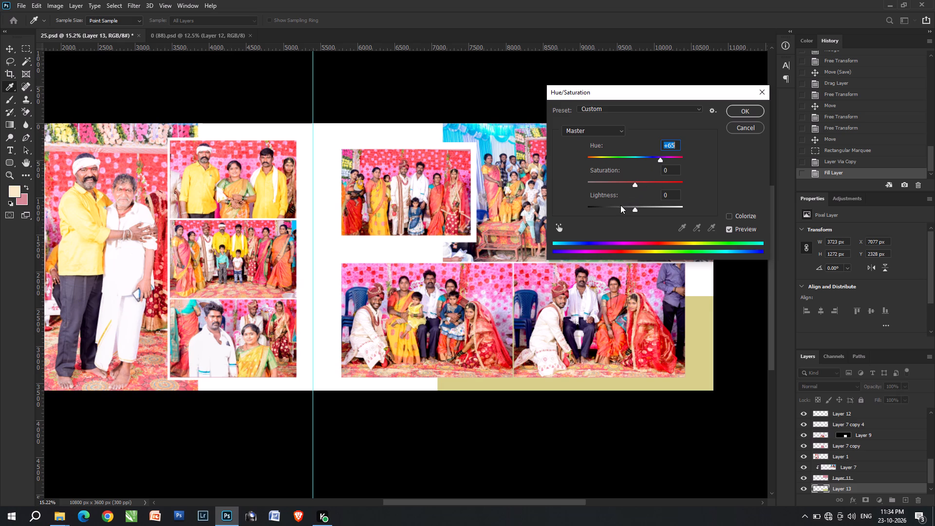
{"action": "left_click", "coordinate": [621, 208]}
{"action": "left_click", "coordinate": [625, 208]}
{"action": "key", "text": "Return"}
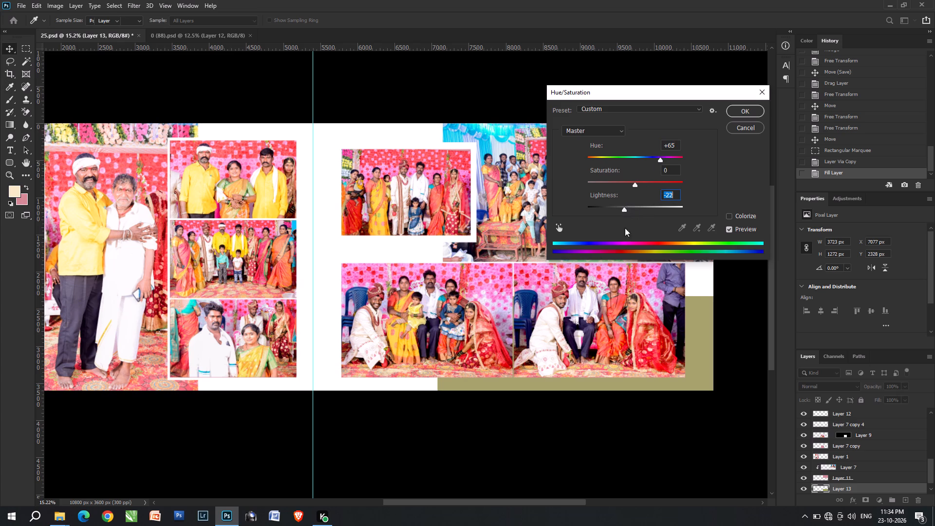
Add a white border block about 3914 × 1319 px from the Background between the olive block and the bottom couple photos.
{"action": "key", "text": "v"}
{"action": "key", "text": "m"}
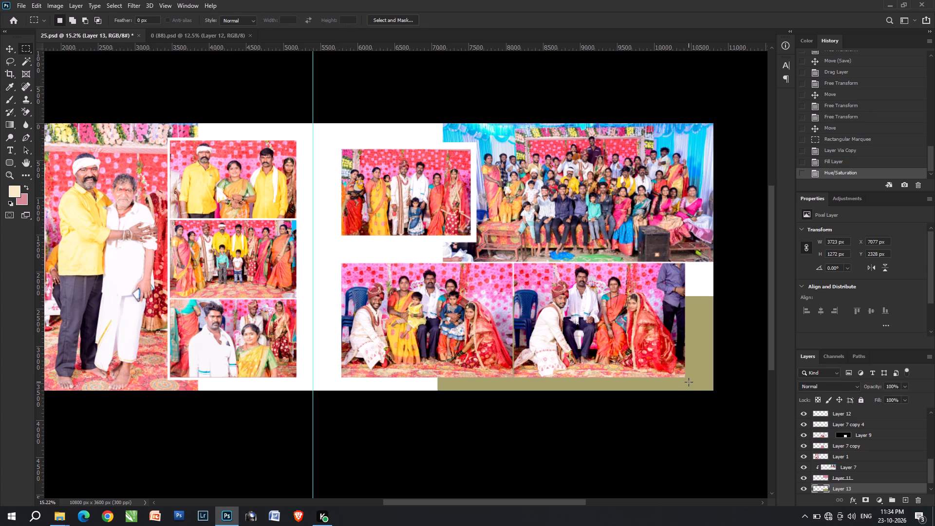
{"action": "left_click_drag", "start_coordinate": [689, 382], "coordinate": [399, 284]}
{"action": "key", "text": "Up"}
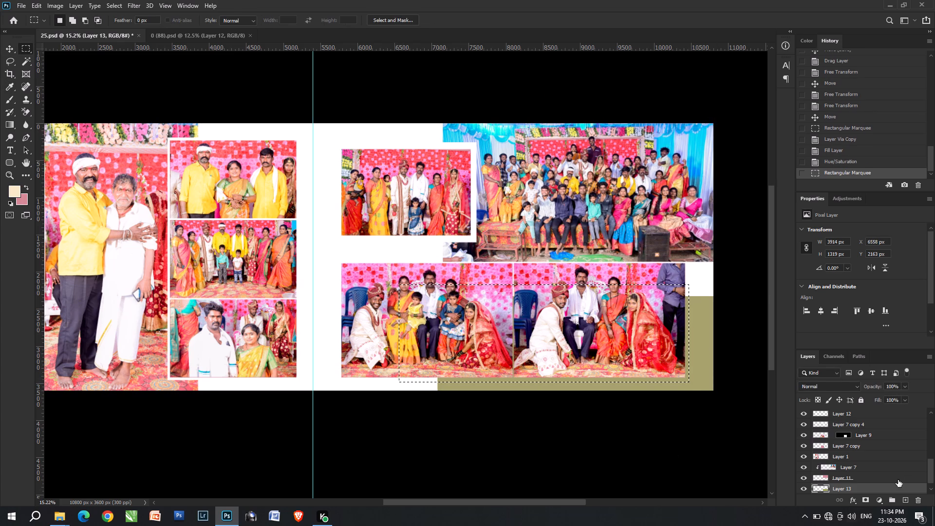
{"action": "key", "text": "Up"}
{"action": "key", "text": "Left"}
{"action": "key", "text": "Left"}
{"action": "key", "text": "Up"}
{"action": "key", "text": "Left"}
{"action": "key", "text": "Up"}
{"action": "scroll", "coordinate": [858, 494], "scroll_direction": "down", "scroll_amount": 8}
{"action": "left_click", "coordinate": [849, 489]}
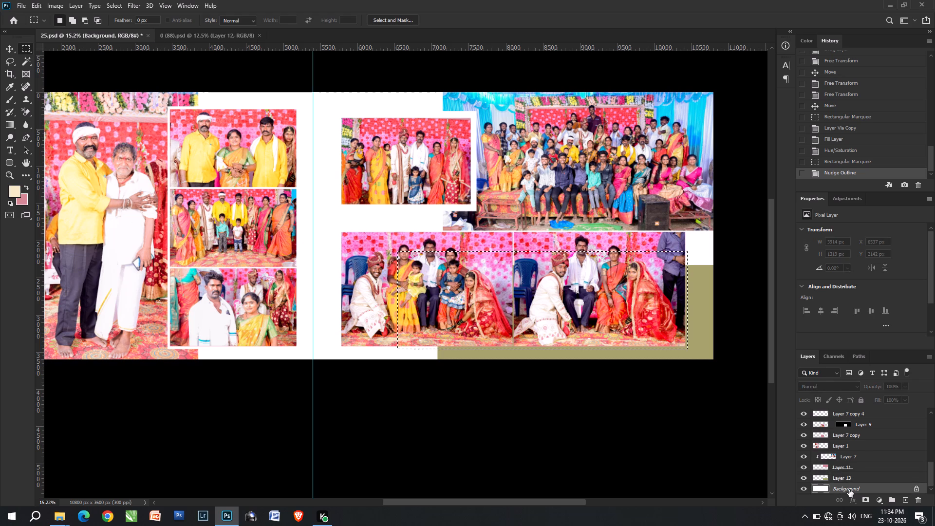
{"action": "key", "text": "ctrl+j"}
{"action": "key", "text": "ctrl+bracketright"}
{"action": "key", "text": "v"}
{"action": "key", "text": "Left"}
{"action": "key", "text": "Up"}
{"action": "key", "text": "Up"}
{"action": "key", "text": "Down"}
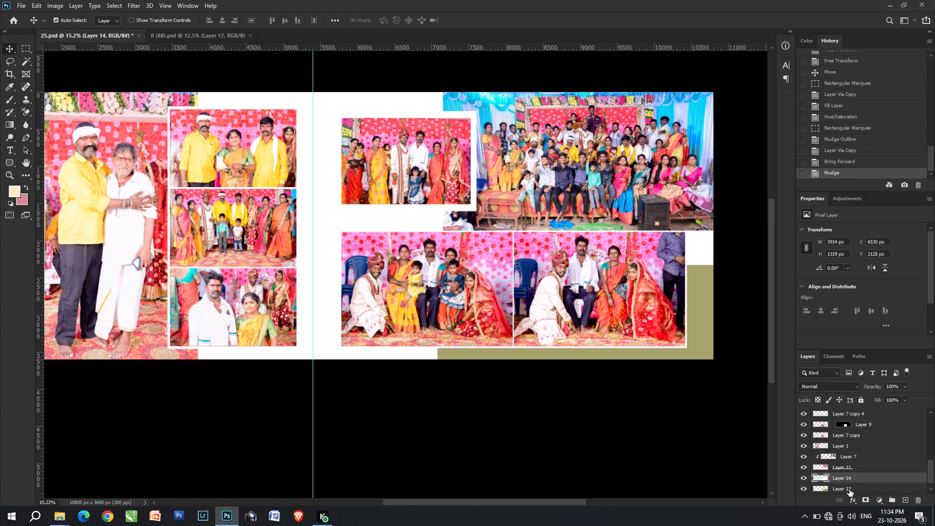
{"action": "key", "text": "Right"}
Duplicate the olive block to the right page's top edge and narrow it to run from the centre guide to behind the upper photo.
{"action": "scroll", "coordinate": [328, 178], "scroll_direction": "up", "scroll_amount": 4, "text": "alt"}
{"action": "key", "text": "space"}
{"action": "left_click_drag", "start_coordinate": [328, 178], "coordinate": [335, 179]}
{"action": "left_click", "coordinate": [528, 434]}
{"action": "left_click_drag", "start_coordinate": [532, 437], "coordinate": [299, 152], "text": "alt"}
{"action": "key", "text": "space"}
{"action": "left_click_drag", "start_coordinate": [304, 152], "coordinate": [376, 256]}
{"action": "key", "text": "ctrl+t"}
{"action": "left_click_drag", "start_coordinate": [337, 196], "coordinate": [359, 199], "text": "shift"}
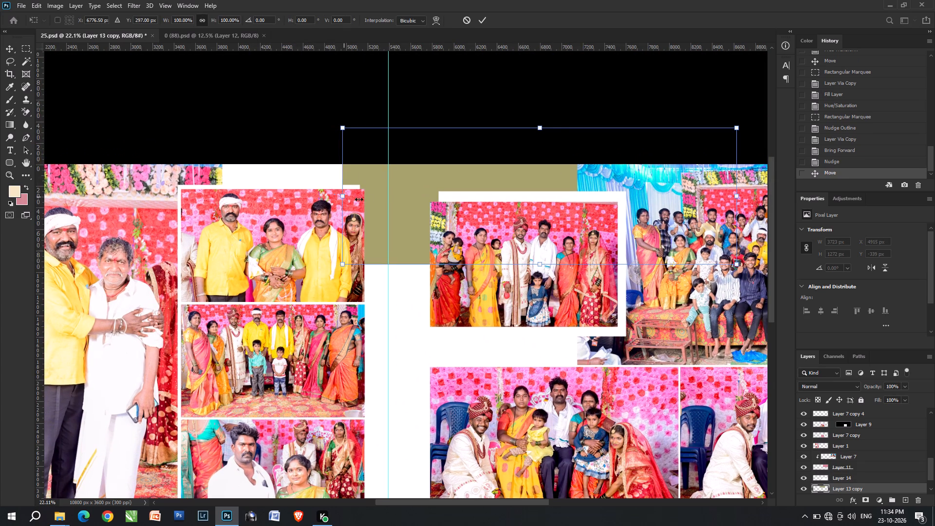
{"action": "left_click_drag", "start_coordinate": [359, 199], "coordinate": [391, 203], "text": "shift"}
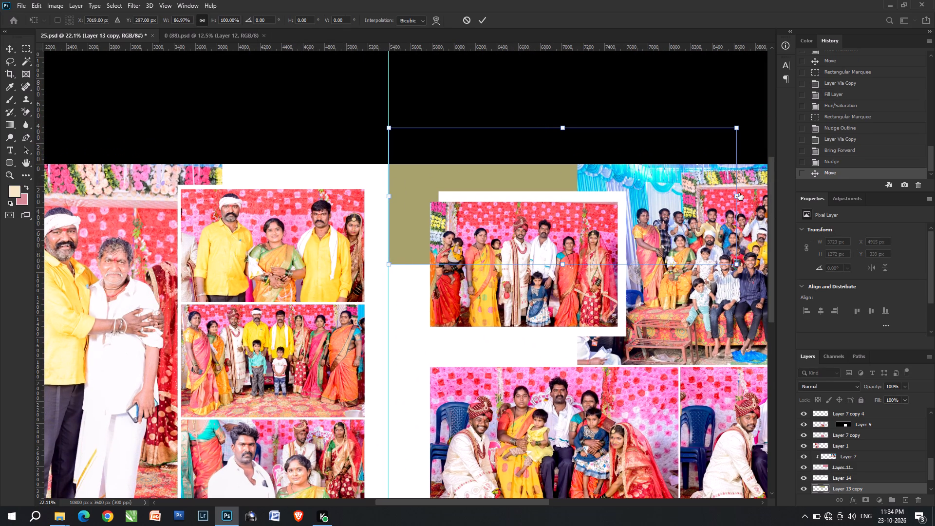
{"action": "left_click", "coordinate": [739, 193], "text": "shift"}
{"action": "left_click_drag", "start_coordinate": [739, 193], "coordinate": [474, 180], "text": "shift"}
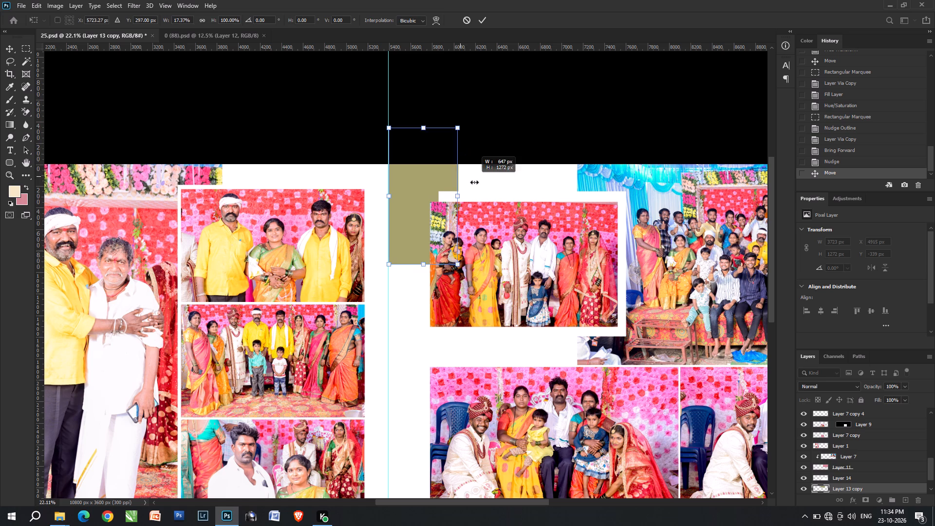
{"action": "double_click", "coordinate": [436, 201], "text": "shift"}
Widen the white border behind the right page's upper photo toward the centre guide, to about 1905 px.
{"action": "triple_click", "coordinate": [444, 199]}
{"action": "key", "text": "ctrl+t"}
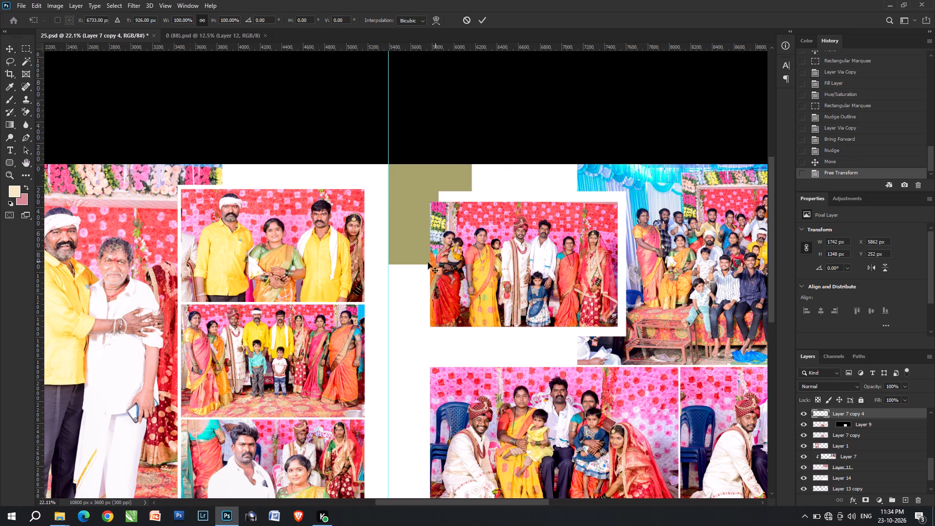
{"action": "left_click_drag", "start_coordinate": [439, 267], "coordinate": [421, 264], "text": "shift"}
{"action": "double_click", "coordinate": [443, 264]}
{"action": "key", "text": "v"}
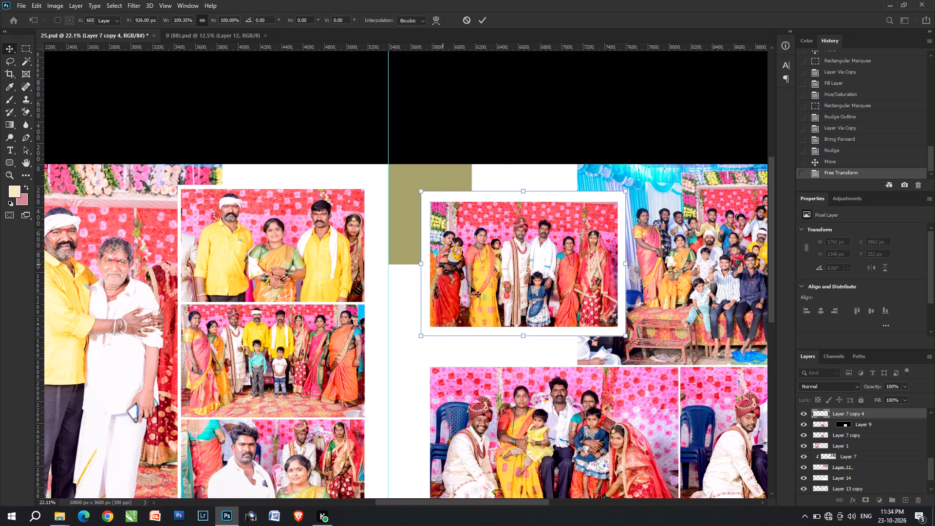
{"action": "key", "text": "Right"}
{"action": "key", "text": "Down"}
{"action": "scroll", "coordinate": [449, 207], "scroll_direction": "down", "scroll_amount": 5, "text": "alt"}
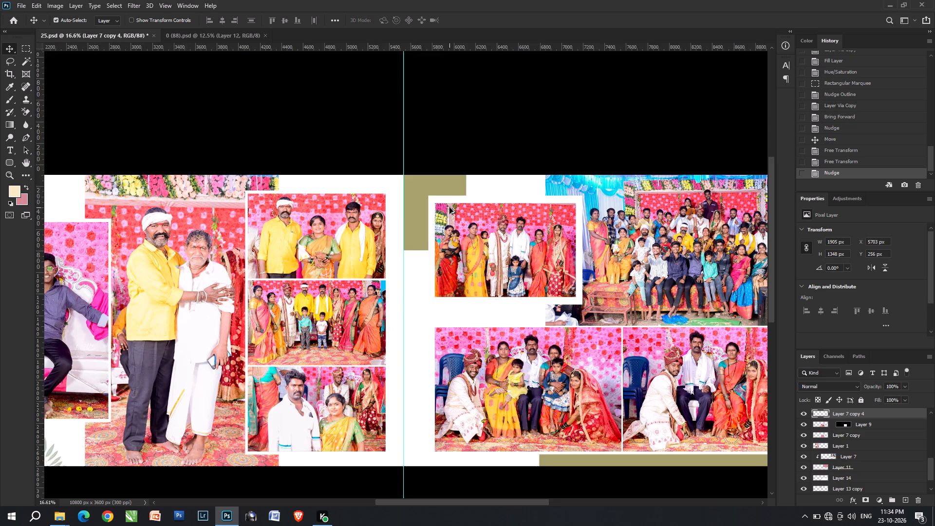
Duplicate the left page's bottom leaf and place the copy at the spread's bottom edge, over the centre guide.
{"action": "left_click", "coordinate": [423, 212]}
{"action": "key", "text": "space"}
{"action": "left_click_drag", "start_coordinate": [156, 233], "coordinate": [217, 220]}
{"action": "double_click", "coordinate": [164, 390]}
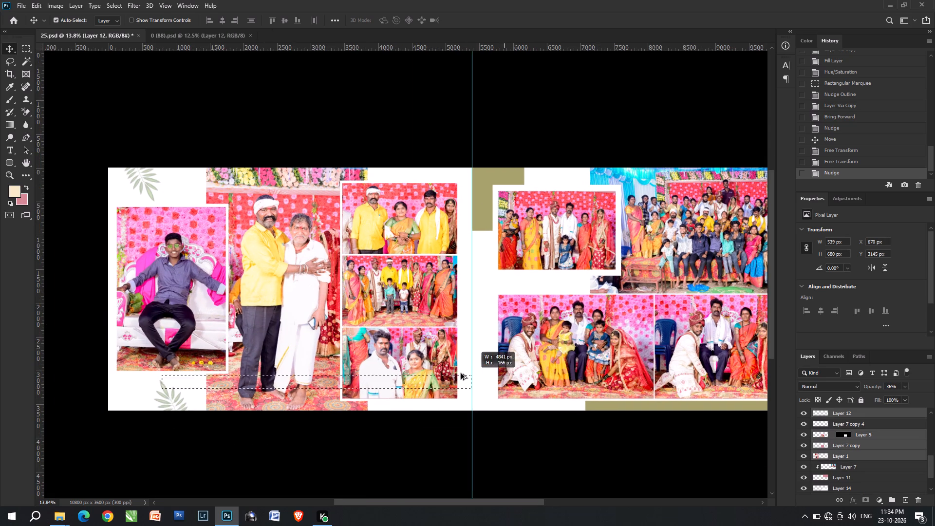
{"action": "right_click", "coordinate": [164, 388]}
{"action": "left_click", "coordinate": [173, 395]}
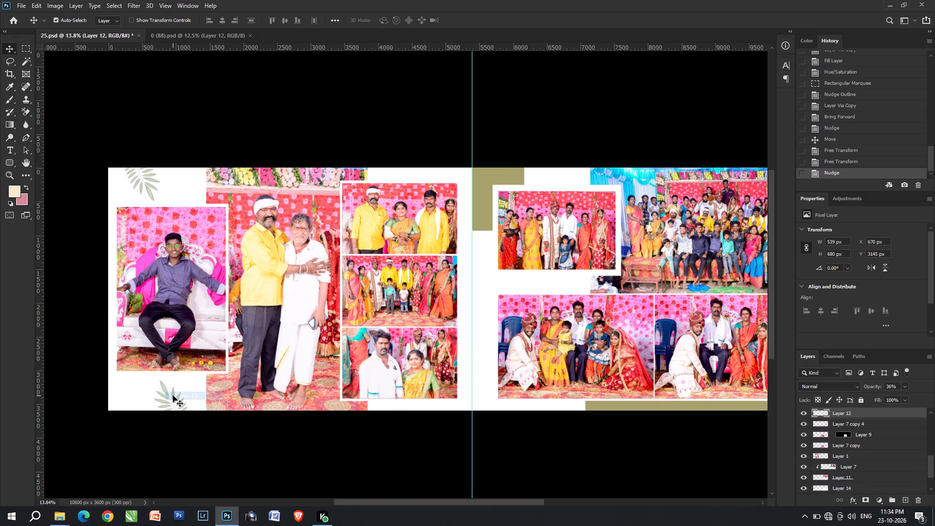
{"action": "key", "text": "ctrl+j"}
{"action": "key", "text": "ctrl+t"}
{"action": "left_click_drag", "start_coordinate": [171, 399], "coordinate": [480, 389]}
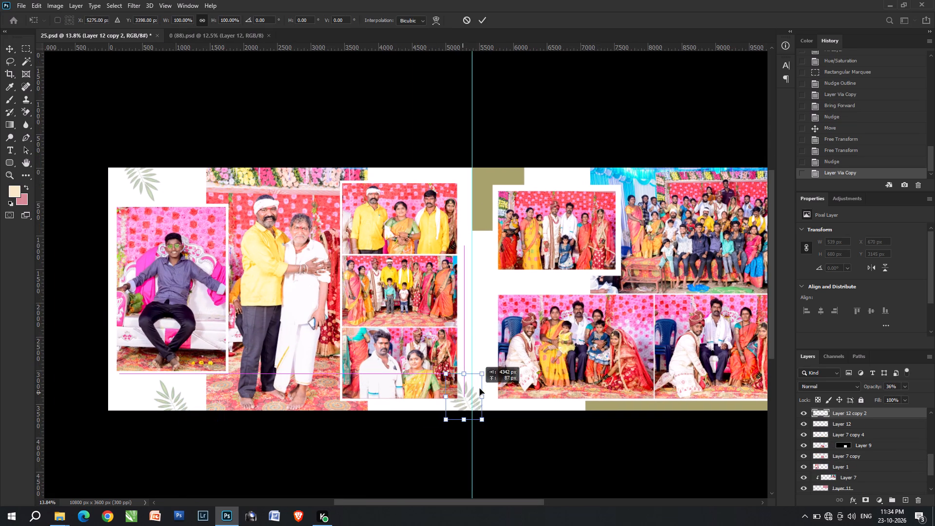
{"action": "left_click_drag", "start_coordinate": [480, 389], "coordinate": [481, 389]}
{"action": "double_click", "coordinate": [483, 390]}
Save the layered spread 25 PSD.
{"action": "key", "text": "ctrl+s"}
Merge the visible layers and save the flattened spread as JPEG 25 in the JPEG folder, at quality 12.
{"action": "key", "text": "ctrl+shift+e"}
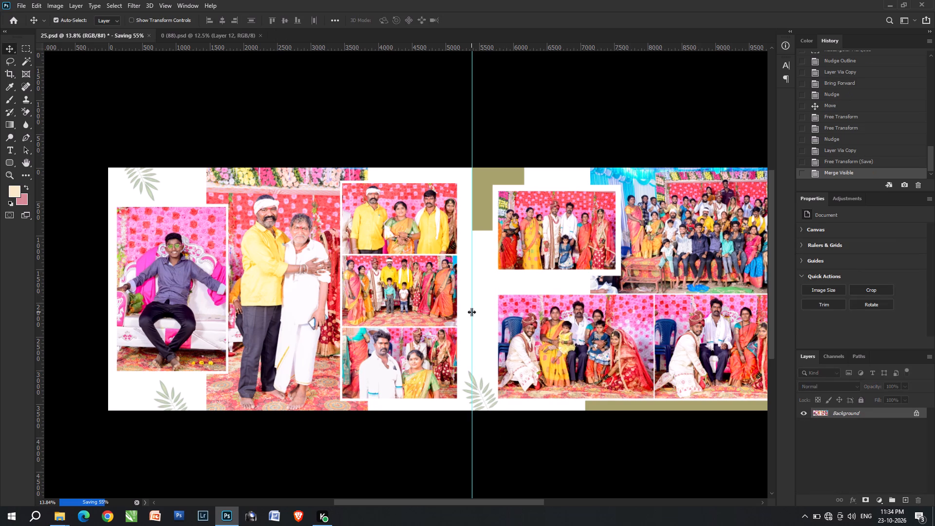
{"action": "key", "text": "ctrl+shift+s"}
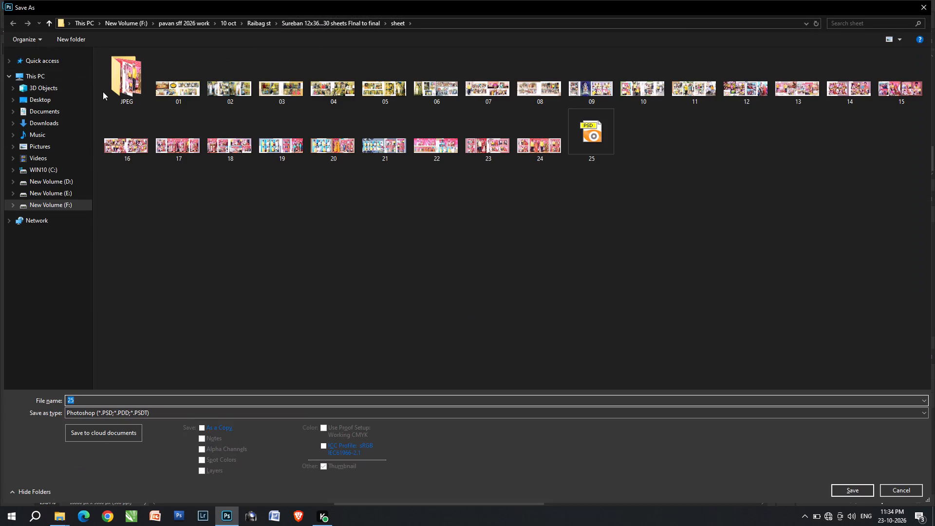
{"action": "double_click", "coordinate": [105, 93]}
{"action": "key", "text": "Tab"}
{"action": "key", "text": "Tab"}
{"action": "key", "text": "j"}
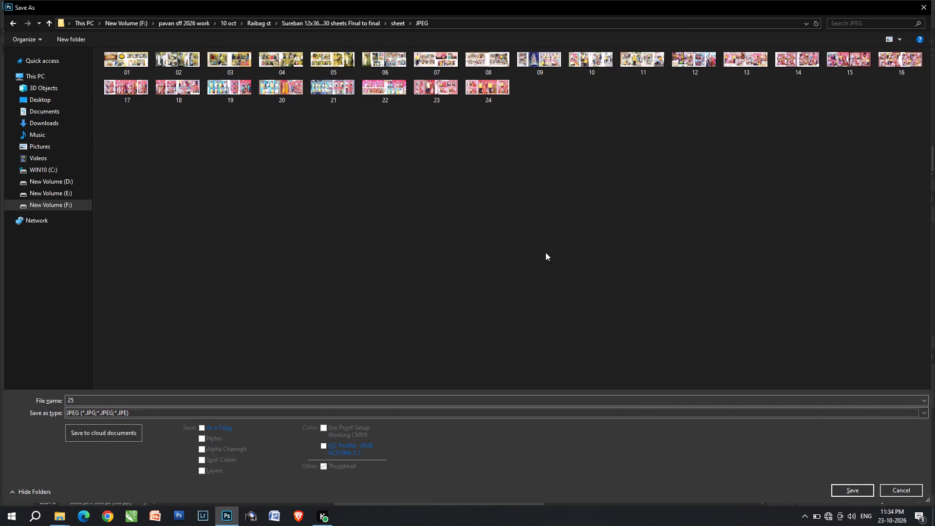
{"action": "key", "text": "shift+Return"}
{"action": "key", "text": "Return"}
{"action": "key", "text": "Return"}
{"action": "key", "text": "backslash"}
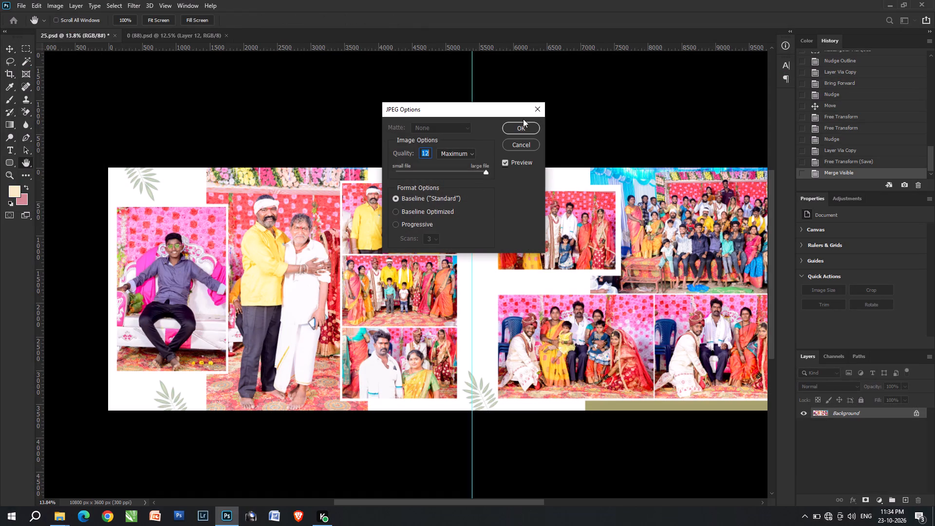
{"action": "left_click", "coordinate": [523, 119]}
{"action": "left_click", "coordinate": [529, 129]}
Turn the merged spread into a blank white canvas using Hue/Saturation with Lightness +100.
{"action": "key", "text": "ctrl+alt+u"}
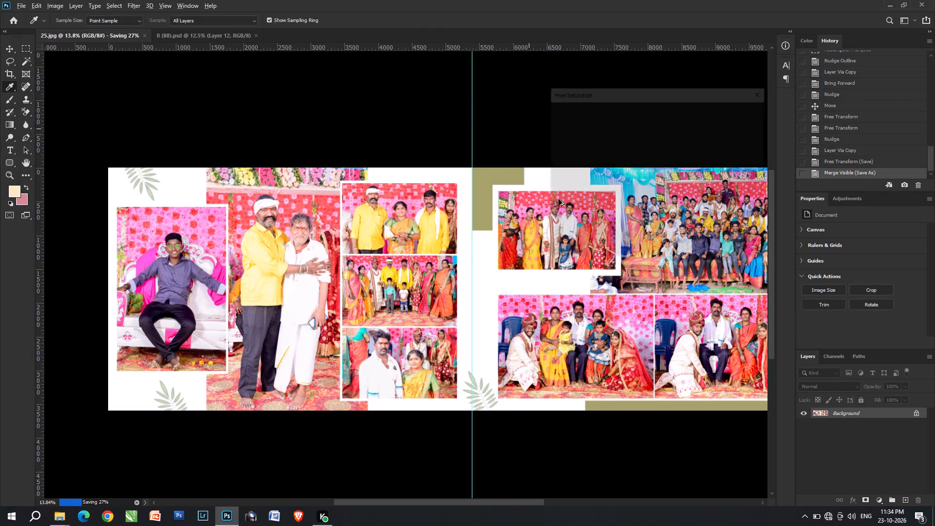
{"action": "left_click_drag", "start_coordinate": [676, 207], "coordinate": [688, 206]}
{"action": "key", "text": "Return"}
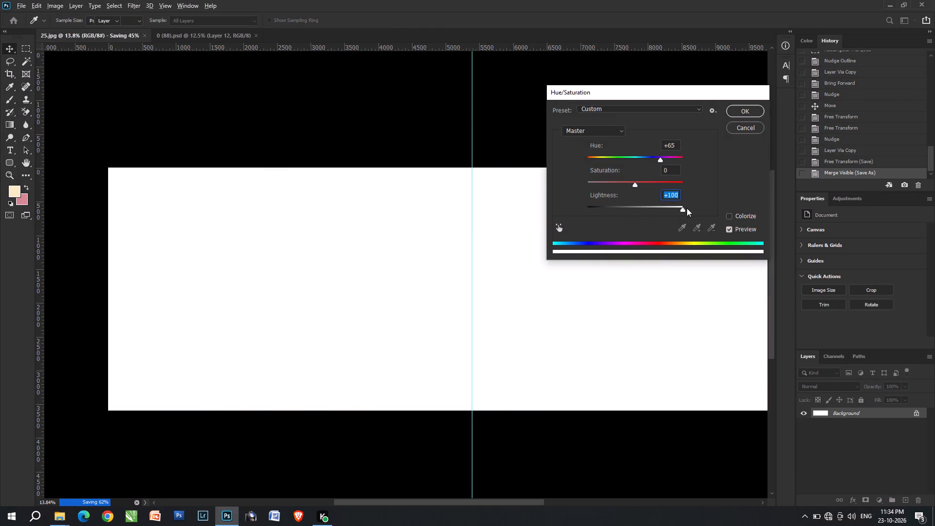
Save the blank canvas as a Photoshop file named 26 in the sheet folder.
{"action": "key", "text": "ctrl+shift+s"}
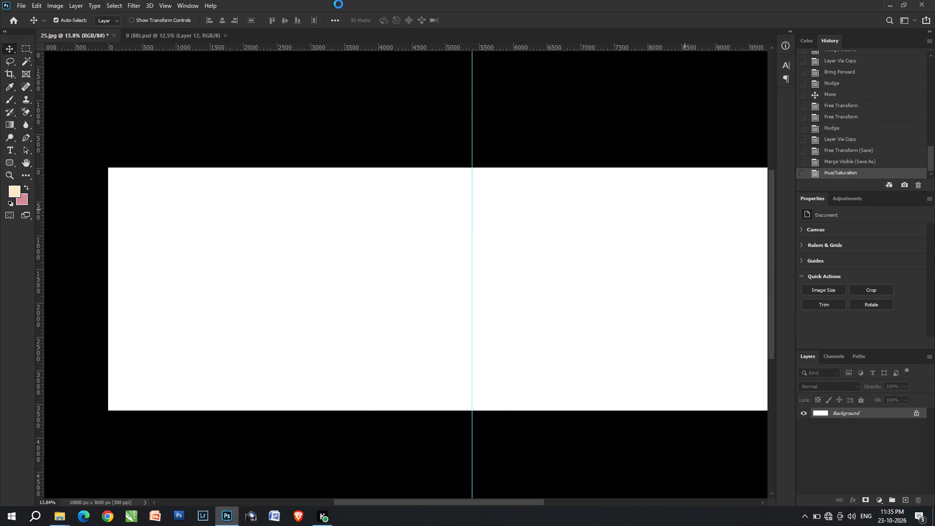
{"action": "left_click", "coordinate": [404, 22]}
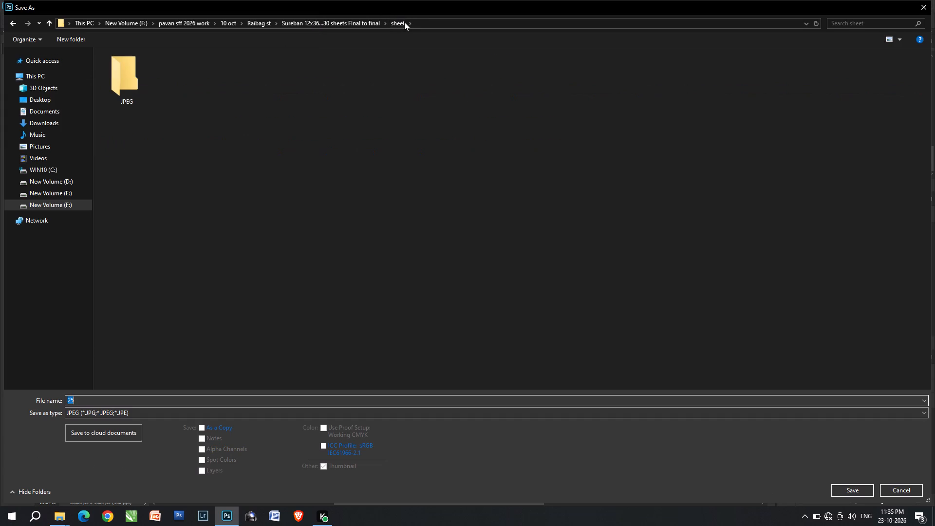
{"action": "type", "text": "26"}
{"action": "left_click", "coordinate": [82, 417]}
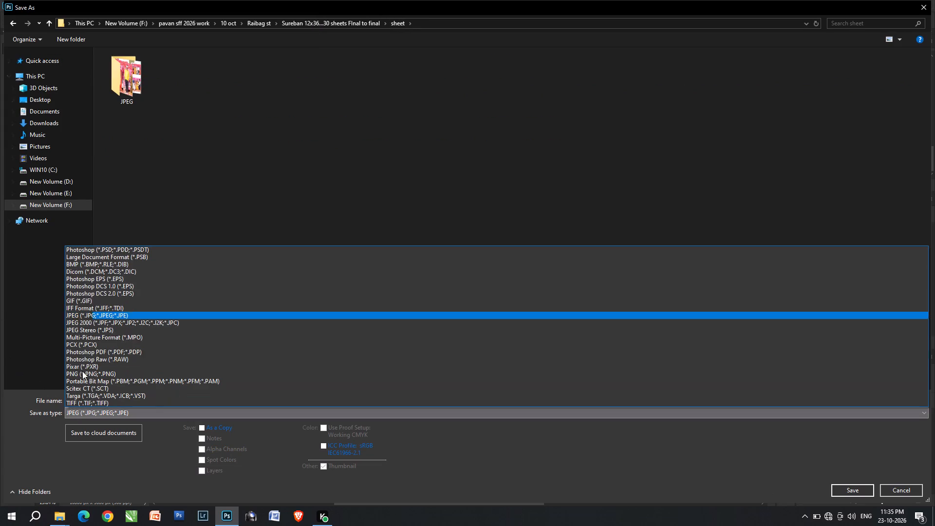
{"action": "left_click", "coordinate": [99, 248]}
{"action": "left_click", "coordinate": [314, 292]}
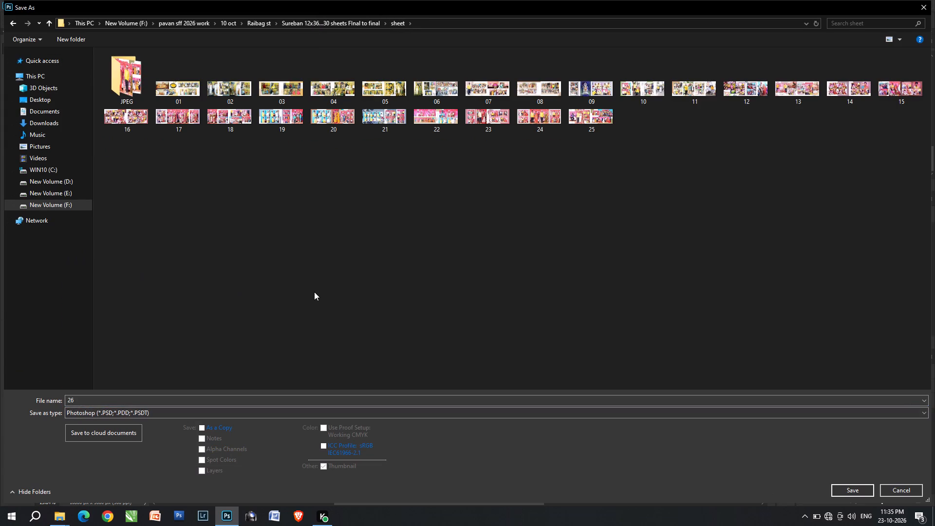
{"action": "key", "text": "shift+Return"}
Close the 0 (88).psd template.
{"action": "key", "text": "ctrl+Tab"}
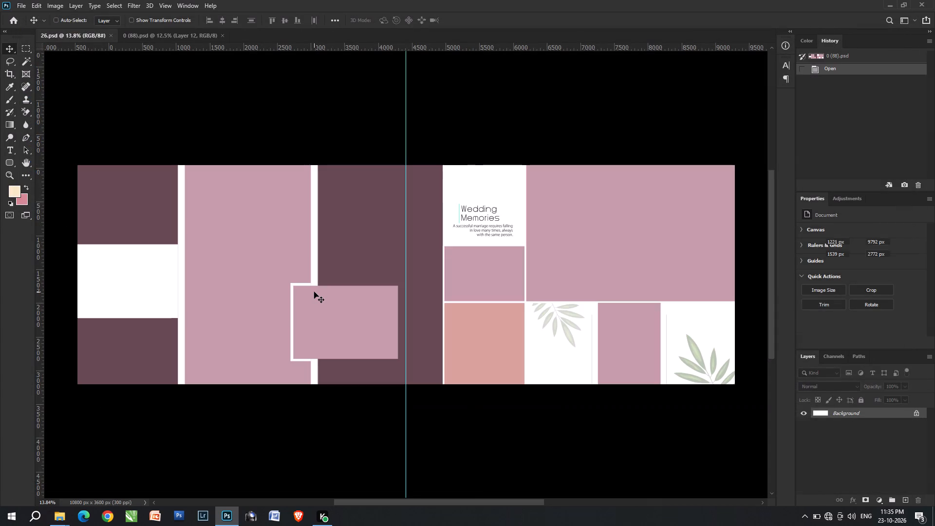
{"action": "key", "text": "ctrl+w"}
Switch to File Explorer and move the used photos DSC_8664, DSC_8666, DSC_8668 and DSC_8670 into the done folder.
{"action": "key", "text": "alt+Tab"}
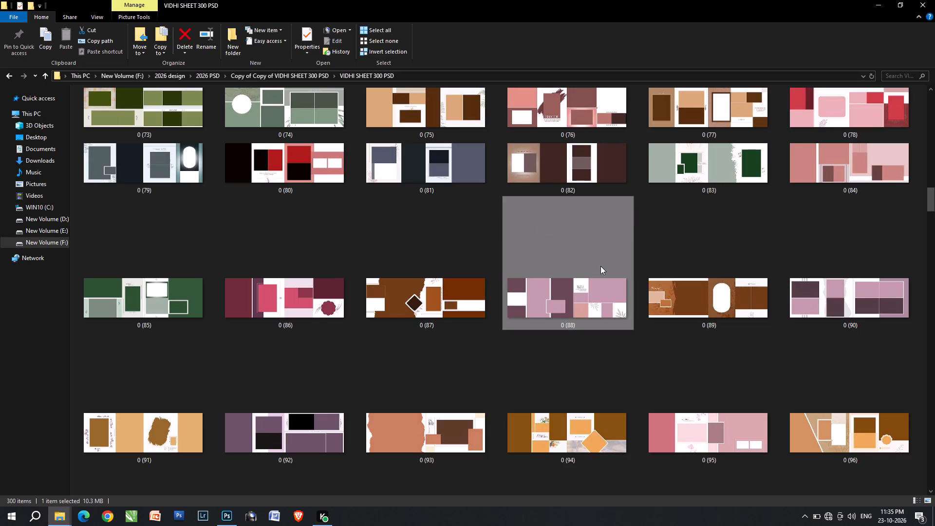
{"action": "key", "text": "alt+Tab"}
{"action": "key", "text": "alt+Tab"}
{"action": "key", "text": "alt+Tab"}
{"action": "left_click_drag", "start_coordinate": [730, 173], "coordinate": [261, 197]}
Open the photos DSC_8672, DSC_8673, DSC_8677 and DSC_8680 from the album folder in Photoshop.
{"action": "left_click", "coordinate": [777, 207]}
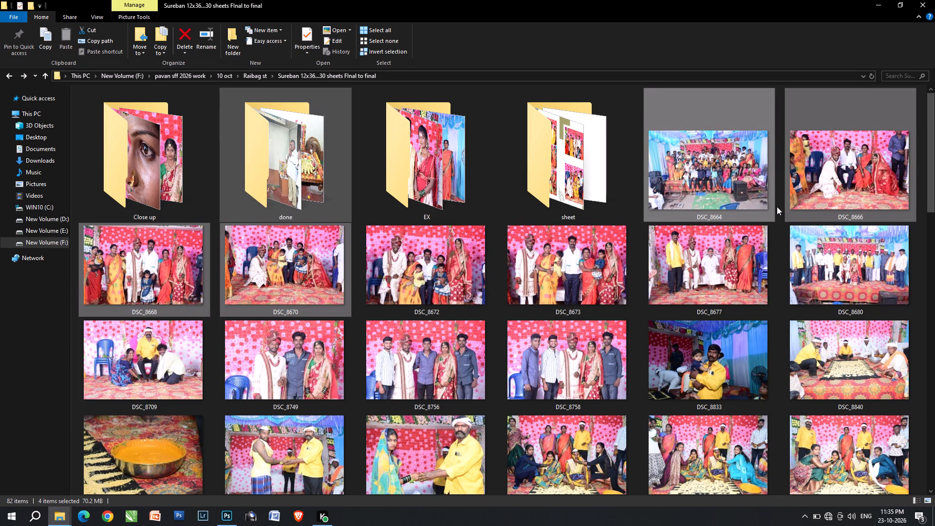
{"action": "left_click", "coordinate": [759, 198]}
{"action": "left_click", "coordinate": [229, 273], "text": "shift"}
{"action": "left_click_drag", "start_coordinate": [129, 282], "coordinate": [477, 224]}
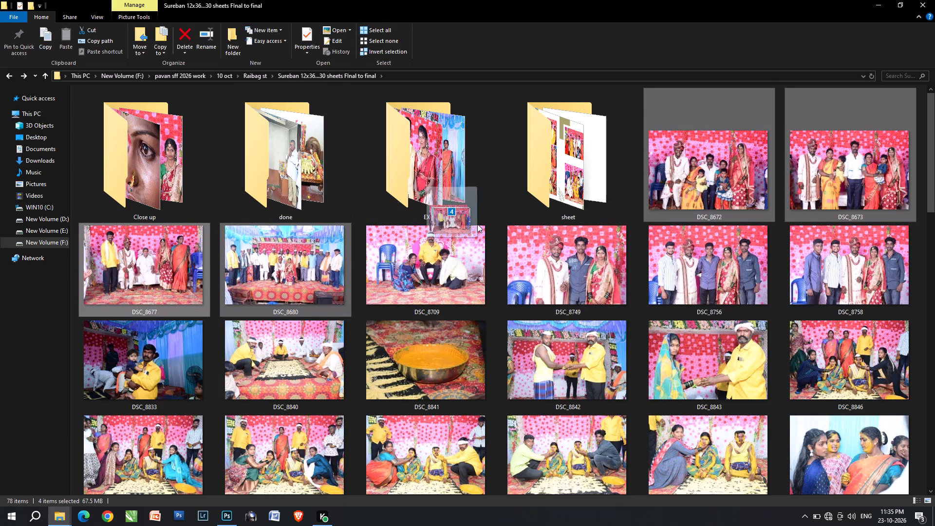
{"action": "left_click_drag", "start_coordinate": [477, 224], "coordinate": [306, 8]}
{"action": "key", "text": "alt+Tab"}
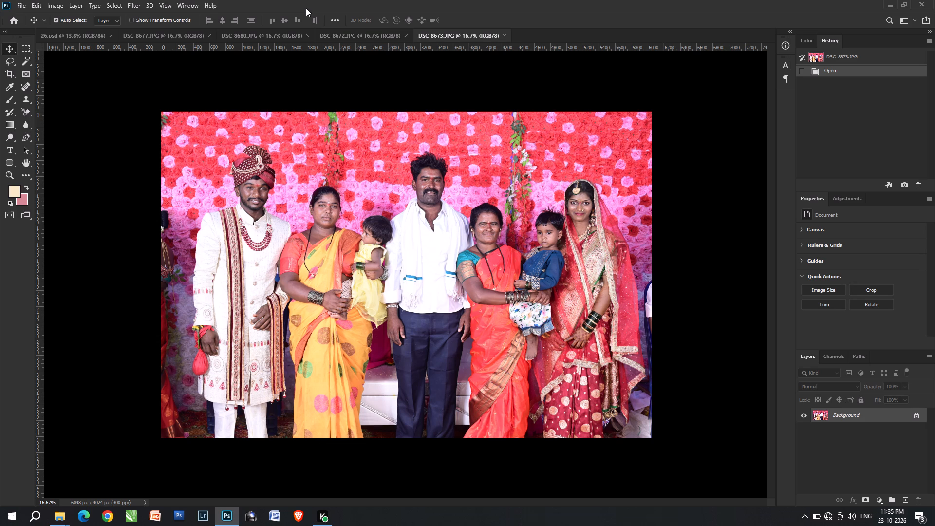
Go through the opened photos to DSC_8672 and apply the last Camera Raw Filter settings to it.
{"action": "key", "text": "ctrl+Tab"}
{"action": "key", "text": "ctrl+Tab"}
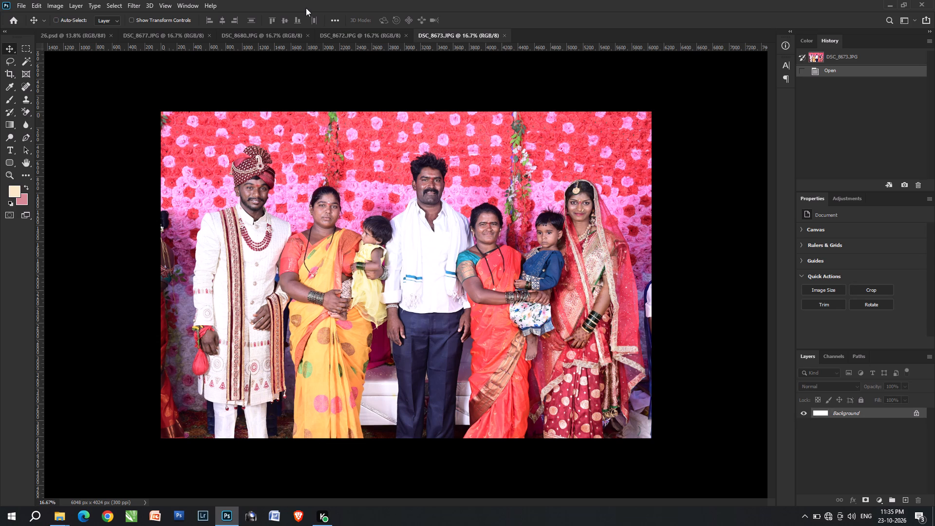
{"action": "key", "text": "ctrl+Tab"}
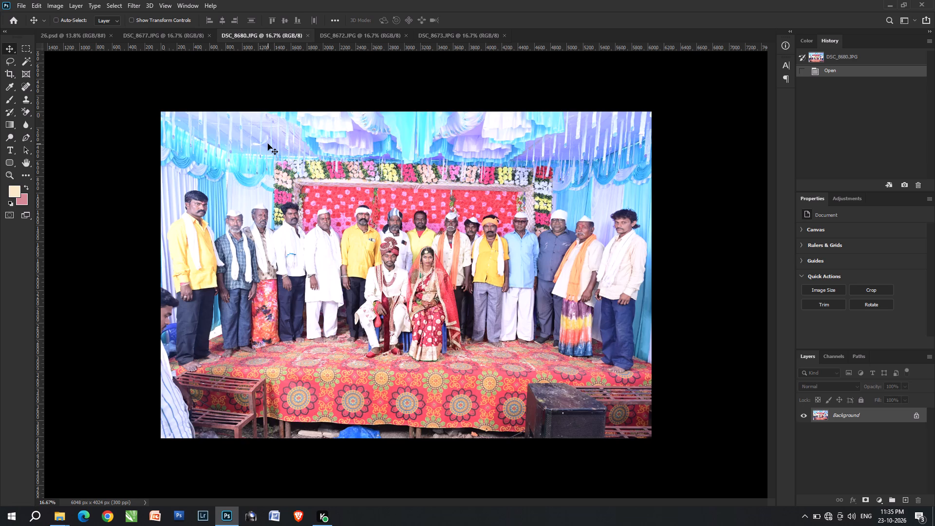
{"action": "key", "text": "ctrl+Tab"}
{"action": "key", "text": "ctrl+alt+f"}
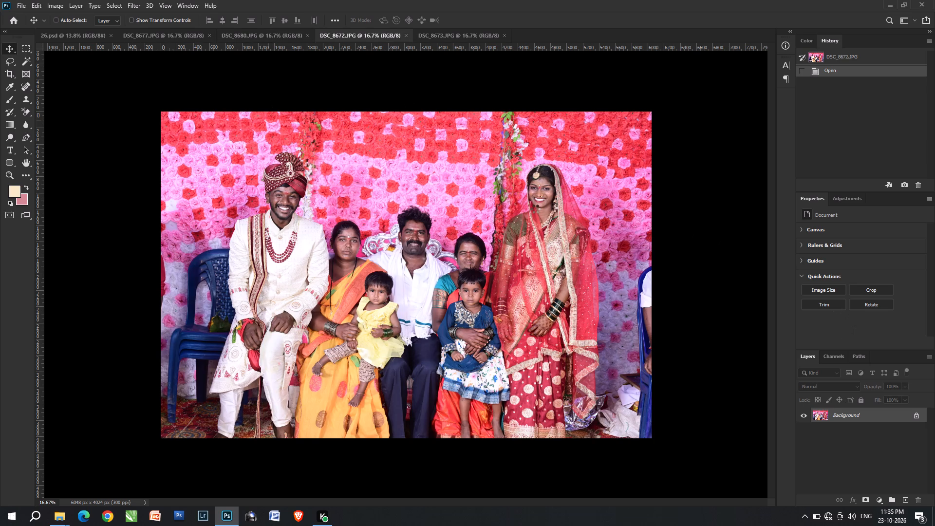
Brighten DSC_8672 with Levels, setting midtones to 1.45 and the white input to 216, and compare before and after.
{"action": "key", "text": "ctrl+l"}
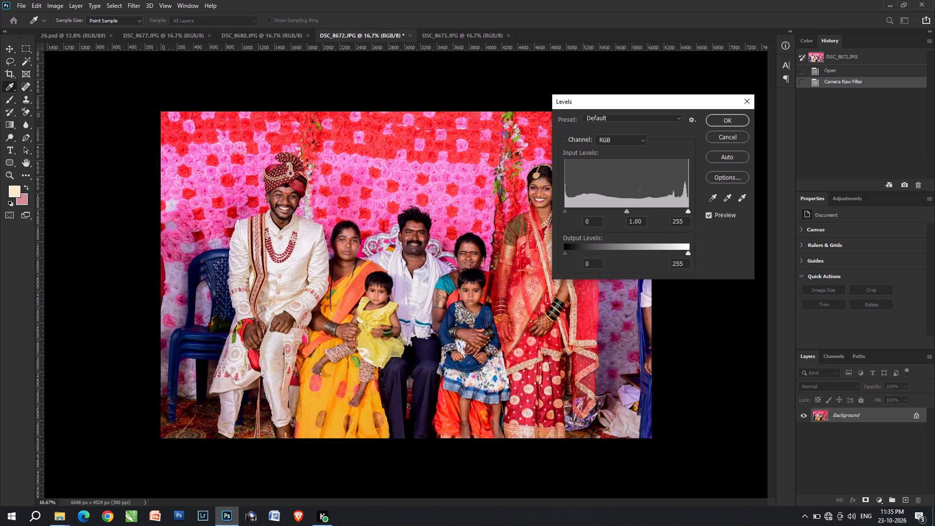
{"action": "left_click", "coordinate": [610, 211]}
{"action": "left_click_drag", "start_coordinate": [683, 211], "coordinate": [669, 210]}
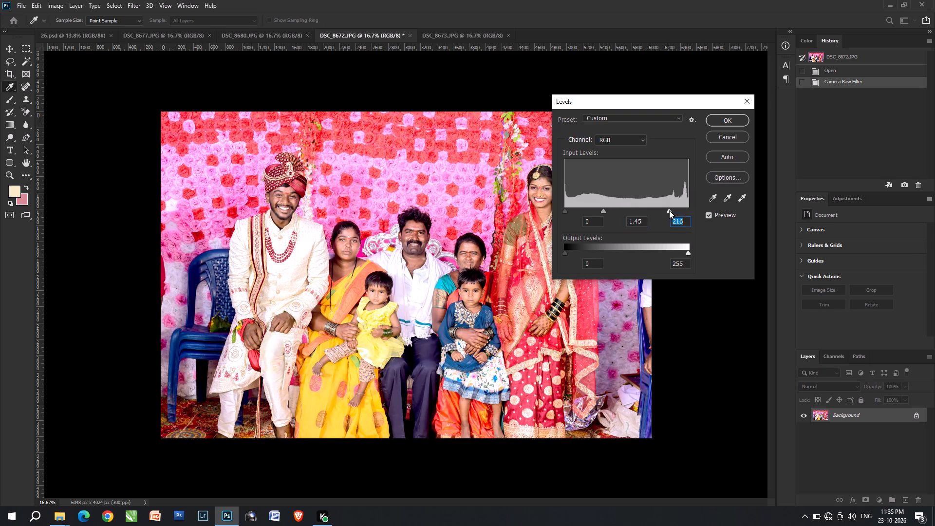
{"action": "key", "text": "Return"}
{"action": "key", "text": "ctrl+z"}
{"action": "key", "text": "ctrl+shift+z"}
Cut the whole DSC_8672 photo and paste it into 26.psd, scaled to 37.17% in the left page's lower half.
{"action": "key", "text": "ctrl+a"}
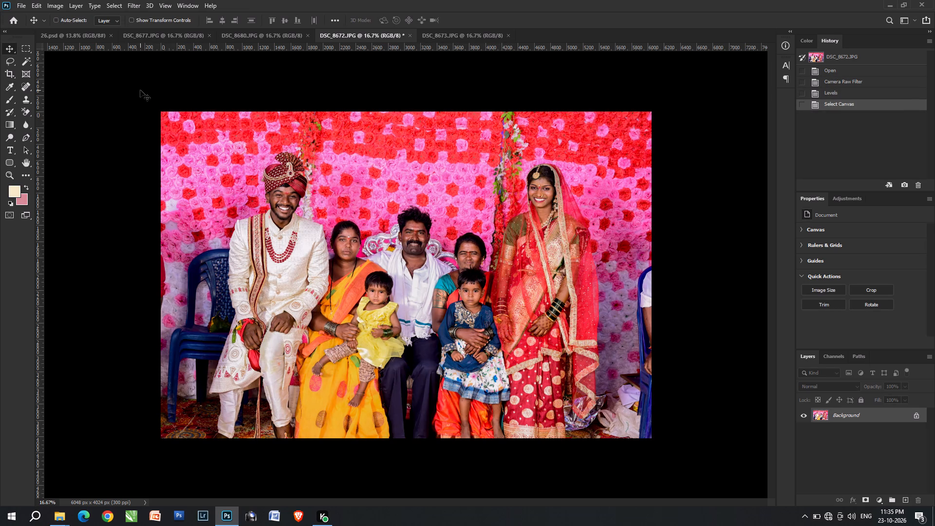
{"action": "key", "text": "ctrl+x"}
{"action": "left_click", "coordinate": [73, 31]}
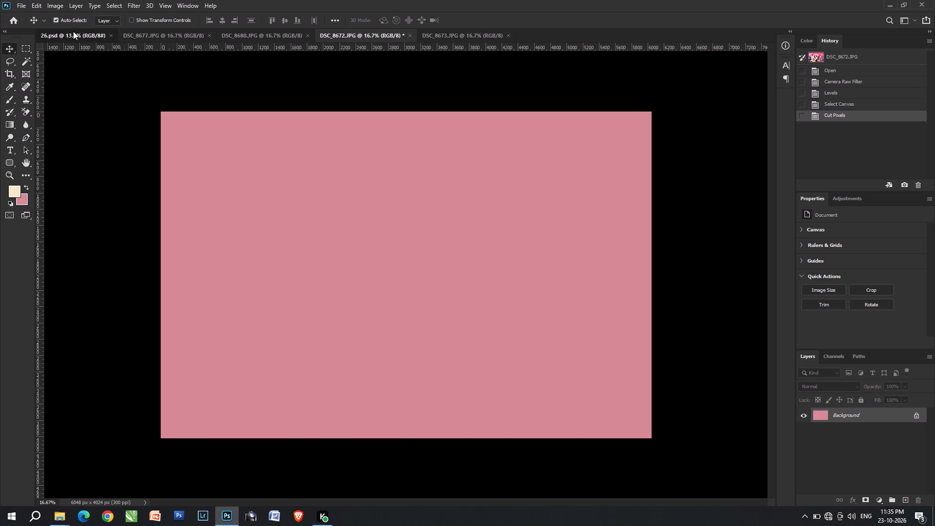
{"action": "key", "text": "ctrl+v"}
{"action": "key", "text": "ctrl+t"}
{"action": "left_click_drag", "start_coordinate": [612, 301], "coordinate": [384, 271]}
{"action": "key", "text": "space"}
{"action": "key", "text": "space"}
{"action": "key", "text": "space"}
{"action": "key", "text": "space"}
{"action": "left_click_drag", "start_coordinate": [304, 286], "coordinate": [596, 280]}
{"action": "left_click_drag", "start_coordinate": [586, 287], "coordinate": [471, 327]}
{"action": "left_click_drag", "start_coordinate": [556, 335], "coordinate": [527, 324]}
{"action": "key", "text": "Return"}
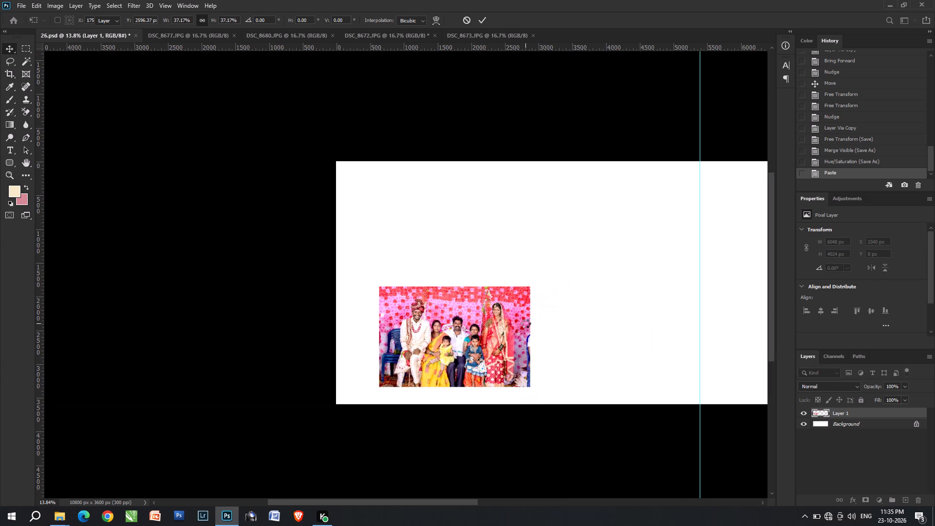
Fill the pasted photo's area with the pink background colour to make a placeholder block.
{"action": "key", "text": "ctrl+shift+BackSpace"}
Duplicate the pink block toward the centre guide, leaving a thin gap so the pair spans 4524 px.
{"action": "left_click_drag", "start_coordinate": [493, 329], "coordinate": [657, 326], "text": "alt+shift"}
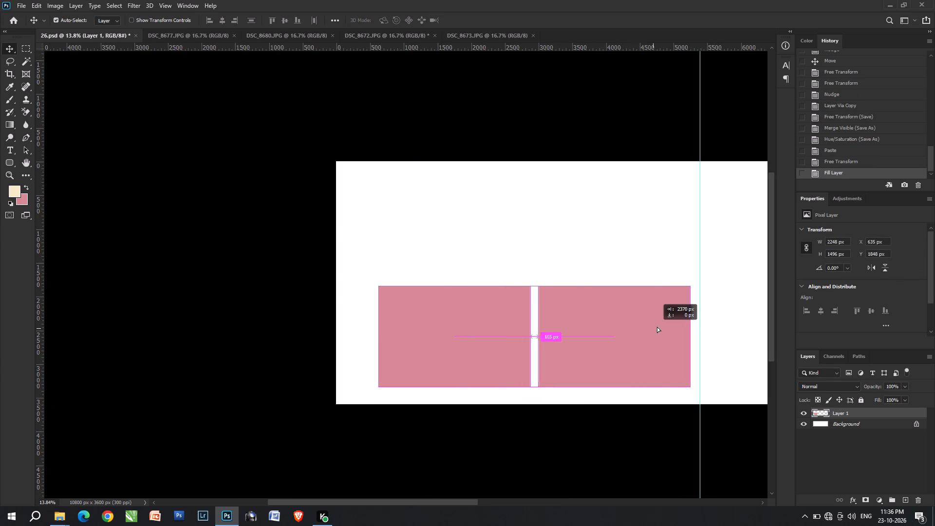
{"action": "left_click_drag", "start_coordinate": [657, 326], "coordinate": [648, 326], "text": "alt+shift"}
{"action": "key", "text": "Right"}
{"action": "key", "text": "Right"}
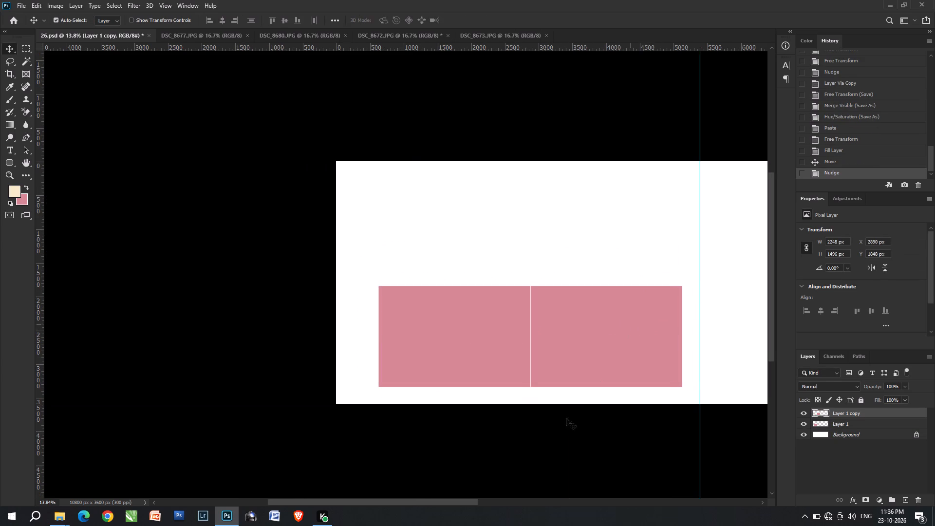
{"action": "key", "text": "Right"}
{"action": "key", "text": "Right"}
Move both pink blocks together toward the left page's outer edge, to about X 425 px.
{"action": "left_click_drag", "start_coordinate": [550, 396], "coordinate": [511, 365]}
{"action": "left_click_drag", "start_coordinate": [561, 356], "coordinate": [545, 355]}
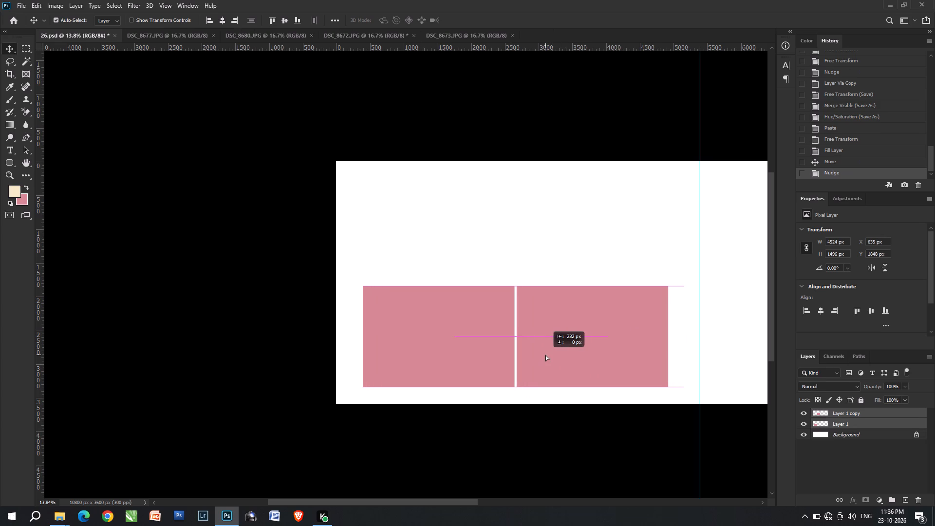
{"action": "left_click_drag", "start_coordinate": [545, 355], "coordinate": [547, 355]}
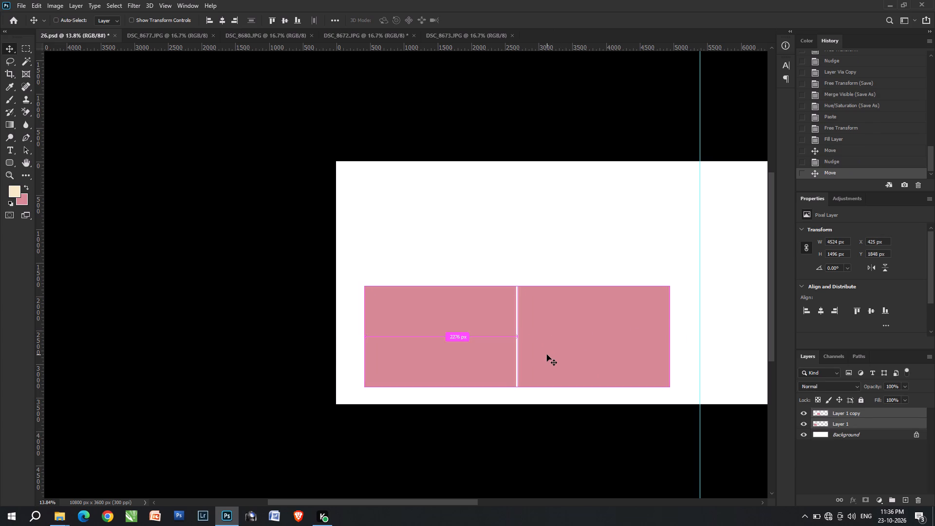
Duplicate the pair of pink blocks and place the copies directly above at Y 311 px, forming a two-by-two grid.
{"action": "key", "text": "ctrl+j"}
{"action": "key", "text": "ctrl+t"}
{"action": "left_click_drag", "start_coordinate": [548, 354], "coordinate": [546, 249], "text": "shift"}
{"action": "double_click", "coordinate": [546, 249]}
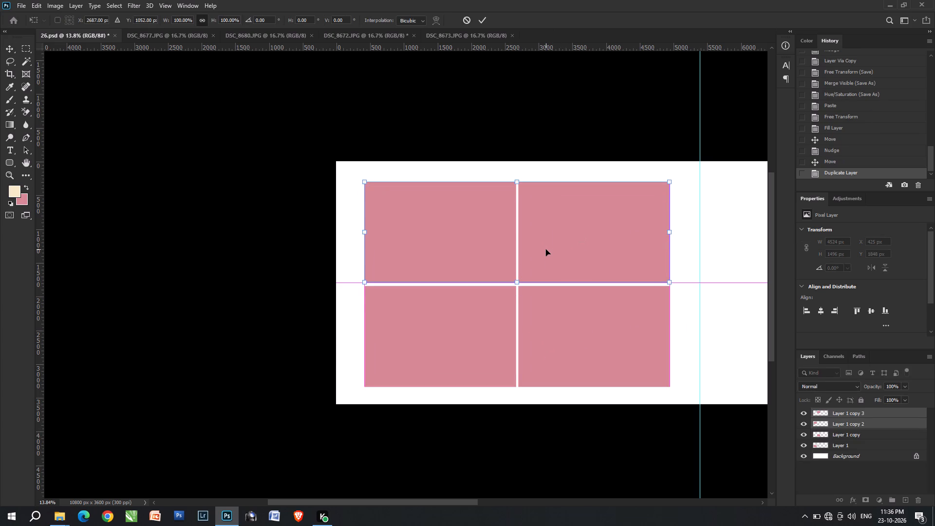
{"action": "key", "text": "Down"}
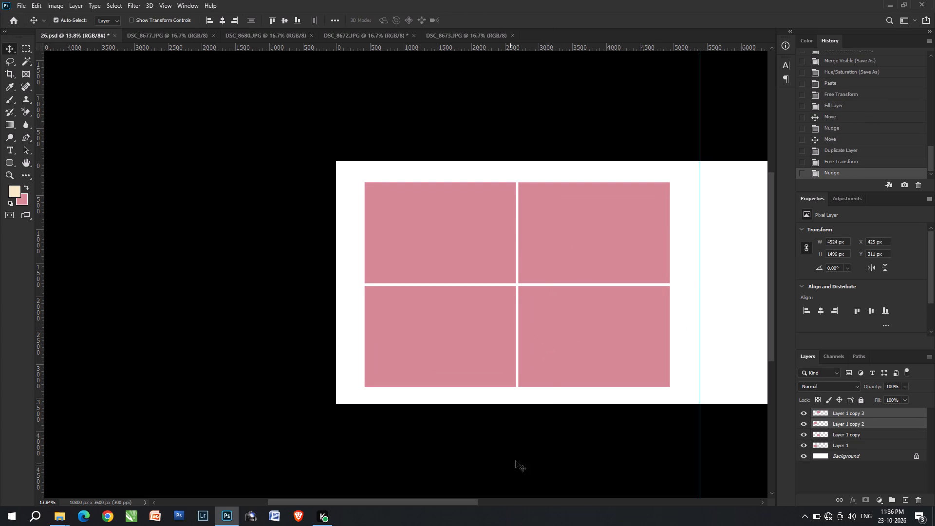
Nudge the upper pair of pink blocks down to Y 327 px, narrowing the horizontal gap in the grid.
{"action": "scroll", "coordinate": [549, 375], "scroll_direction": "up", "scroll_amount": 11}
{"action": "key", "text": "Down"}
{"action": "key", "text": "Down"}
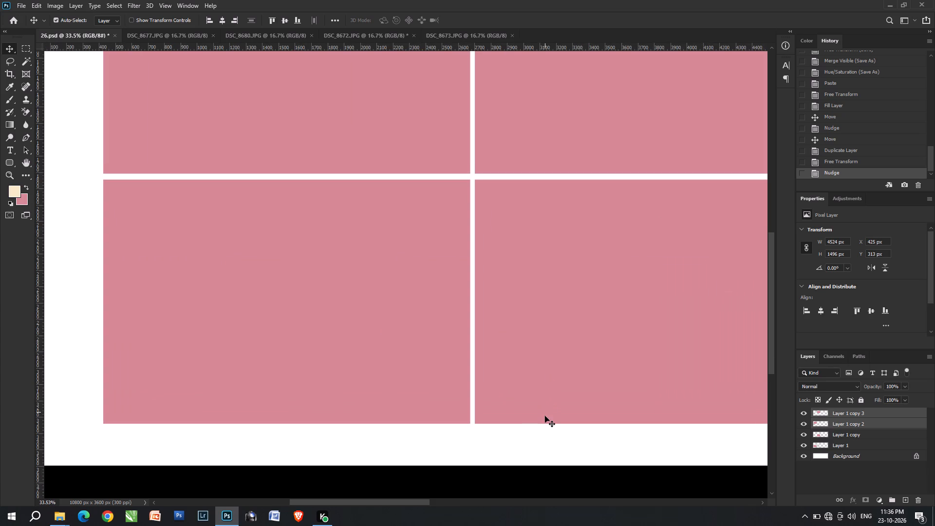
{"action": "key", "text": "Down"}
{"action": "key", "text": "Down"}
{"action": "key", "text": "Down"}
{"action": "key", "text": "Down"}
{"action": "key", "text": "Down"}
{"action": "key", "text": "Down"}
Nudge the two blocks nearest the centre guide toward the outer page edge to X 2693 px, narrowing the vertical gap.
{"action": "left_click_drag", "start_coordinate": [550, 436], "coordinate": [532, 143]}
{"action": "key", "text": "Left"}
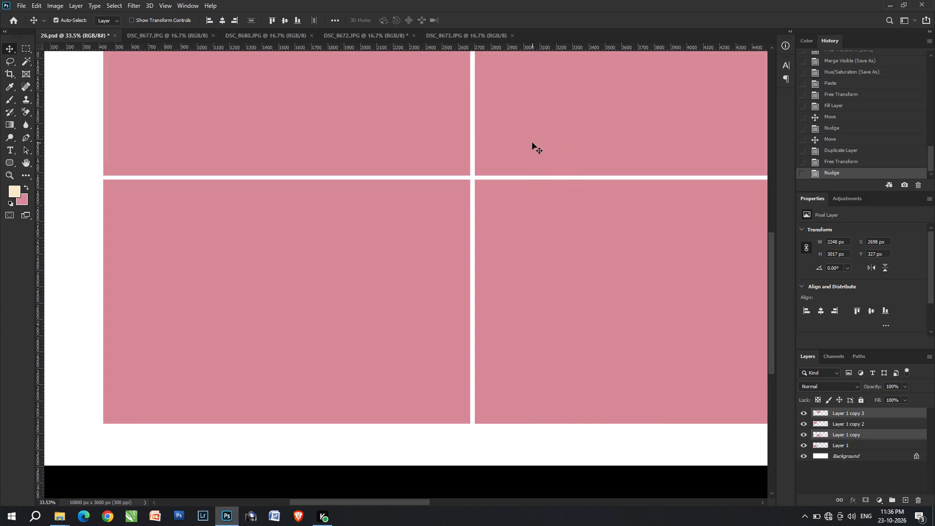
{"action": "key", "text": "Left"}
{"action": "key", "text": "Left"}
{"action": "key", "text": "Left"}
{"action": "key", "text": "Right"}
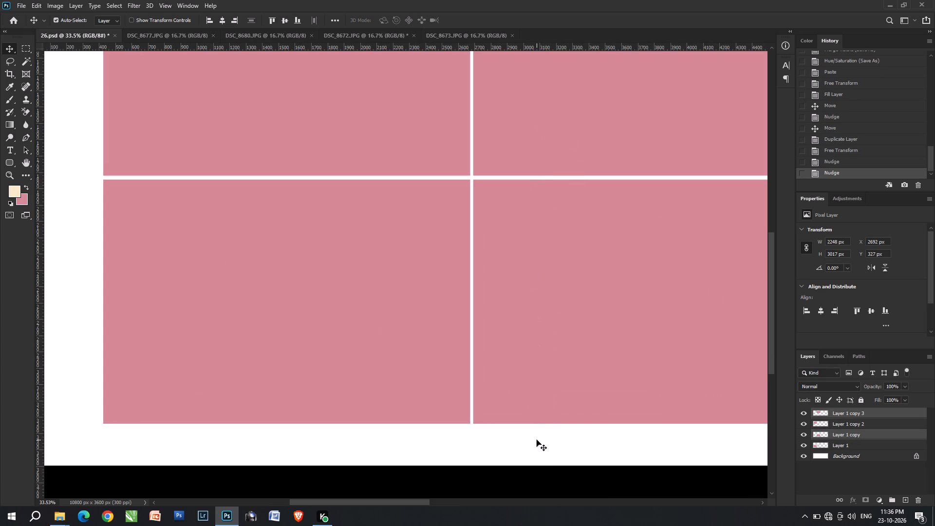
{"action": "key", "text": "Right"}
{"action": "key", "text": "Left"}
Scale all four blocks together to 101.12%, centre them vertically on the page, and place the grid at X 436 px, Y 275 px.
{"action": "left_click_drag", "start_coordinate": [537, 440], "coordinate": [465, 148]}
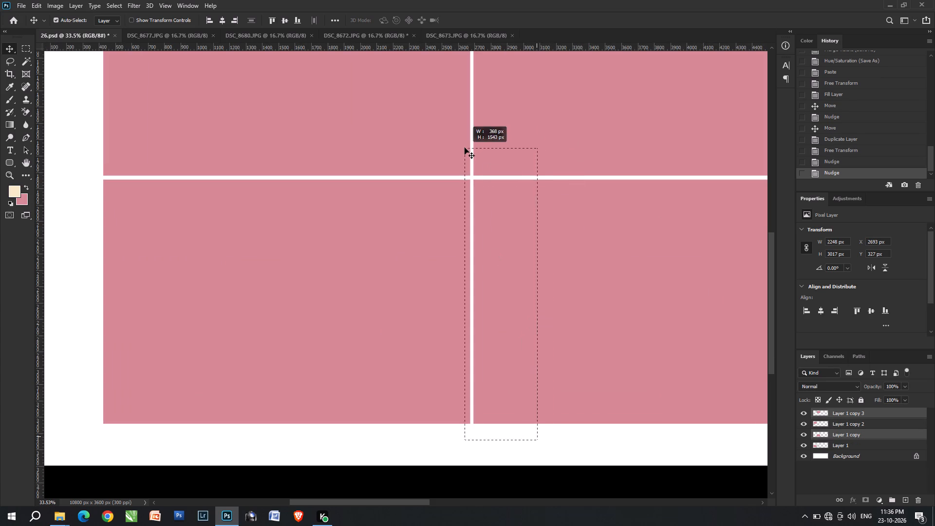
{"action": "left_click_drag", "start_coordinate": [465, 148], "coordinate": [464, 147]}
{"action": "scroll", "coordinate": [465, 151], "scroll_direction": "down", "scroll_amount": 7, "text": "alt"}
{"action": "key", "text": "ctrl+space"}
{"action": "left_click_drag", "start_coordinate": [464, 165], "coordinate": [455, 317]}
{"action": "key", "text": "ctrl+t"}
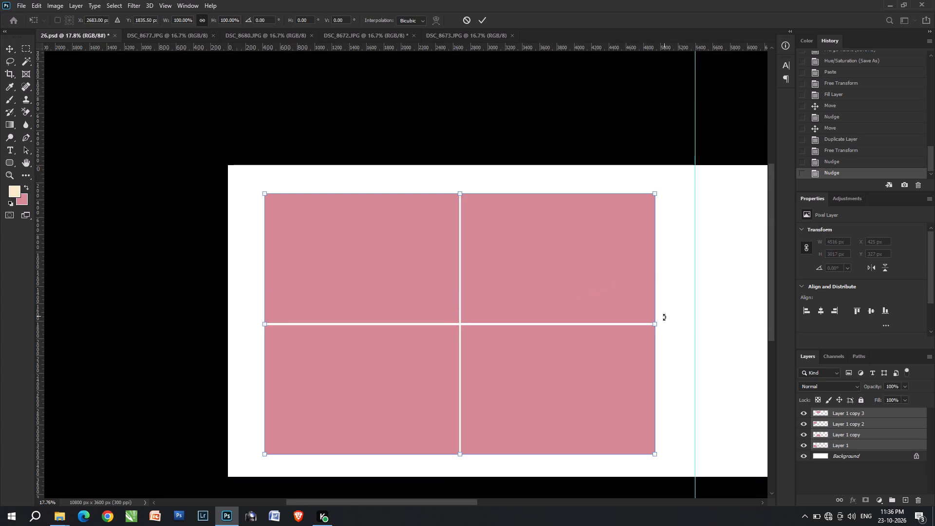
{"action": "left_click_drag", "start_coordinate": [653, 323], "coordinate": [657, 324]}
{"action": "key", "text": "space"}
{"action": "left_click_drag", "start_coordinate": [569, 325], "coordinate": [567, 319]}
{"action": "left_click", "coordinate": [566, 320], "text": "shift"}
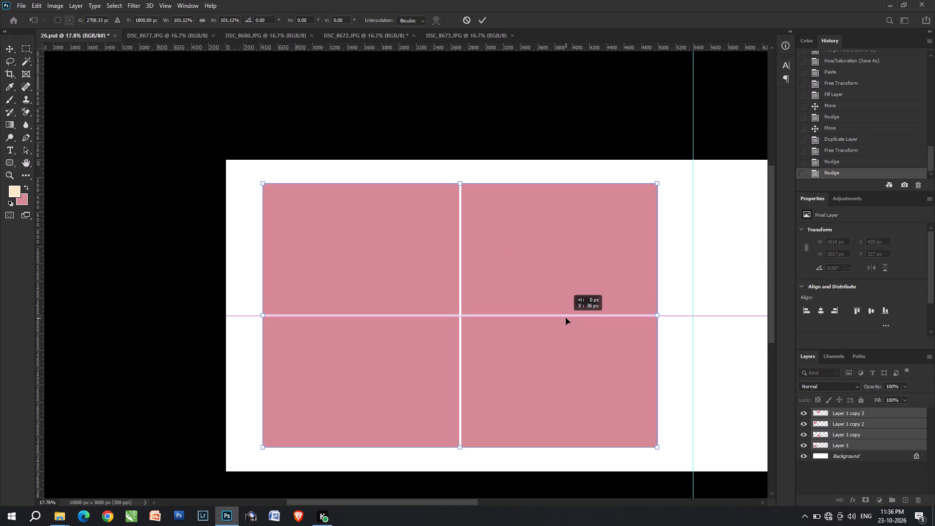
{"action": "left_click", "coordinate": [566, 318]}
{"action": "key", "text": "Right"}
{"action": "key", "text": "Right"}
{"action": "key", "text": "Return"}
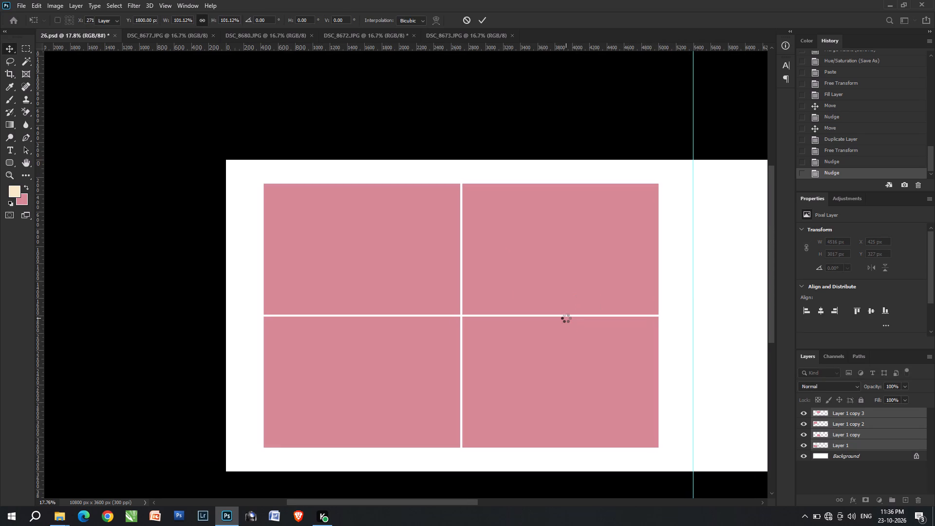
Move the upper outer block horizontally so it sits flush with the left page's outer edge at X 0 px.
{"action": "right_click", "coordinate": [267, 218]}
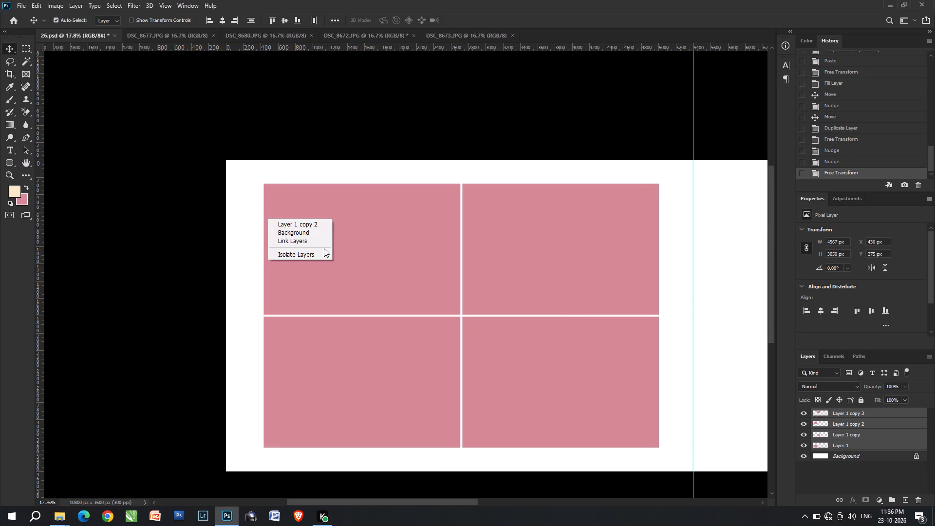
{"action": "right_click", "coordinate": [502, 265]}
{"action": "left_click", "coordinate": [519, 270]}
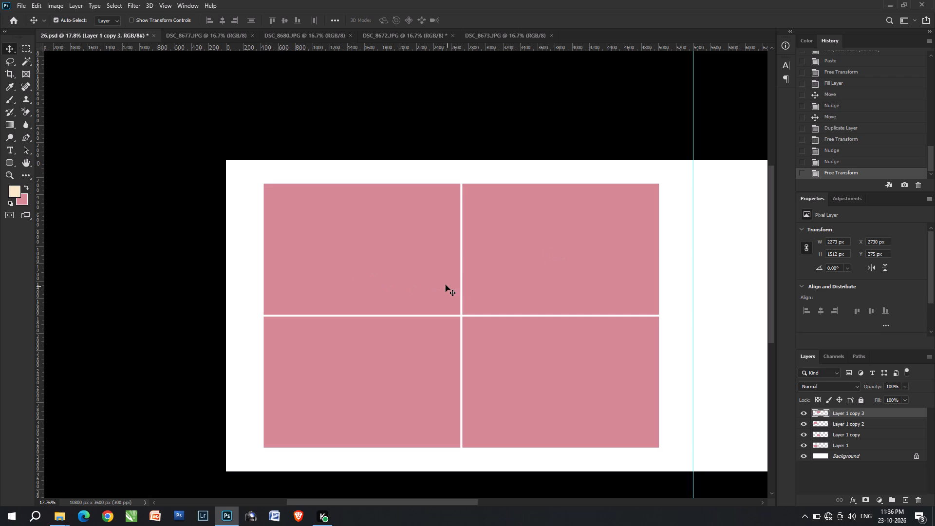
{"action": "left_click", "coordinate": [446, 285]}
{"action": "left_click_drag", "start_coordinate": [405, 284], "coordinate": [367, 284], "text": "shift"}
Move the upper inner block beside its neighbour with a thin gap and stretch it to 3099 × 1787 px, reaching the page top and centre guide.
{"action": "left_click", "coordinate": [582, 260]}
{"action": "key", "text": "ctrl+t"}
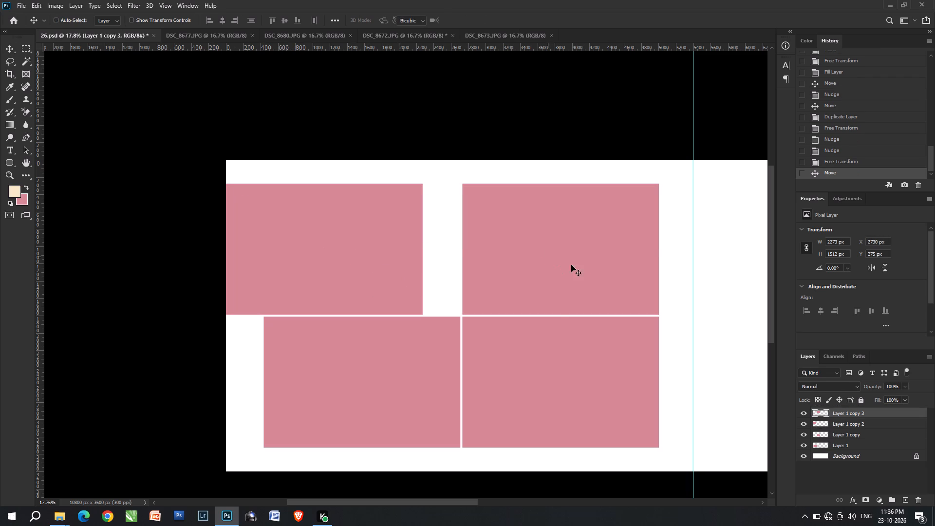
{"action": "left_click_drag", "start_coordinate": [570, 266], "coordinate": [532, 264], "text": "shift"}
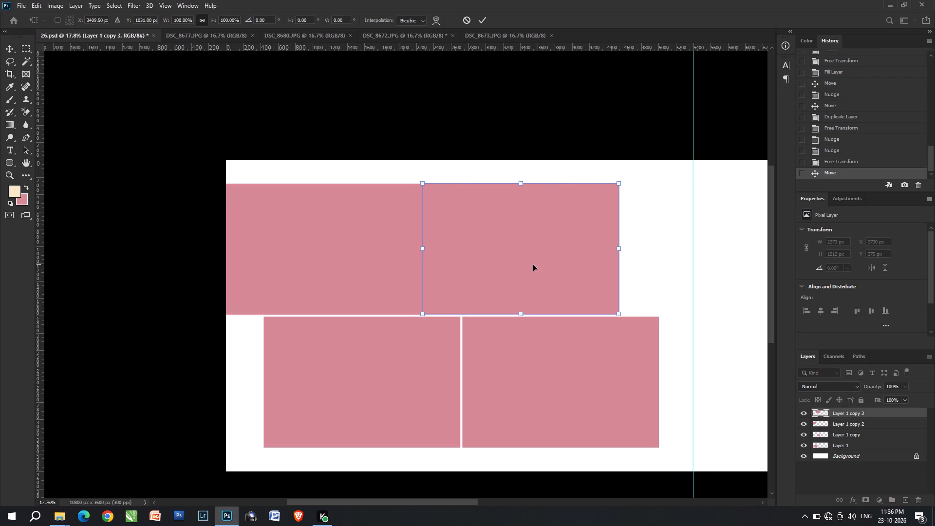
{"action": "key", "text": "Right"}
{"action": "key", "text": "Right"}
{"action": "key", "text": "Right"}
{"action": "key", "text": "Right"}
{"action": "key", "text": "Right"}
{"action": "left_click_drag", "start_coordinate": [620, 182], "coordinate": [690, 161], "text": "shift"}
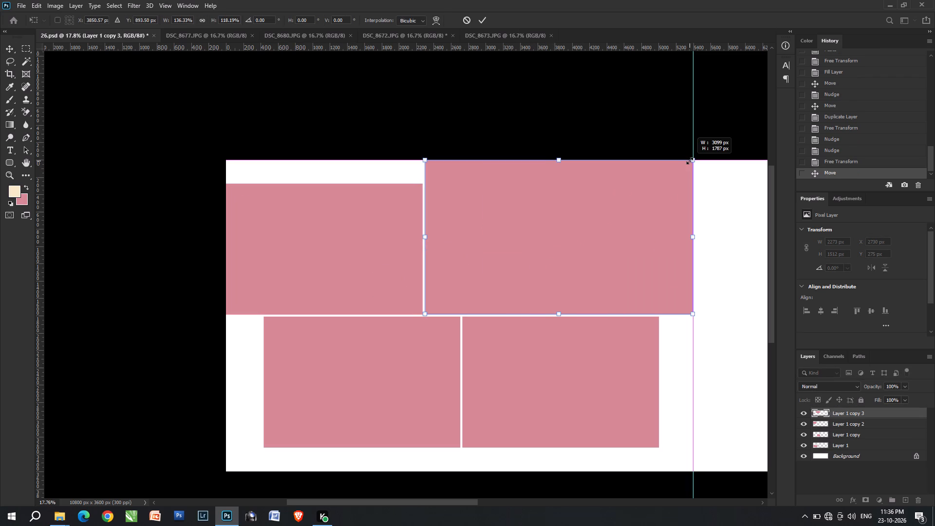
{"action": "left_click_drag", "start_coordinate": [690, 161], "coordinate": [692, 160], "text": "shift"}
{"action": "double_click", "coordinate": [616, 222], "text": "shift"}
Select the enlarged upper block's area with the Magic Wand.
{"action": "left_click", "coordinate": [459, 265]}
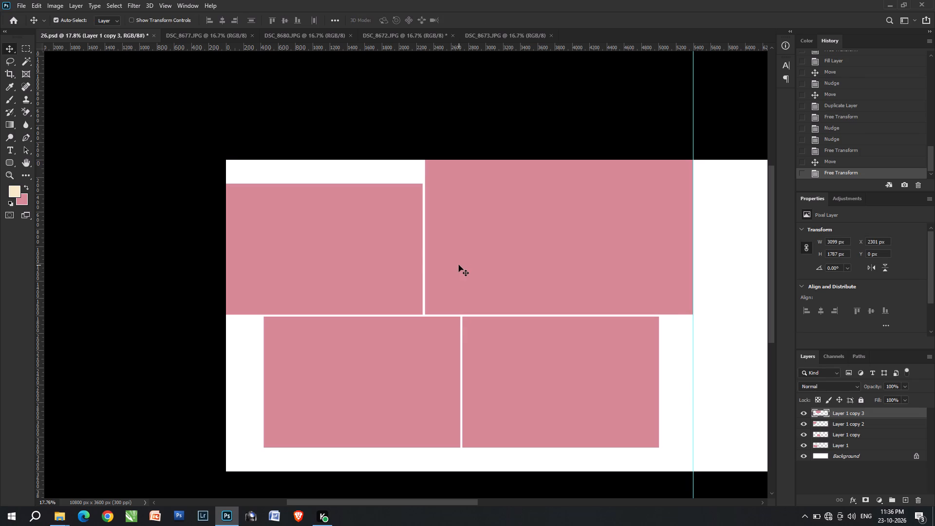
{"action": "key", "text": "w"}
{"action": "left_click", "coordinate": [459, 265]}
Reapply the last Camera Raw filter to the group photo DSC_8680.JPG.
{"action": "left_click", "coordinate": [305, 39]}
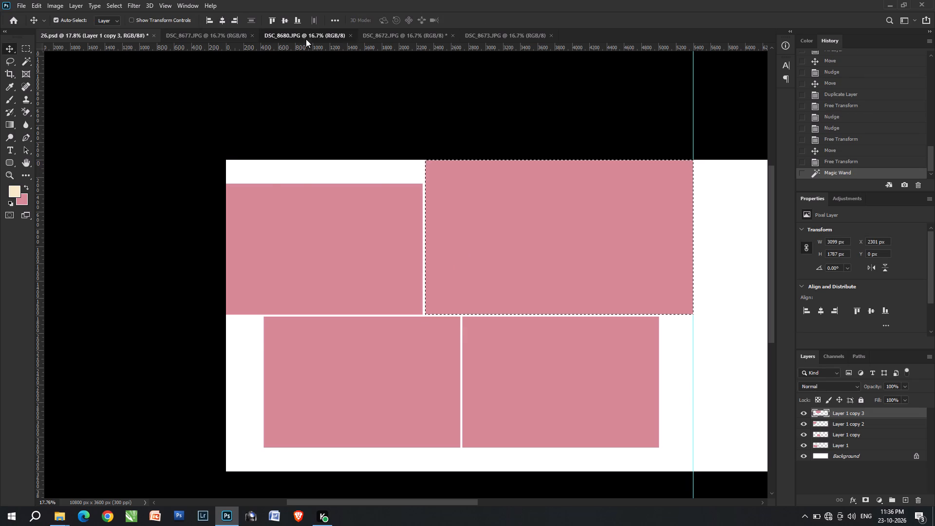
{"action": "left_click", "coordinate": [393, 38]}
{"action": "left_click", "coordinate": [324, 41]}
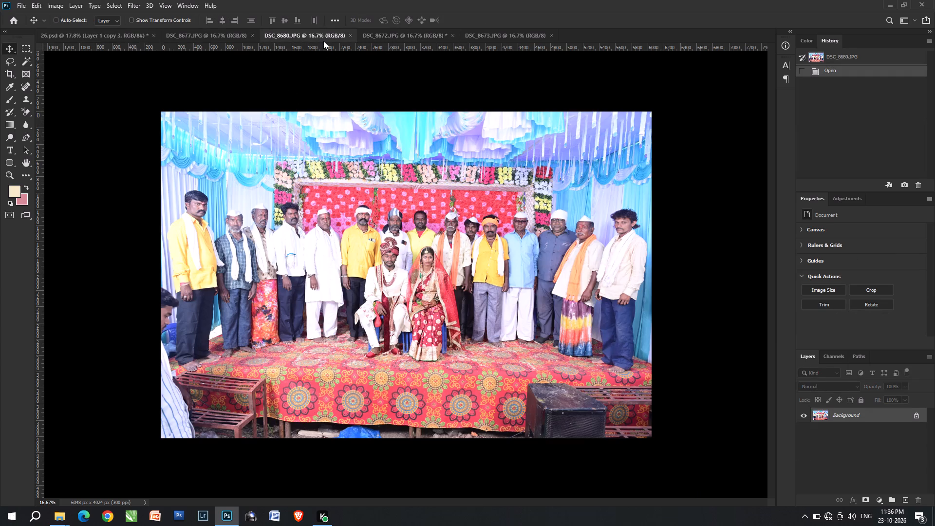
{"action": "key", "text": "ctrl+alt+f"}
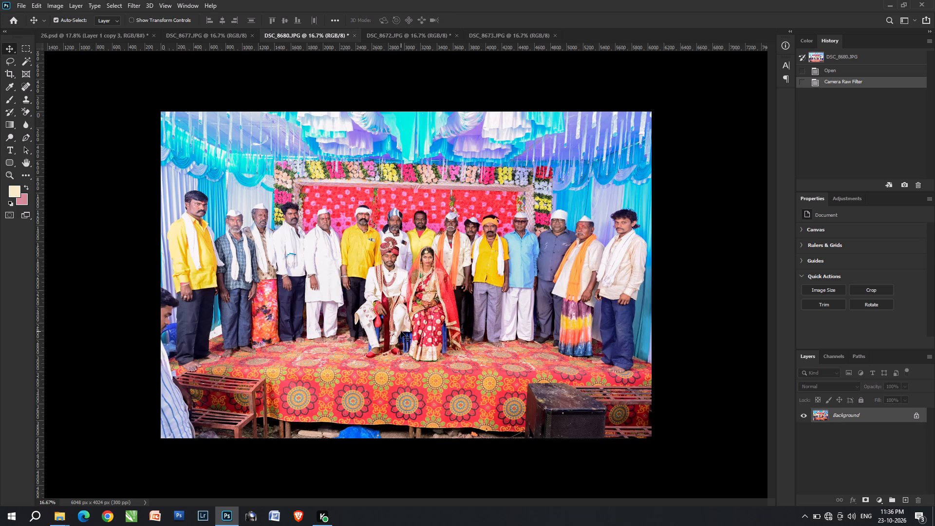
Brighten DSC_8680.JPG with Levels by raising the midtones and setting the white input to about 236, and fade the adjustment to 60%.
{"action": "key", "text": "ctrl+l"}
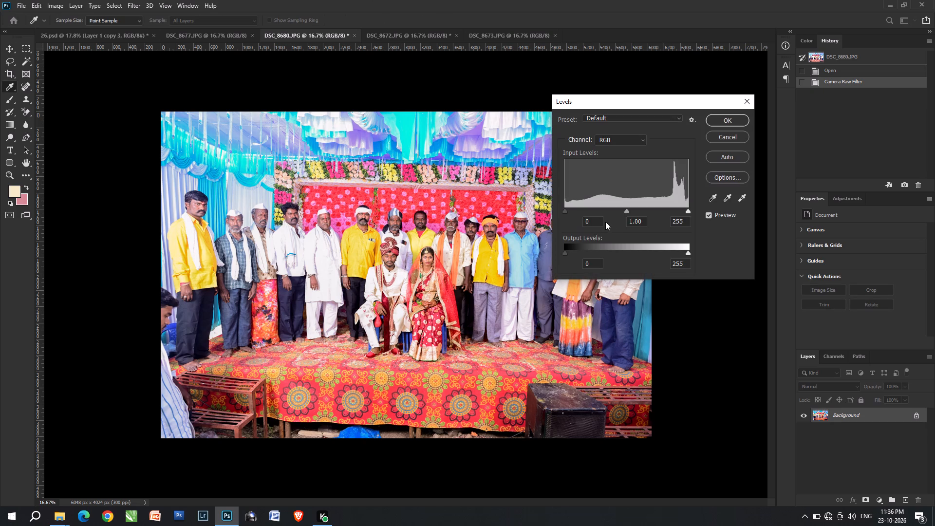
{"action": "left_click", "coordinate": [614, 213]}
{"action": "left_click", "coordinate": [679, 208]}
{"action": "scroll", "coordinate": [680, 208], "scroll_direction": "down", "scroll_amount": 2}
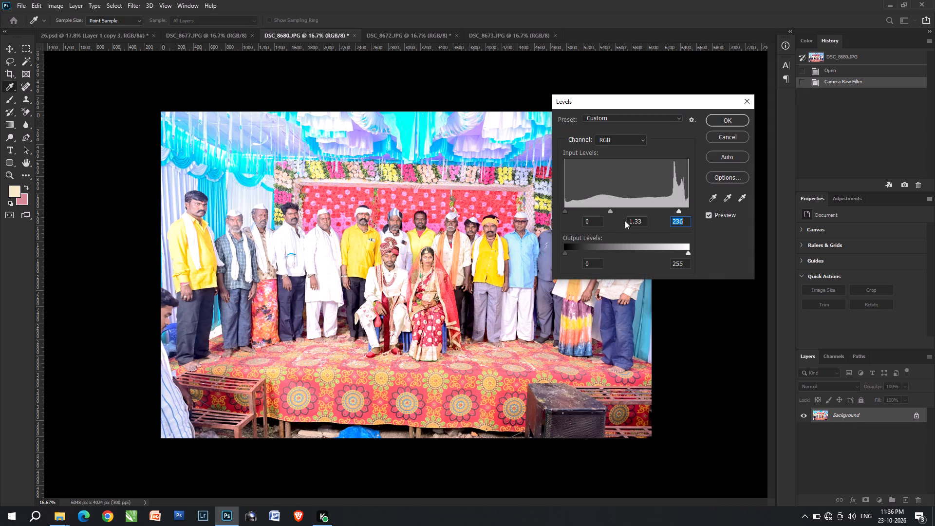
{"action": "left_click_drag", "start_coordinate": [620, 209], "coordinate": [613, 210]}
{"action": "key", "text": "Return"}
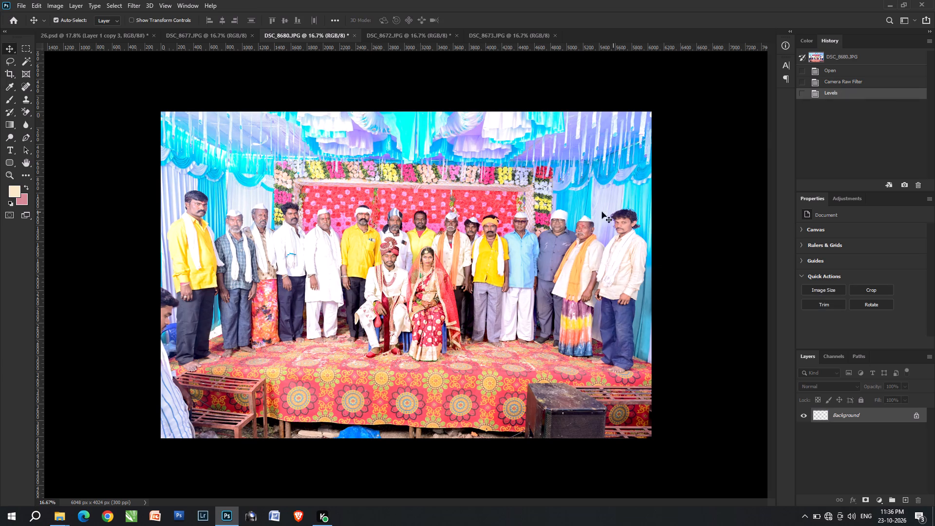
{"action": "key", "text": "ctrl+shift+f"}
{"action": "type", "text": "60"}
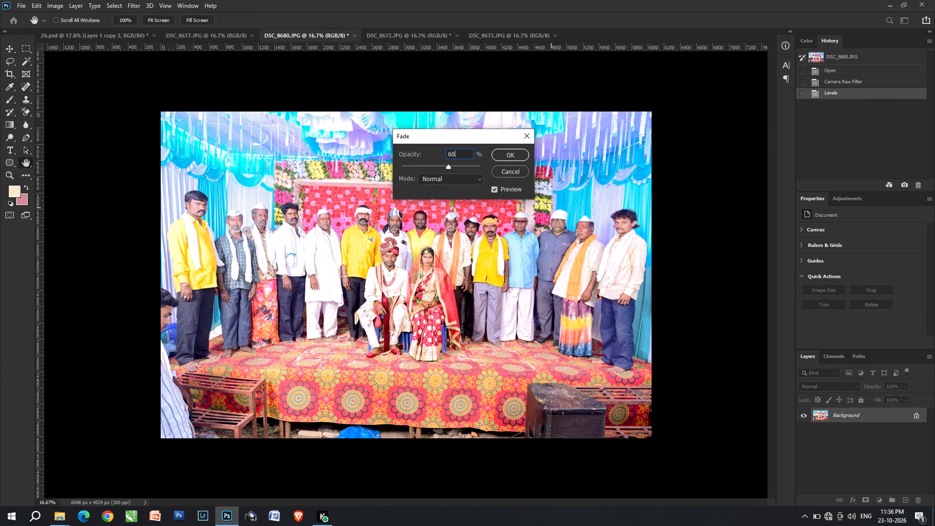
{"action": "key", "text": "Return"}
Cut the whole DSC_8680.JPG photo and paste it into the selected block area in 26.psd.
{"action": "key", "text": "ctrl+a"}
{"action": "key", "text": "ctrl+x"}
{"action": "left_click", "coordinate": [112, 35]}
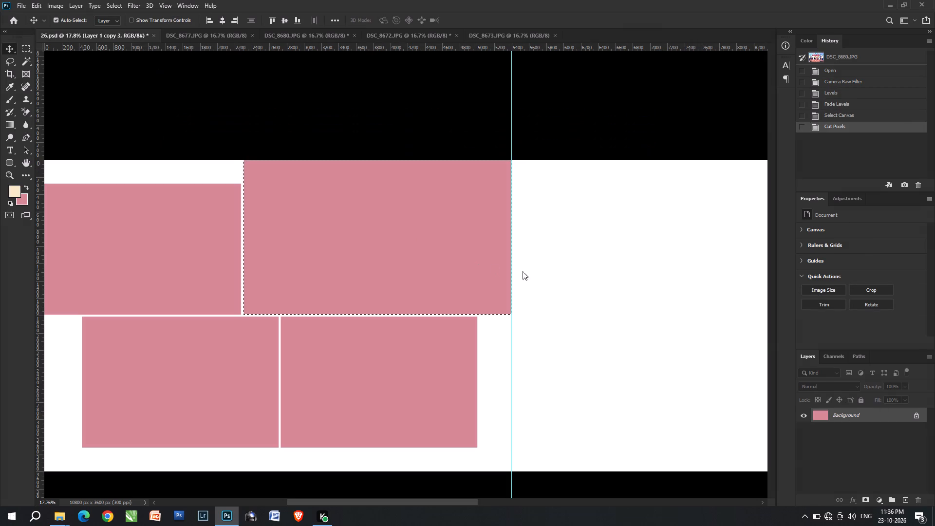
{"action": "key", "text": "ctrl+alt+shift+v"}
Scale the pasted group photo to 3117 px wide and position it to fill the enlarged upper block.
{"action": "key", "text": "ctrl+t"}
{"action": "key", "text": "ctrl+shift+t"}
{"action": "key", "text": "z"}
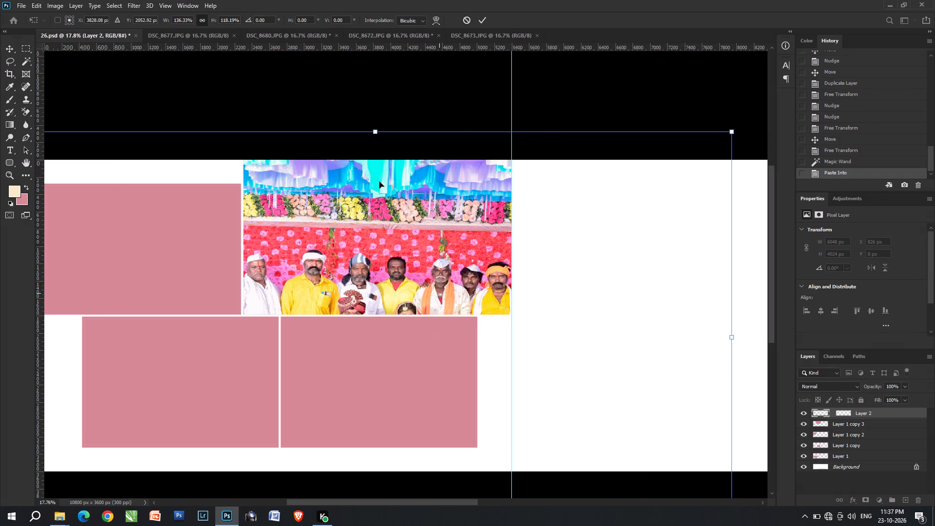
{"action": "key", "text": "ctrl+z"}
{"action": "left_click_drag", "start_coordinate": [378, 162], "coordinate": [394, 334]}
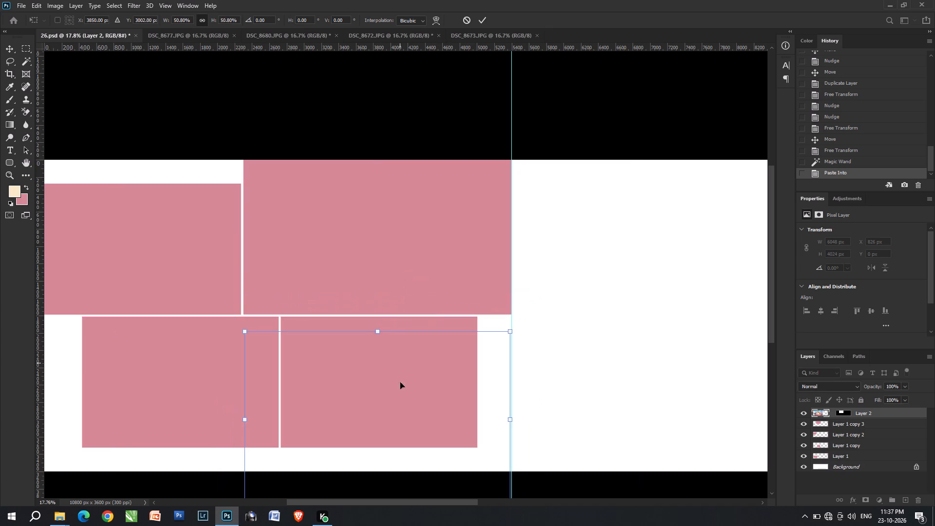
{"action": "left_click_drag", "start_coordinate": [400, 382], "coordinate": [400, 195], "text": "shift"}
{"action": "left_click", "coordinate": [404, 200]}
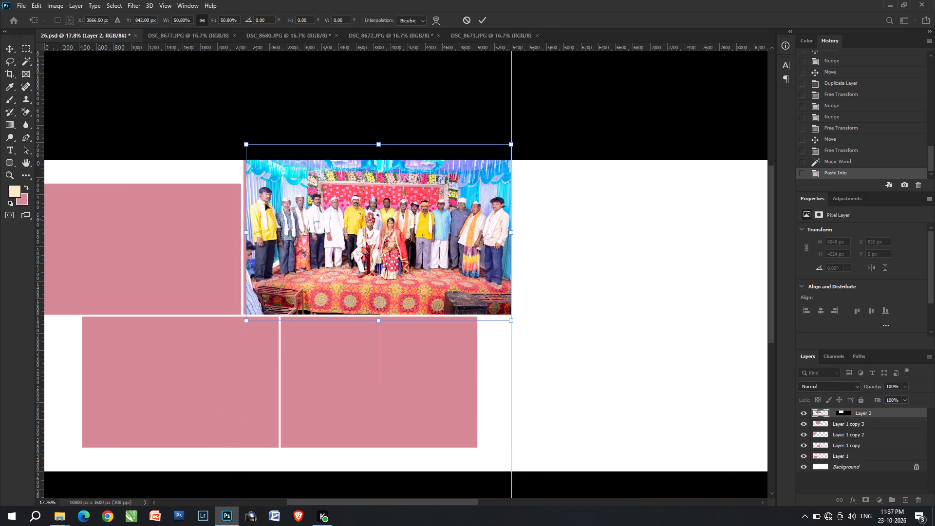
{"action": "left_click_drag", "start_coordinate": [247, 139], "coordinate": [243, 130]}
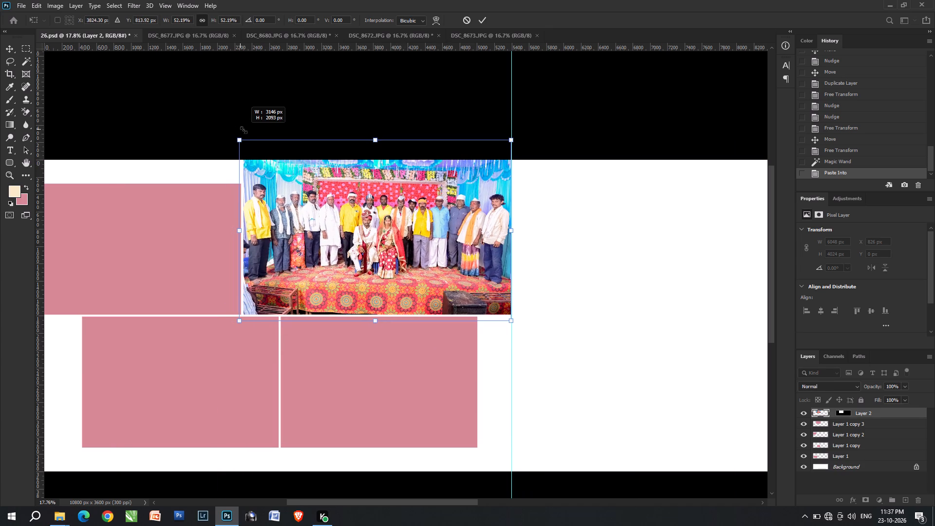
{"action": "left_click_drag", "start_coordinate": [243, 130], "coordinate": [247, 131]}
{"action": "key", "text": "Return"}
Select the area of the upper block at the left page's outer edge with the Magic Wand.
{"action": "type", "text": "vv"}
{"action": "left_click", "coordinate": [200, 254]}
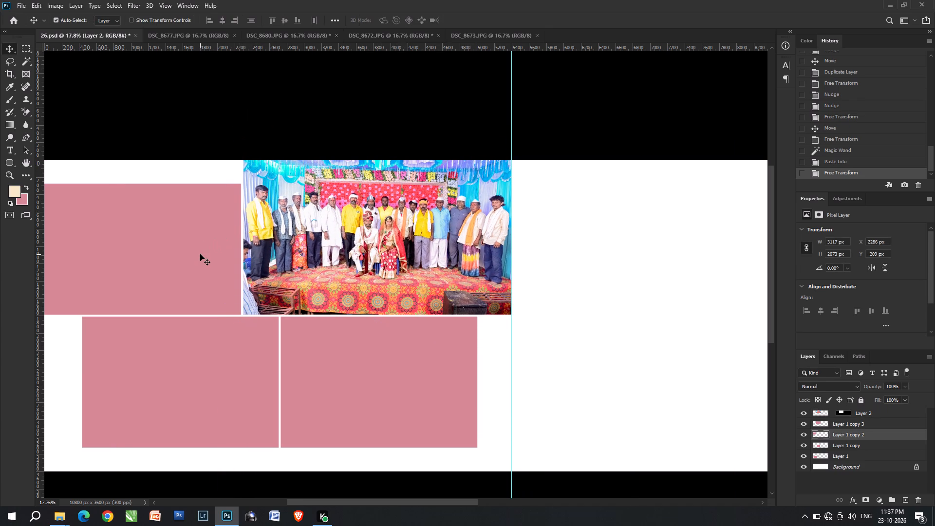
{"action": "key", "text": "w"}
{"action": "left_click", "coordinate": [200, 254]}
Find the unused photo DSC_8677.JPG among the open images and reapply the last Camera Raw filter to it.
{"action": "left_click", "coordinate": [340, 43]}
{"action": "left_click", "coordinate": [326, 38]}
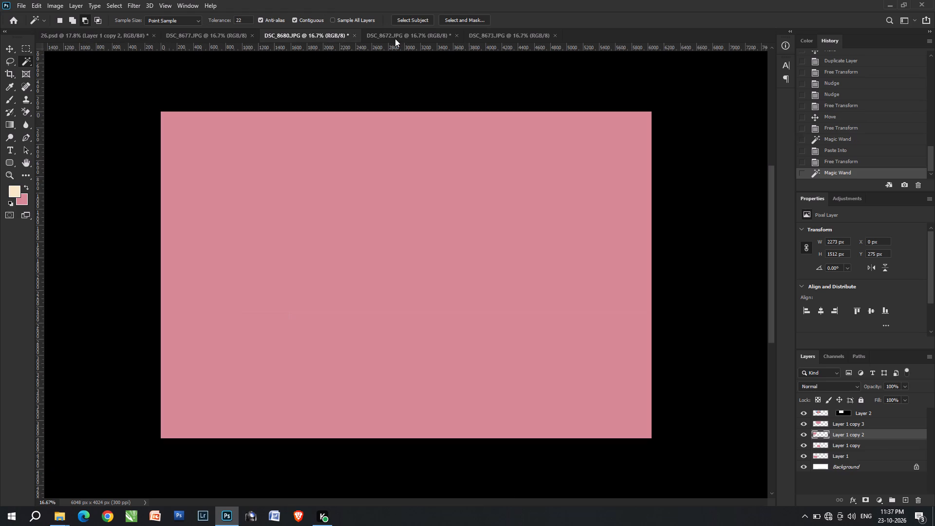
{"action": "left_click", "coordinate": [395, 38]}
{"action": "left_click", "coordinate": [505, 38]}
{"action": "left_click", "coordinate": [403, 37]}
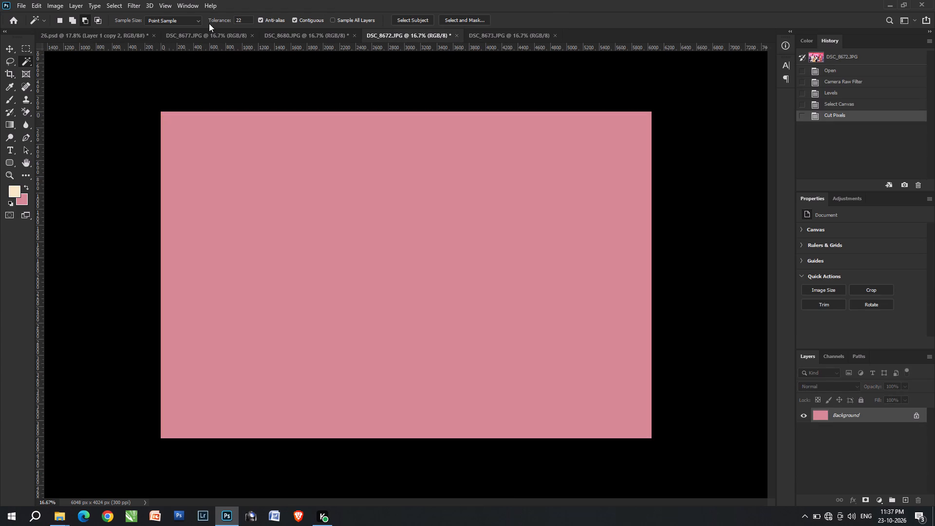
{"action": "double_click", "coordinate": [210, 27]}
{"action": "left_click", "coordinate": [222, 39]}
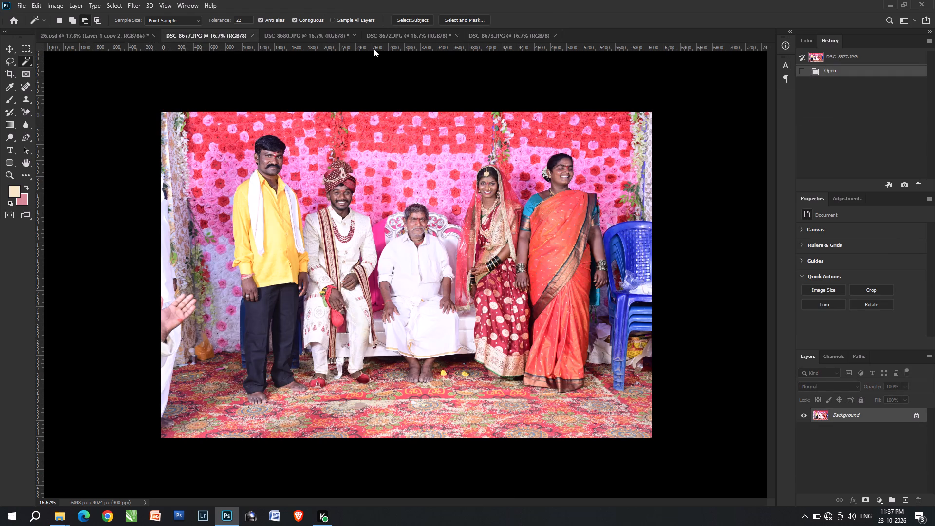
{"action": "key", "text": "ctrl+alt+f"}
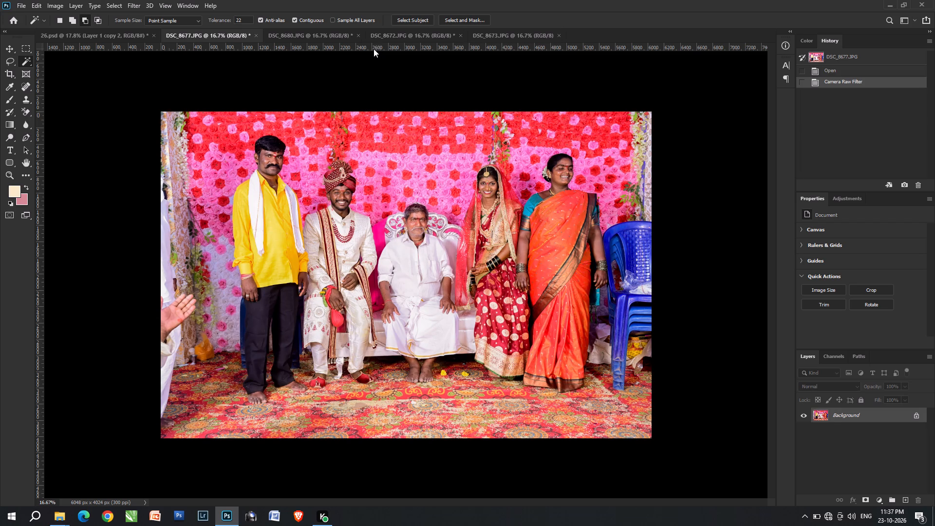
Brighten DSC_8677.JPG with Levels by setting the midtones to 1.20 and lowering the white input level.
{"action": "key", "text": "ctrl+l"}
{"action": "left_click", "coordinate": [619, 208]}
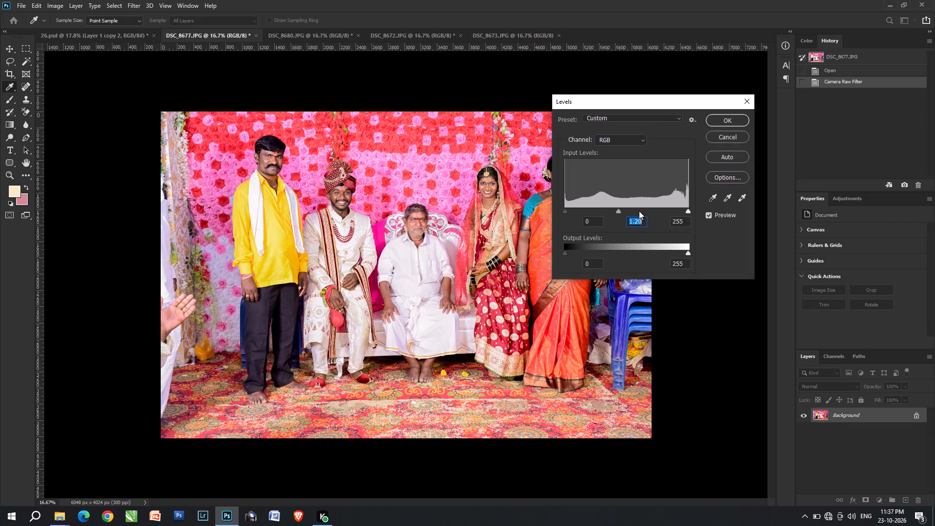
{"action": "left_click", "coordinate": [679, 211]}
{"action": "scroll", "coordinate": [681, 212], "scroll_direction": "down", "scroll_amount": 5}
{"action": "key", "text": "Return"}
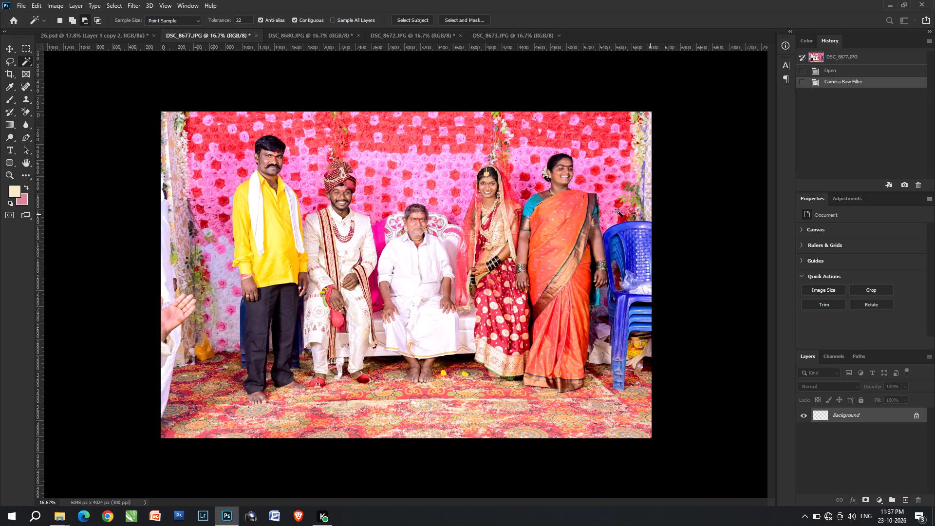
Cut the whole DSC_8677.JPG photo and paste it into the selected outer block area in 26.psd.
{"action": "key", "text": "ctrl+a"}
{"action": "key", "text": "ctrl+x"}
{"action": "left_click", "coordinate": [121, 38]}
{"action": "key", "text": "ctrl+alt+shift+v"}
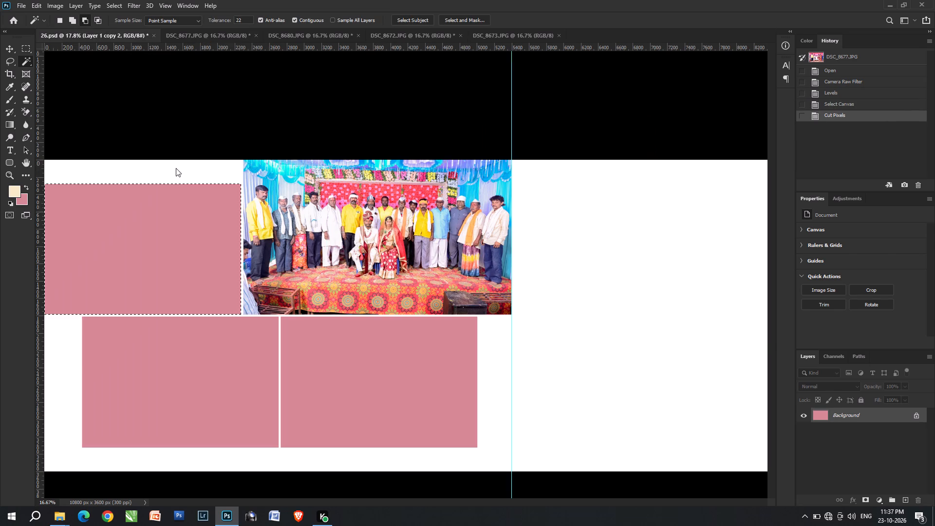
Scale the pasted DSC_8677 photo to about 43% and position the family group within the upper outer block.
{"action": "key", "text": "ctrl+t"}
{"action": "key", "text": "ctrl+shift+t"}
{"action": "left_click_drag", "start_coordinate": [375, 227], "coordinate": [189, 207]}
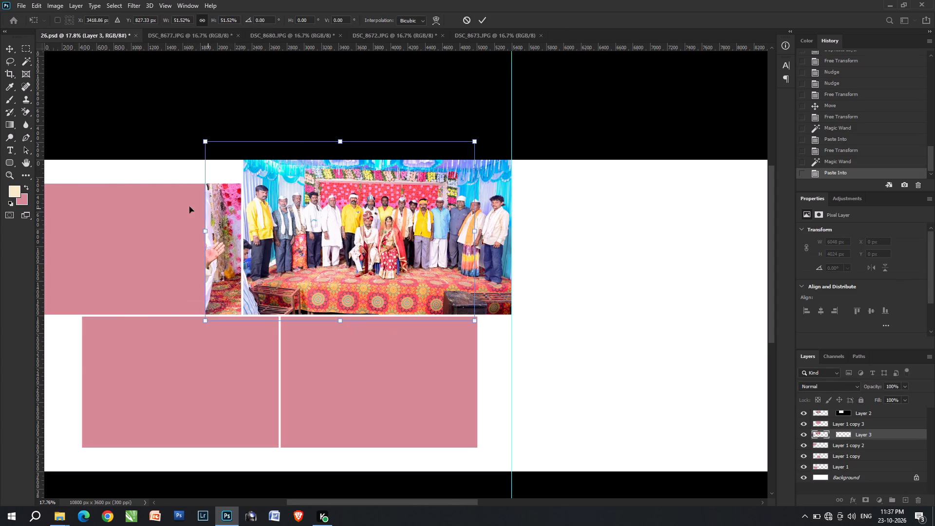
{"action": "left_click_drag", "start_coordinate": [189, 207], "coordinate": [171, 207]}
{"action": "key", "text": "space"}
{"action": "left_click_drag", "start_coordinate": [175, 209], "coordinate": [382, 224]}
{"action": "left_click_drag", "start_coordinate": [345, 156], "coordinate": [355, 191]}
{"action": "left_click_drag", "start_coordinate": [451, 337], "coordinate": [461, 341]}
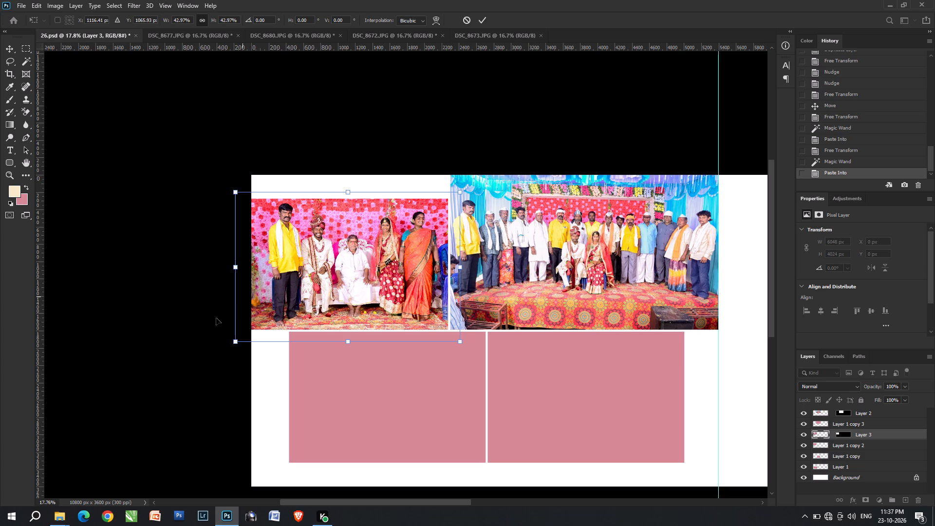
{"action": "key", "text": "Up"}
{"action": "key", "text": "Up"}
{"action": "key", "text": "Up"}
{"action": "key", "text": "Return"}
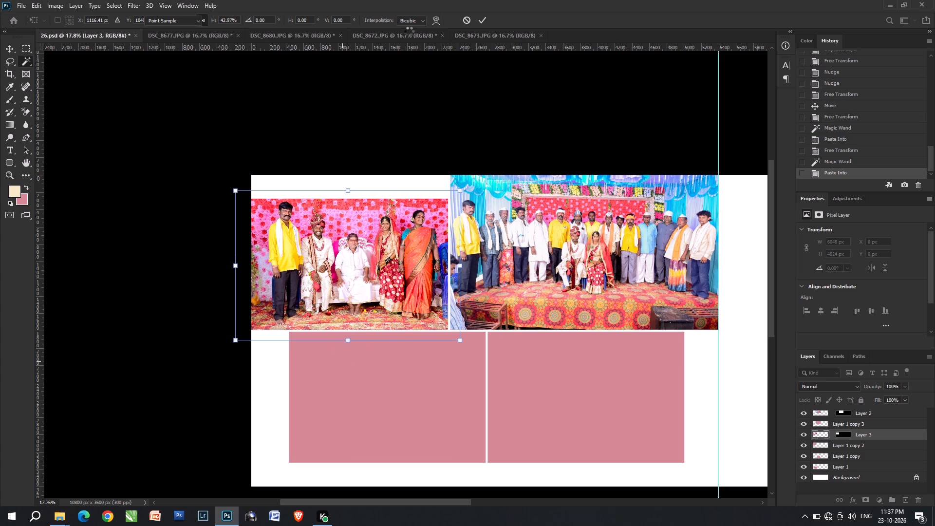
Undo the earlier cut in DSC_8672.JPG, cut the whole photo again and return to 26.psd.
{"action": "left_click", "coordinate": [381, 43]}
{"action": "left_click", "coordinate": [289, 38]}
{"action": "left_click", "coordinate": [410, 38]}
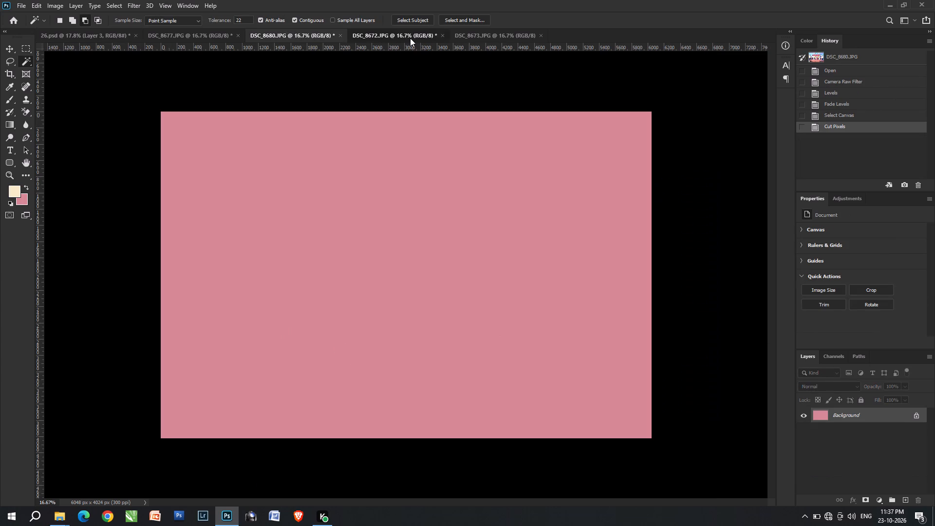
{"action": "key", "text": "ctrl+z"}
{"action": "key", "text": "ctrl+x"}
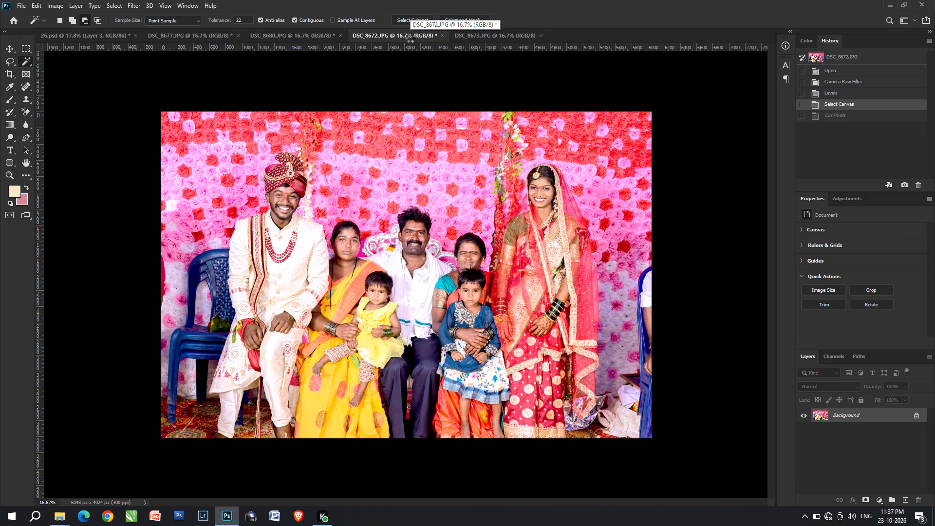
{"action": "key", "text": "ctrl+Tab"}
{"action": "key", "text": "ctrl+Tab"}
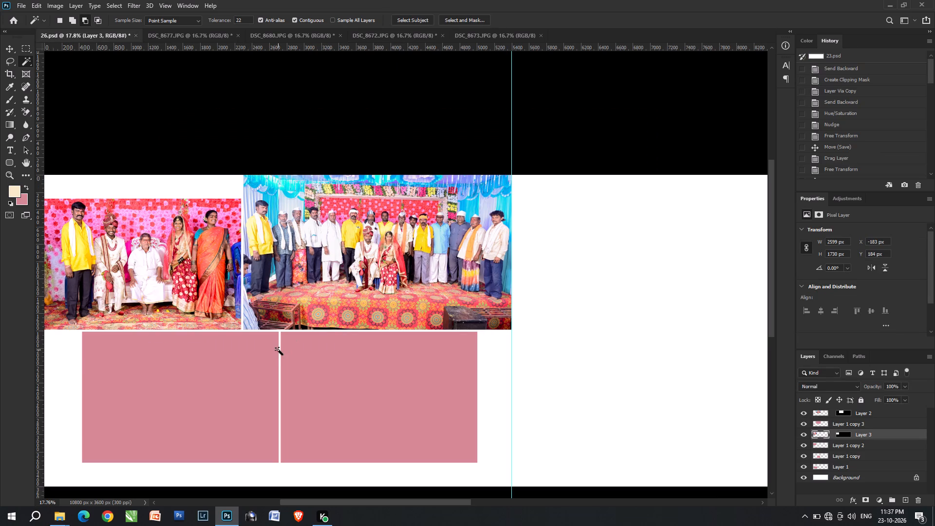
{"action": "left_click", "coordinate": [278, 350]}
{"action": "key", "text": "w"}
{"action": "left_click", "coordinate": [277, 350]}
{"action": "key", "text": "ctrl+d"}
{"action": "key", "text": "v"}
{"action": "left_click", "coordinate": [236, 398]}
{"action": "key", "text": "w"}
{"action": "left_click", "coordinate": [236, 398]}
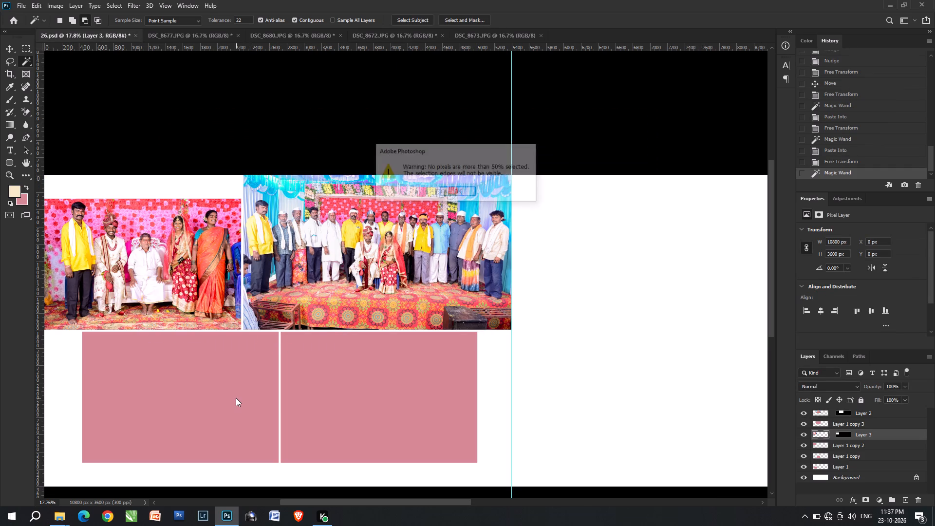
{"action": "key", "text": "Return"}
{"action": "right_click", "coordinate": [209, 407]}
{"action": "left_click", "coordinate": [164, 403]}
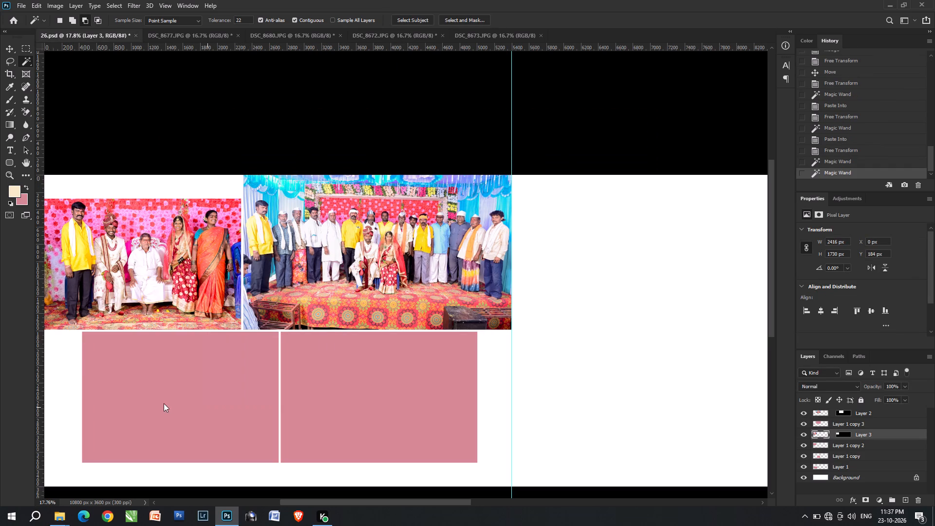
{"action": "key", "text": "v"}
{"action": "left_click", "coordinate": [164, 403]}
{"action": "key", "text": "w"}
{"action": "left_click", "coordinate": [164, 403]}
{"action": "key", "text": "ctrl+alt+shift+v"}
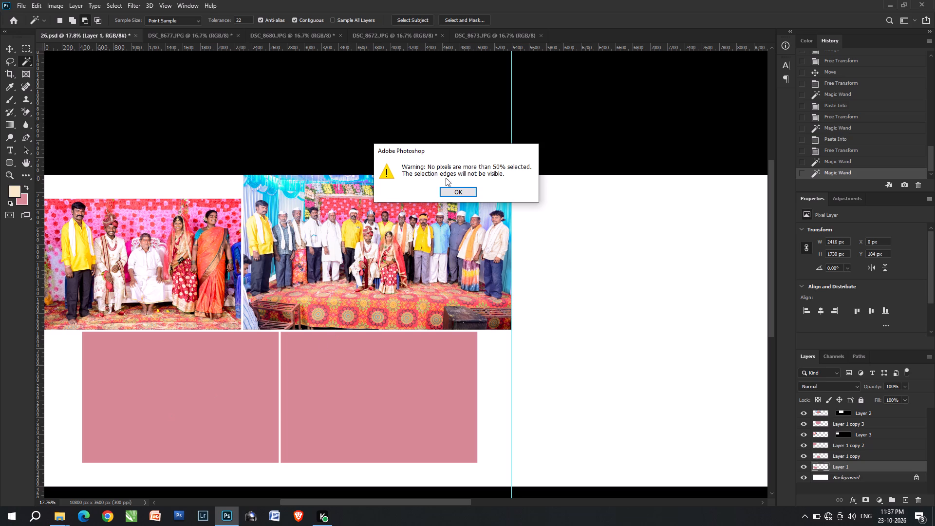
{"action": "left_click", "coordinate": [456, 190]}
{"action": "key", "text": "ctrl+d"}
Select the lower outer block's area with the Magic Wand and paste the DSC_8672 photo into it.
{"action": "key", "text": "v"}
{"action": "left_click", "coordinate": [217, 388]}
{"action": "key", "text": "w"}
{"action": "left_click", "coordinate": [217, 388]}
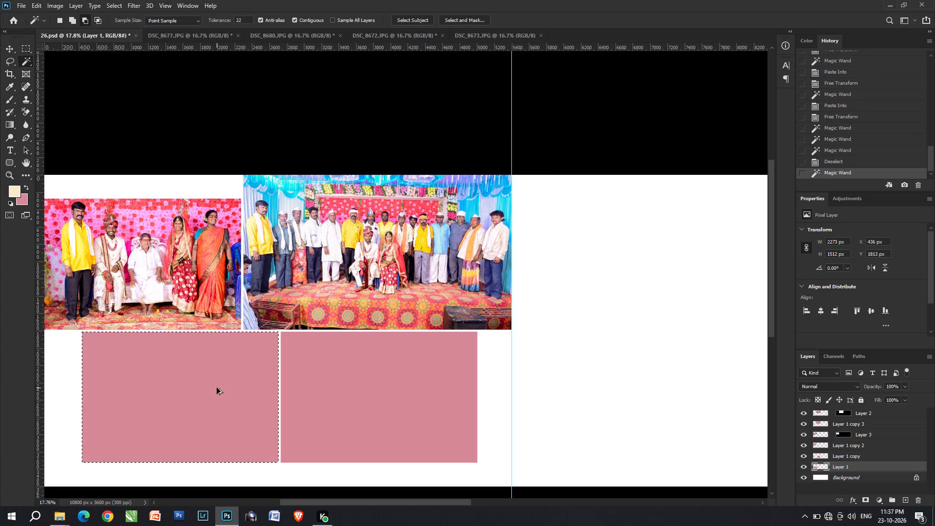
{"action": "key", "text": "ctrl+alt+shift+v"}
Scale the pasted DSC_8672 photo to about 44.5% and position the seated family within the lower outer block.
{"action": "key", "text": "ctrl+t"}
{"action": "key", "text": "ctrl+shift+t"}
{"action": "left_click_drag", "start_coordinate": [223, 279], "coordinate": [249, 420], "text": "shift"}
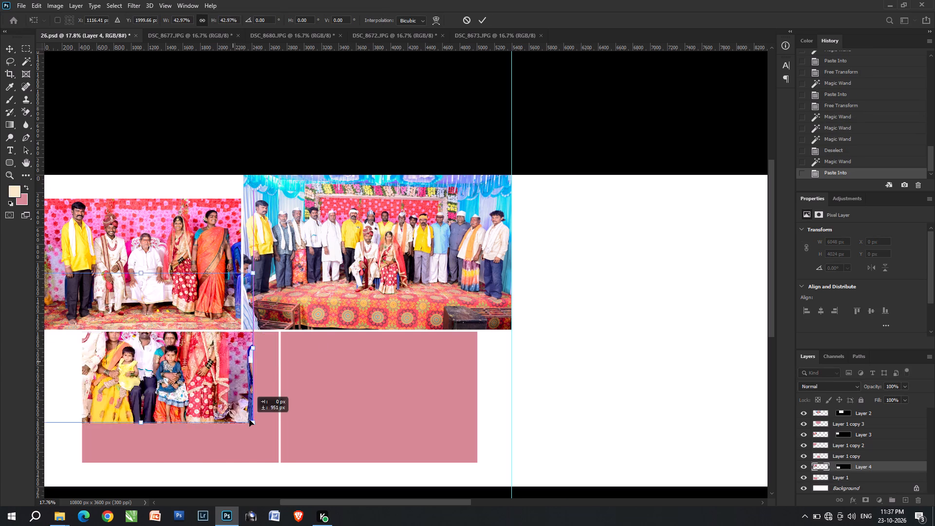
{"action": "left_click_drag", "start_coordinate": [249, 420], "coordinate": [261, 399], "text": "shift"}
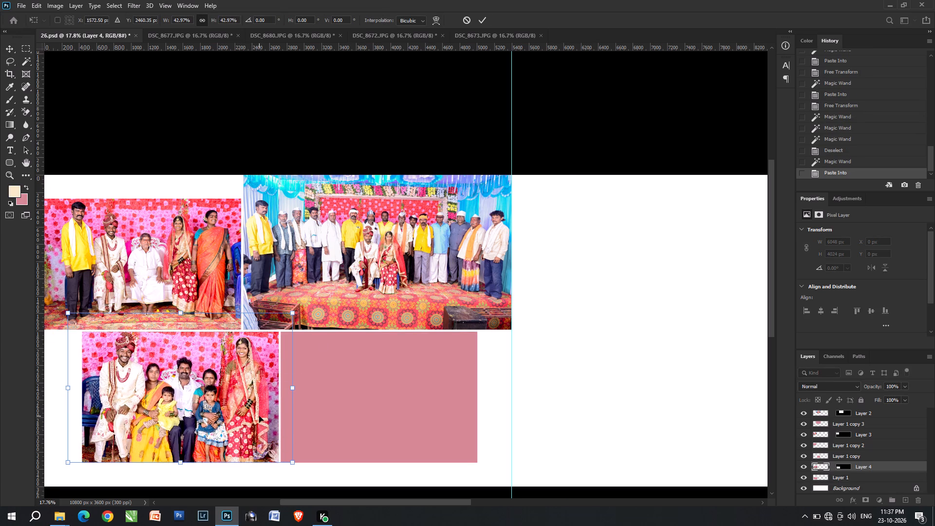
{"action": "key", "text": "Down"}
{"action": "key", "text": "Down"}
{"action": "key", "text": "Down"}
{"action": "key", "text": "Down"}
{"action": "key", "text": "Down"}
{"action": "left_click_drag", "start_coordinate": [182, 466], "coordinate": [186, 471]}
{"action": "key", "text": "Down"}
{"action": "key", "text": "Down"}
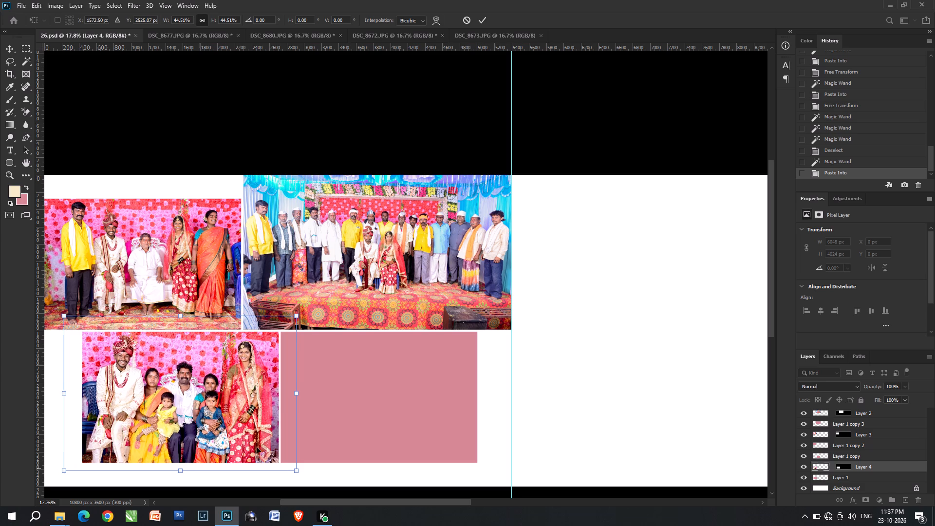
{"action": "key", "text": "Return"}
Select the area of the remaining lower block, nearer the centre fold, with the Magic Wand.
{"action": "type", "text": "vv"}
{"action": "left_click", "coordinate": [333, 394]}
{"action": "left_click", "coordinate": [333, 394]}
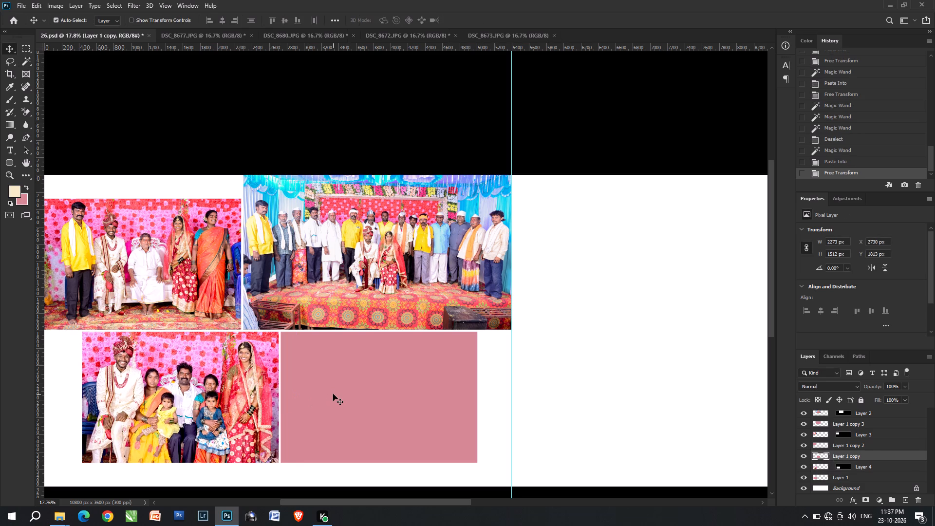
{"action": "key", "text": "w"}
{"action": "left_click", "coordinate": [333, 394]}
Apply the previous conversion's Camera Raw settings to DSC_8673.JPG, adjusting the exposure and setting Shadows to +23.
{"action": "left_click", "coordinate": [490, 34]}
{"action": "key", "text": "ctrl+shift+a"}
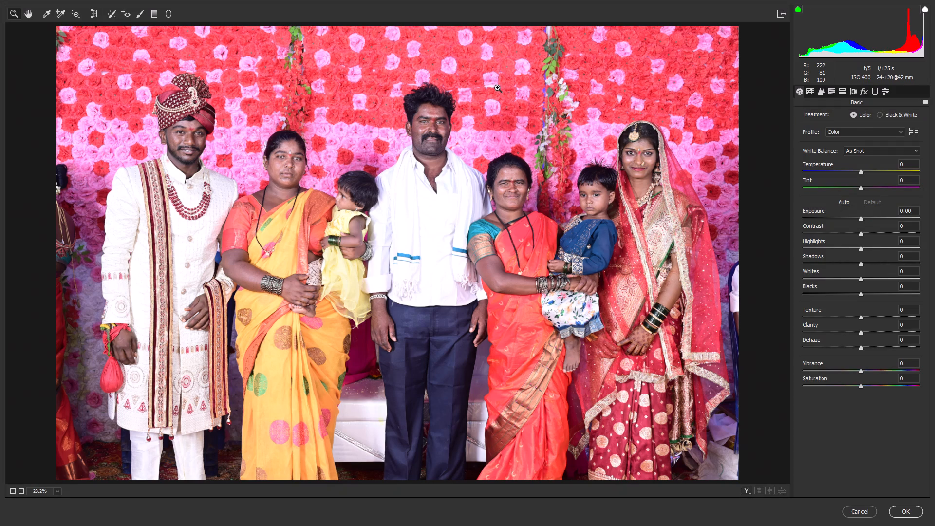
{"action": "left_click", "coordinate": [922, 96]}
{"action": "left_click", "coordinate": [924, 100]}
{"action": "left_click_drag", "start_coordinate": [911, 119], "coordinate": [911, 120]}
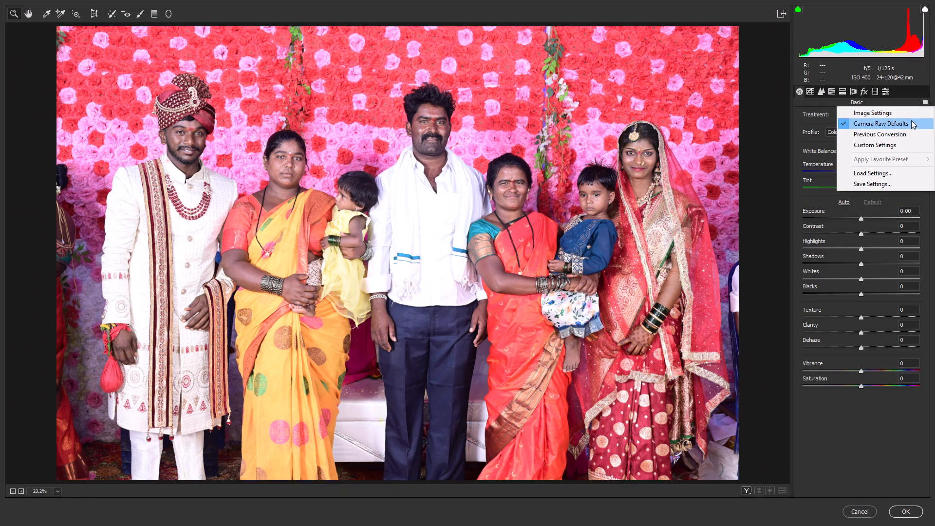
{"action": "left_click_drag", "start_coordinate": [911, 120], "coordinate": [911, 131]}
{"action": "left_click", "coordinate": [865, 218]}
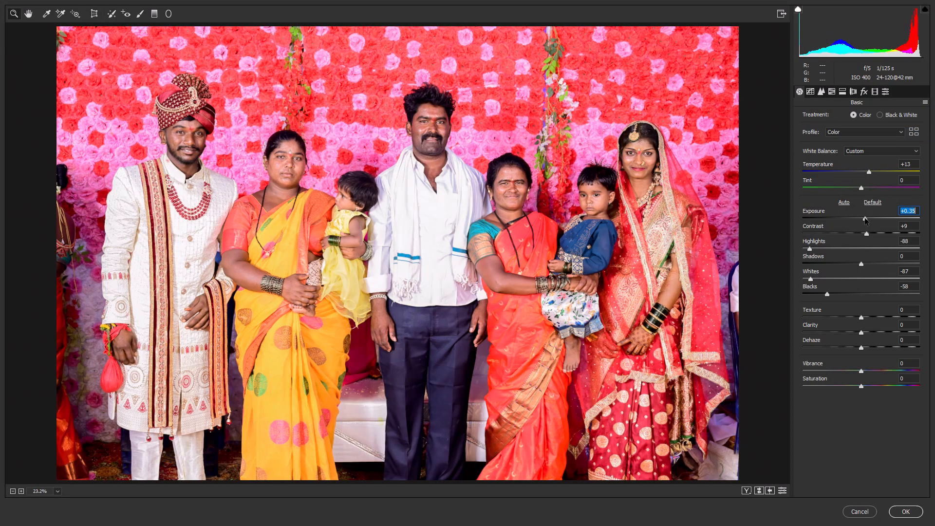
{"action": "triple_click", "coordinate": [873, 264]}
{"action": "key", "text": "Return"}
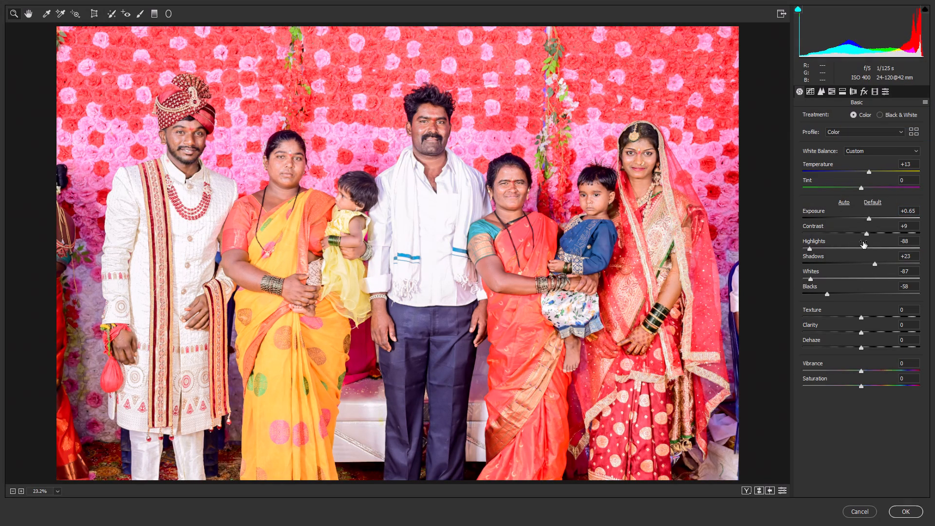
{"action": "left_click", "coordinate": [866, 214]}
{"action": "key", "text": "Return"}
{"action": "key", "text": "Return"}
{"action": "key", "text": "Return"}
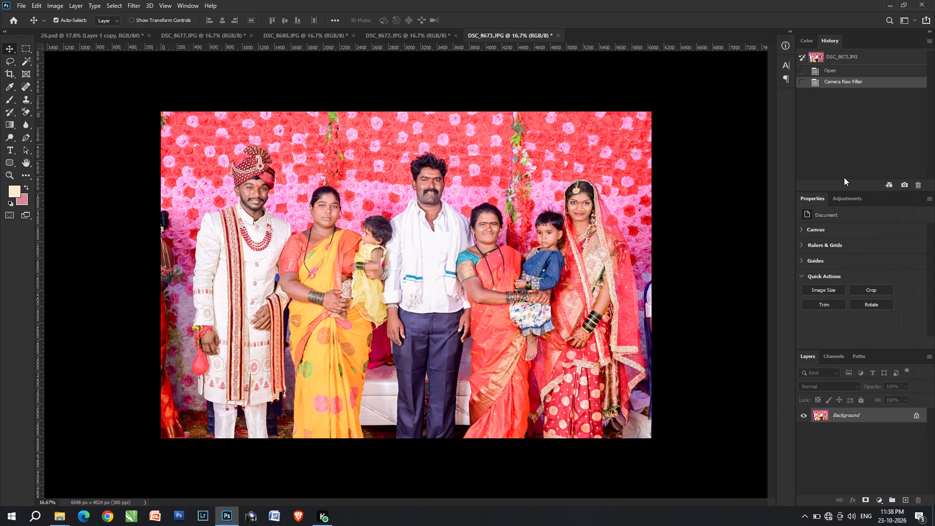
Cut the whole DSC_8673.JPG photo, close its file and paste it into the selected lower block area in 26.psd.
{"action": "key", "text": "ctrl+a"}
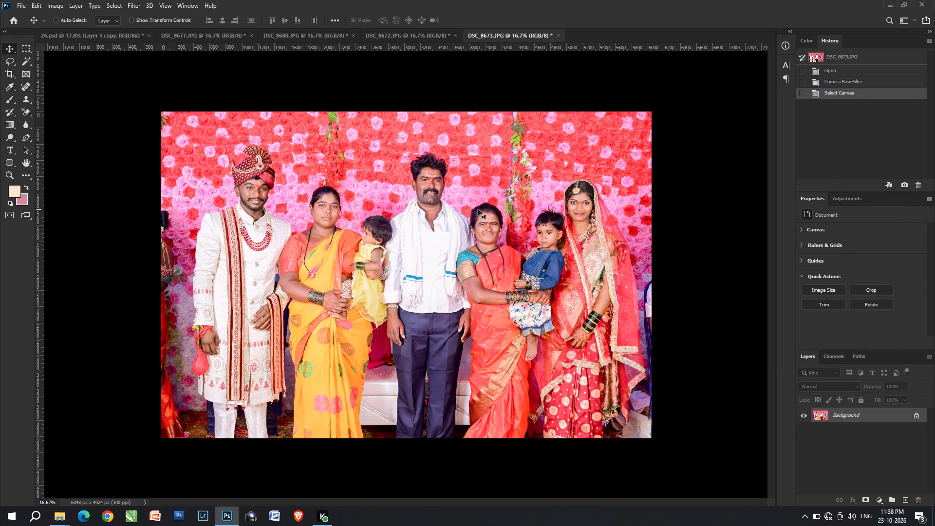
{"action": "key", "text": "ctrl+x"}
{"action": "key", "text": "ctrl+w"}
{"action": "key", "text": "ctrl+Tab"}
{"action": "key", "text": "ctrl+Return"}
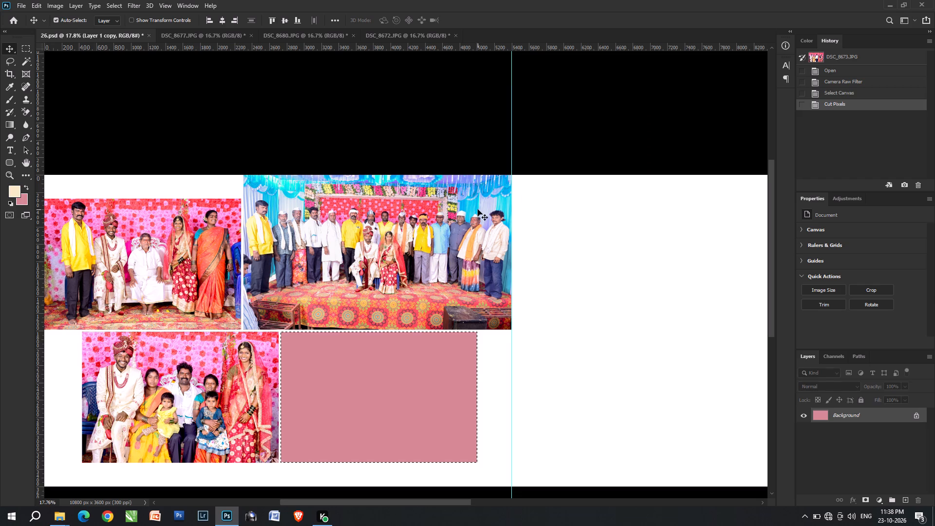
{"action": "key", "text": "ctrl+alt+shift+v"}
Scale the pasted DSC_8673 photo to about 40.3% and centre the standing family in the lower inner block.
{"action": "key", "text": "ctrl+t"}
{"action": "key", "text": "ctrl+shift+t"}
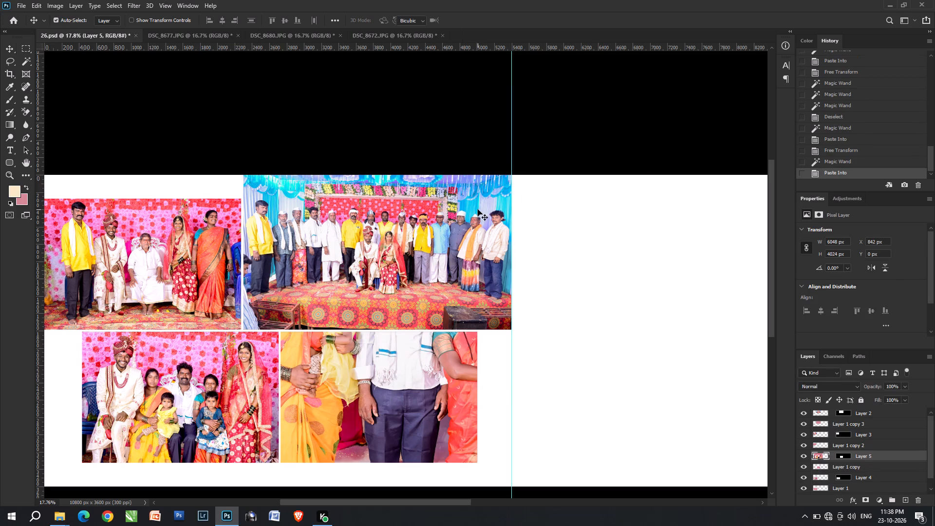
{"action": "left_click_drag", "start_coordinate": [282, 378], "coordinate": [444, 381], "text": "shift"}
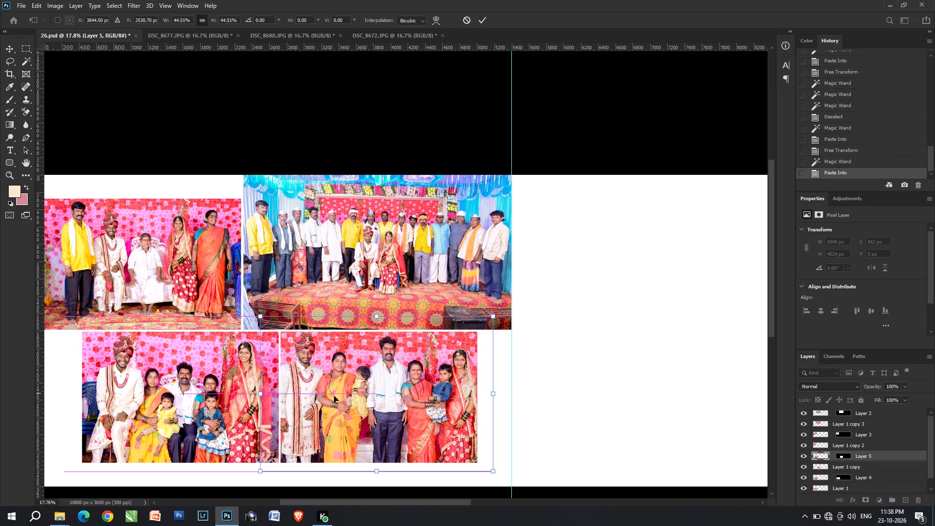
{"action": "left_click_drag", "start_coordinate": [257, 398], "coordinate": [272, 398]}
{"action": "left_click_drag", "start_coordinate": [457, 344], "coordinate": [451, 345]}
{"action": "left_click_drag", "start_coordinate": [484, 326], "coordinate": [478, 326]}
{"action": "key", "text": "Left"}
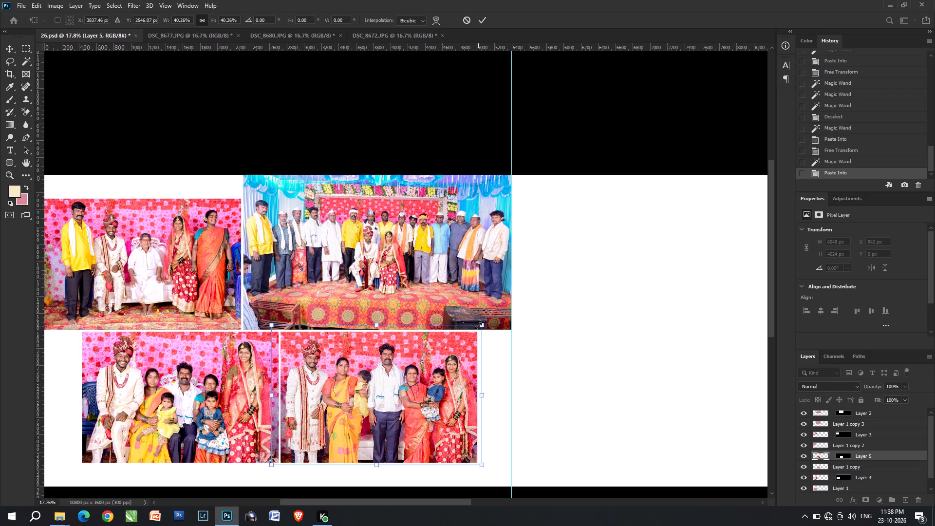
{"action": "key", "text": "Left"}
{"action": "key", "text": "Left"}
{"action": "key", "text": "Left"}
{"action": "key", "text": "Left"}
{"action": "key", "text": "Left"}
{"action": "key", "text": "Right"}
{"action": "key", "text": "Right"}
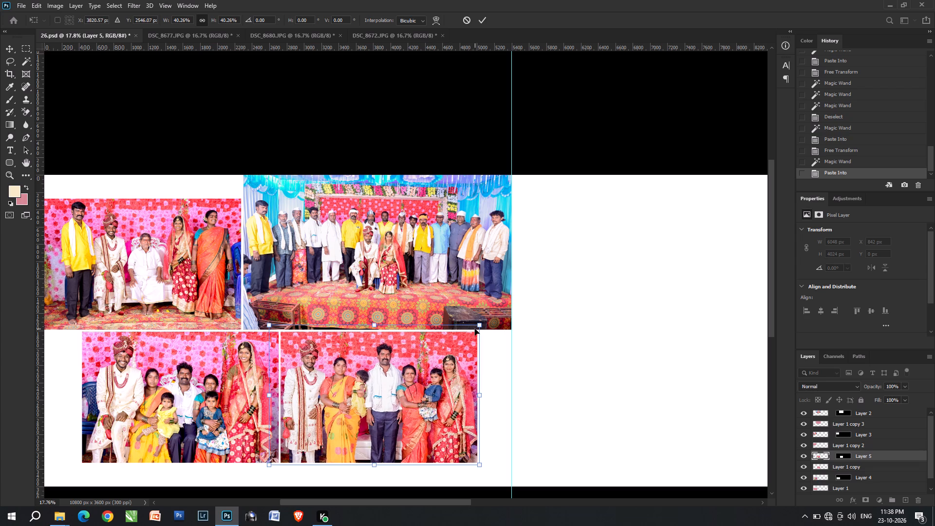
{"action": "key", "text": "Left"}
{"action": "key", "text": "Return"}
Save the 26.psd spread.
{"action": "key", "text": "ctrl+s"}
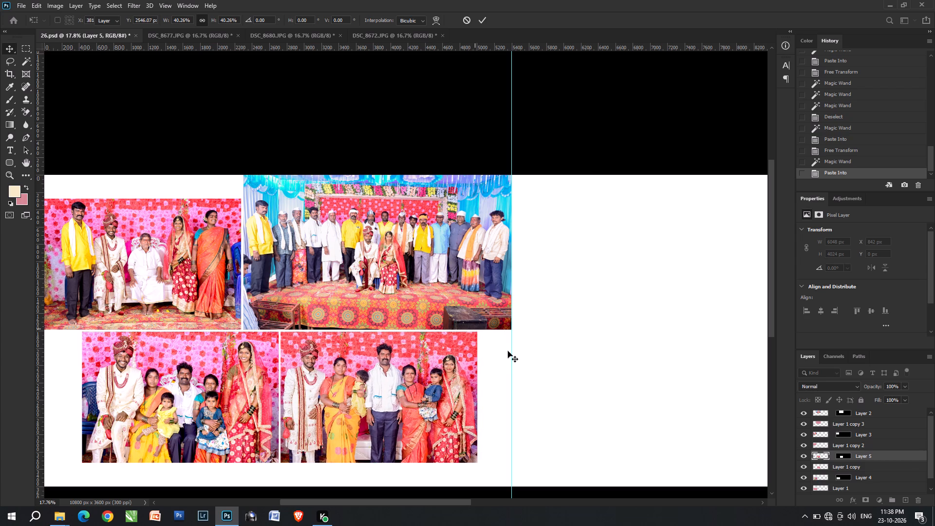
{"action": "left_click", "coordinate": [562, 152]}
Copy a Background area of about 4633 × 1153 px behind the lower photos to a new layer and fill it pink.
{"action": "key", "text": "space"}
{"action": "key", "text": "space"}
{"action": "key", "text": "space"}
{"action": "key", "text": "space"}
{"action": "key", "text": "space"}
{"action": "key", "text": "space"}
{"action": "key", "text": "space"}
{"action": "key", "text": "space"}
{"action": "key", "text": "space"}
{"action": "left_click_drag", "start_coordinate": [492, 325], "coordinate": [555, 234]}
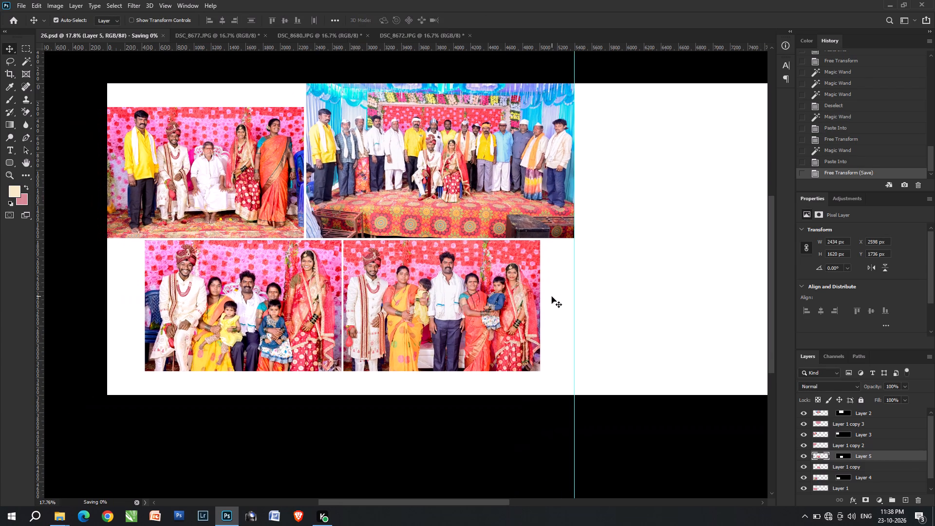
{"action": "key", "text": "b"}
{"action": "key", "text": "n"}
{"action": "key", "text": "n"}
{"action": "key", "text": "m"}
{"action": "key", "text": "m"}
{"action": "left_click_drag", "start_coordinate": [579, 401], "coordinate": [223, 250]}
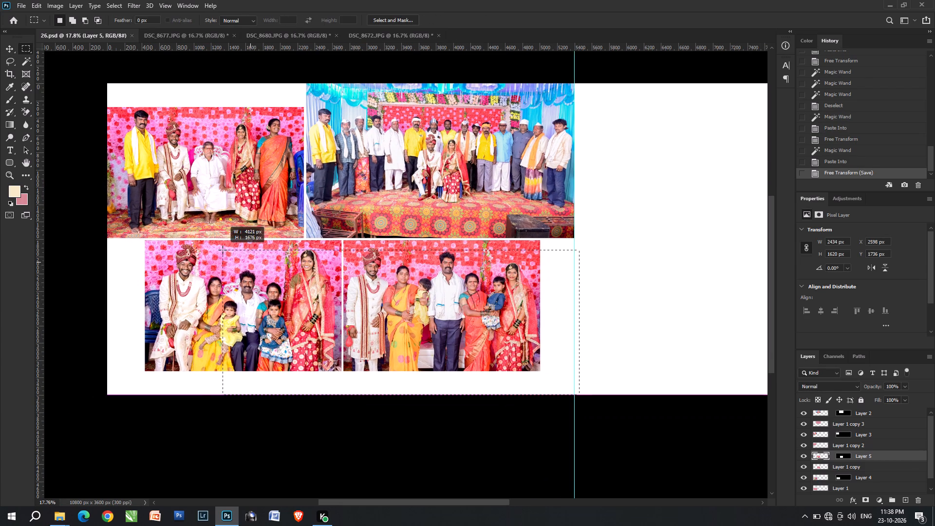
{"action": "left_click_drag", "start_coordinate": [223, 250], "coordinate": [179, 295]}
{"action": "left_click_drag", "start_coordinate": [396, 321], "coordinate": [389, 322]}
{"action": "scroll", "coordinate": [808, 472], "scroll_direction": "down", "scroll_amount": 6}
{"action": "left_click", "coordinate": [829, 491]}
{"action": "key", "text": "ctrl+j"}
{"action": "key", "text": "ctrl+shift+BackSpace"}
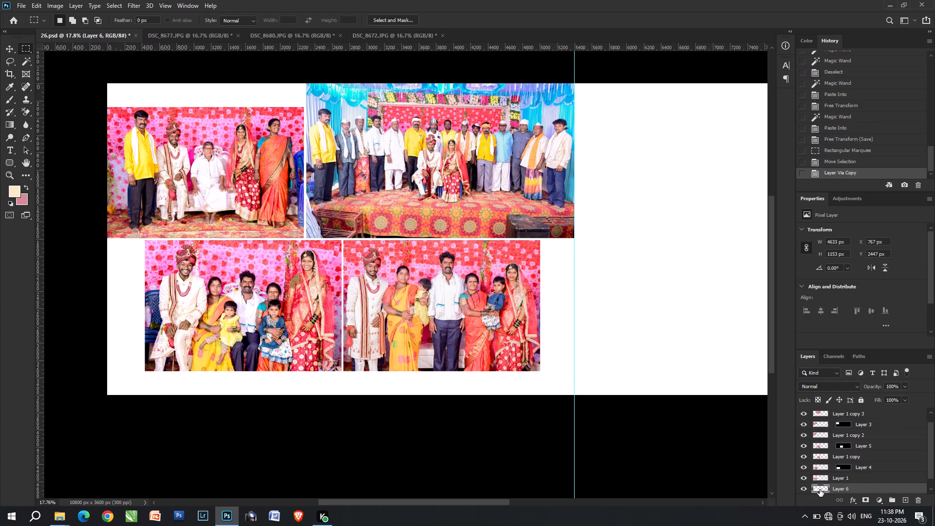
Move and stretch the pink strip across the left page's bottom up to the centre guide, about 5446 × 1282 px.
{"action": "key", "text": "ctrl+t"}
{"action": "left_click_drag", "start_coordinate": [267, 342], "coordinate": [218, 341], "text": "shift"}
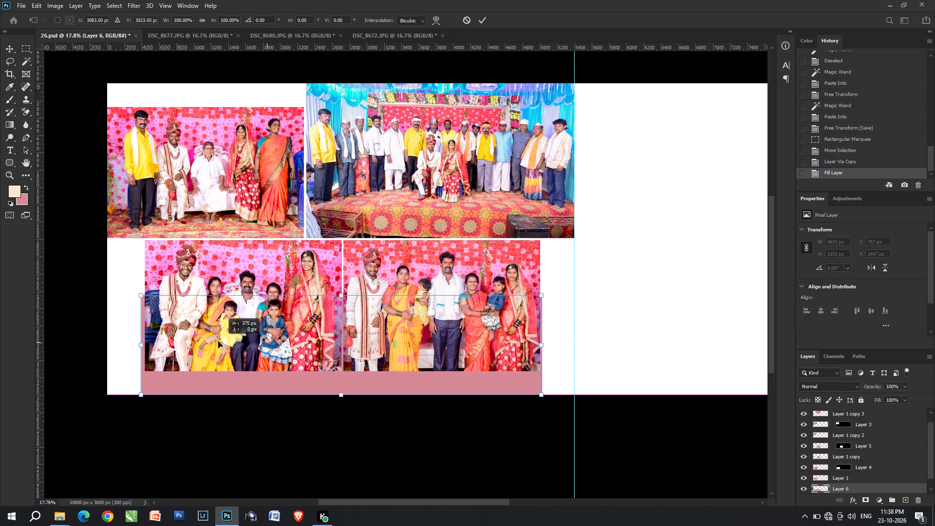
{"action": "left_click_drag", "start_coordinate": [218, 341], "coordinate": [194, 338], "text": "shift"}
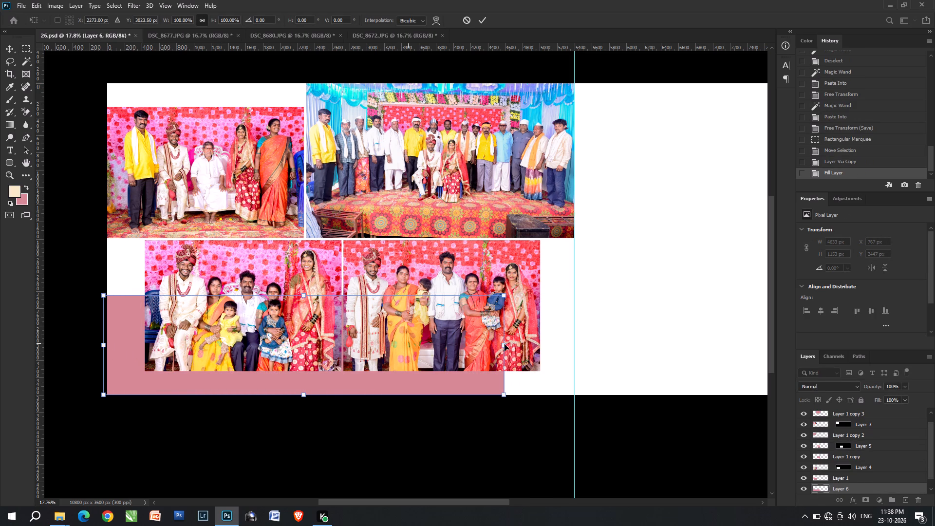
{"action": "left_click_drag", "start_coordinate": [506, 344], "coordinate": [579, 336], "text": "shift"}
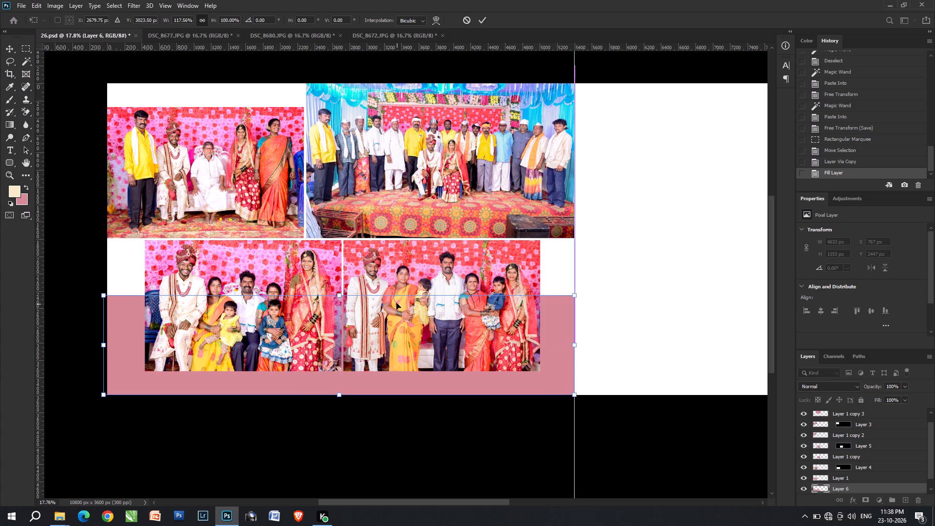
{"action": "left_click_drag", "start_coordinate": [340, 294], "coordinate": [341, 283], "text": "shift"}
{"action": "double_click", "coordinate": [340, 298]}
{"action": "key", "text": "v"}
{"action": "key", "text": "v"}
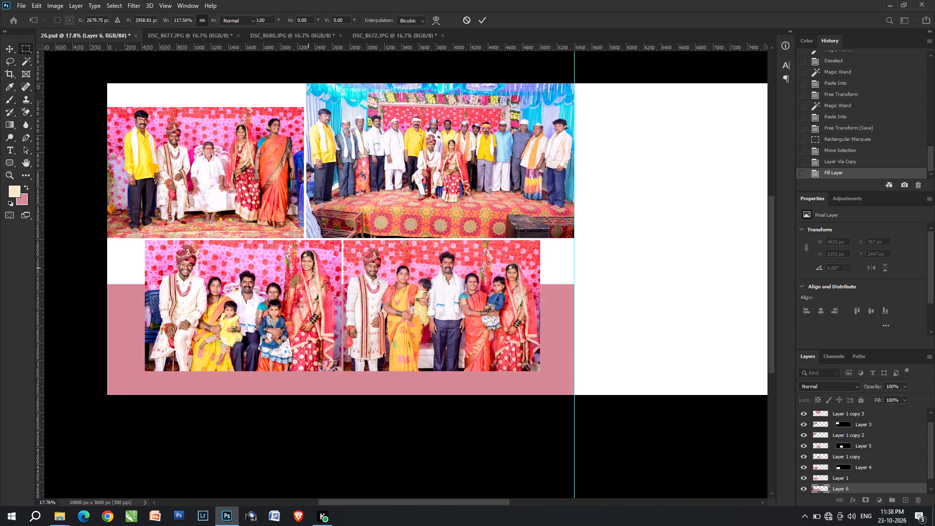
Copy a Background area of about 4711 × 1340 px around the lower photos to a new layer just above the pink strip.
{"action": "key", "text": "m"}
{"action": "key", "text": "m"}
{"action": "left_click_drag", "start_coordinate": [138, 376], "coordinate": [548, 263]}
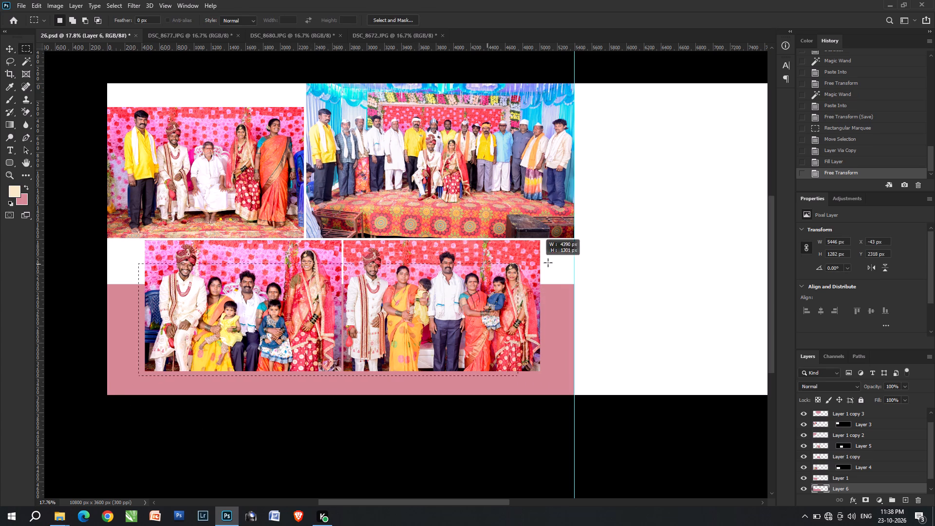
{"action": "left_click_drag", "start_coordinate": [548, 263], "coordinate": [545, 260]}
{"action": "scroll", "coordinate": [852, 450], "scroll_direction": "down", "scroll_amount": 4}
{"action": "left_click", "coordinate": [849, 488]}
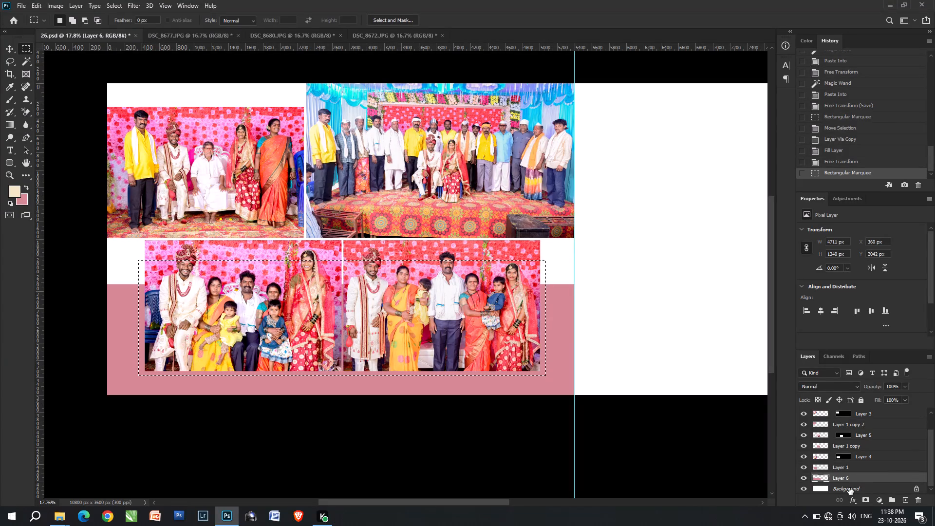
{"action": "key", "text": "ctrl+j"}
{"action": "key", "text": "ctrl+bracketright"}
Nudge the white backing block to about X 363 px, Y 2057 px so it frames the two lower photos evenly.
{"action": "type", "text": "vv"}
{"action": "key", "text": "Down"}
{"action": "key", "text": "Right"}
{"action": "key", "text": "Left"}
{"action": "key", "text": "Right"}
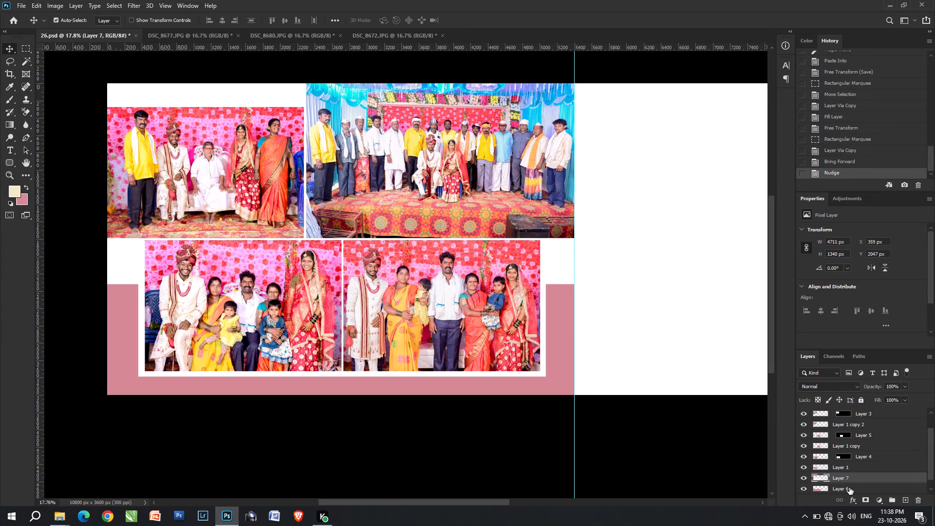
{"action": "key", "text": "Left"}
{"action": "key", "text": "Down"}
{"action": "key", "text": "Right"}
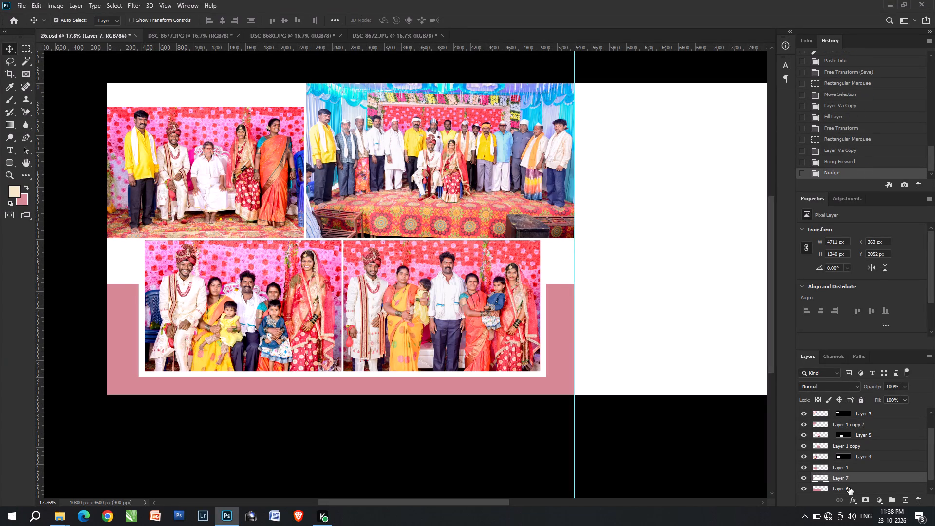
{"action": "key", "text": "Down"}
Sample a brown tone from the lower family photo and swap it into the background colour.
{"action": "key", "text": "i"}
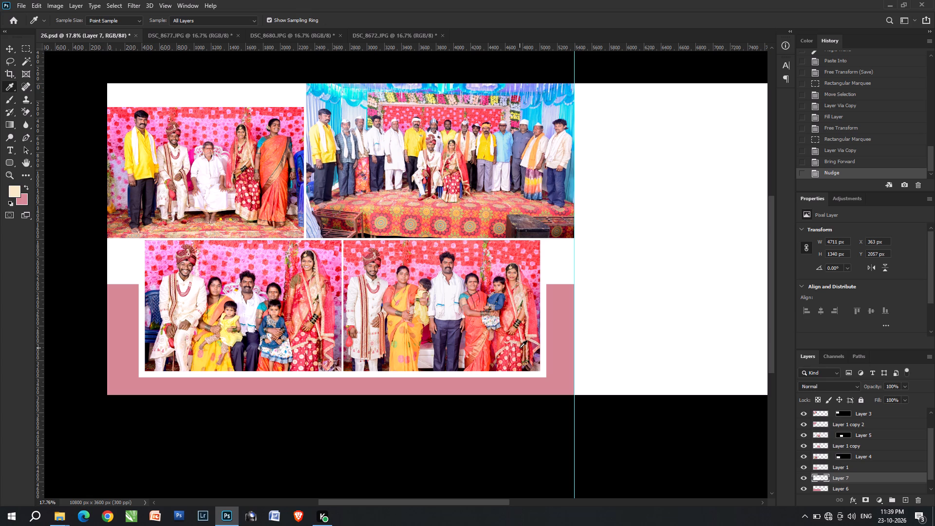
{"action": "left_click_drag", "start_coordinate": [415, 322], "coordinate": [400, 327]}
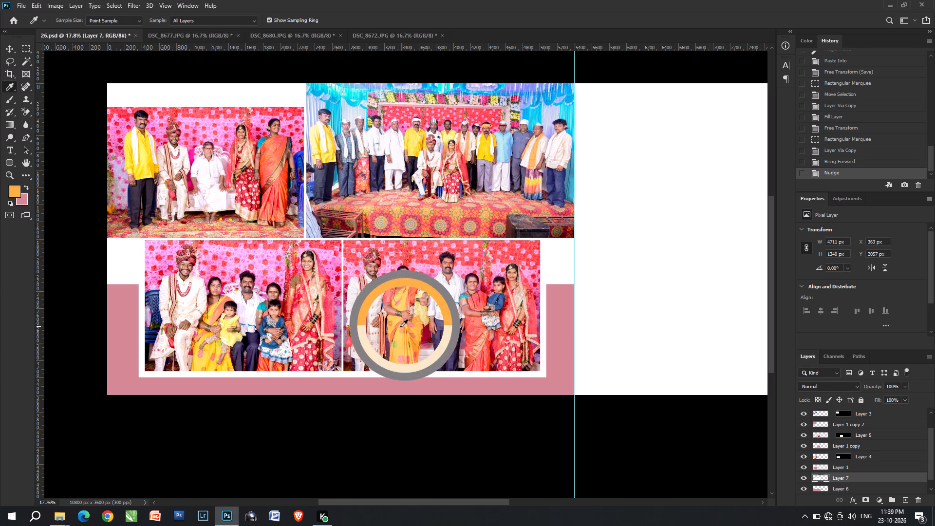
{"action": "left_click_drag", "start_coordinate": [400, 327], "coordinate": [374, 327]}
{"action": "key", "text": "x"}
Adjust the pink strip's Hue/Saturation to Hue +44, Saturation +22 and Lightness -20.
{"action": "key", "text": "v"}
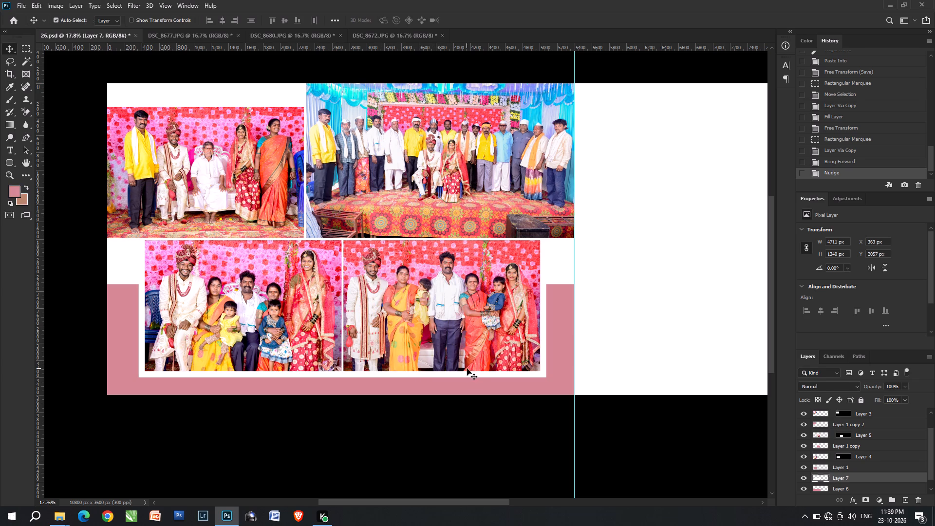
{"action": "key", "text": "v"}
{"action": "left_click", "coordinate": [474, 380]}
{"action": "key", "text": "ctrl+u"}
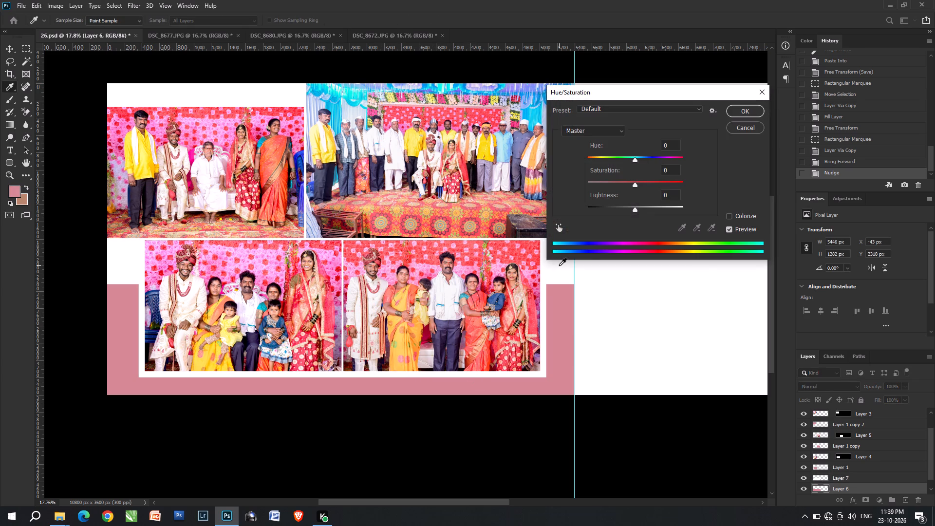
{"action": "left_click_drag", "start_coordinate": [638, 157], "coordinate": [626, 152]}
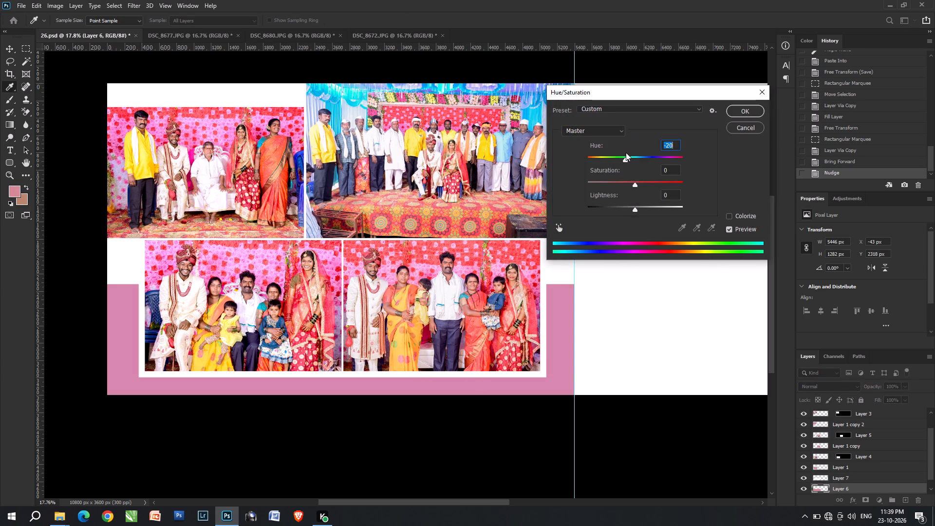
{"action": "left_click_drag", "start_coordinate": [626, 152], "coordinate": [601, 148]}
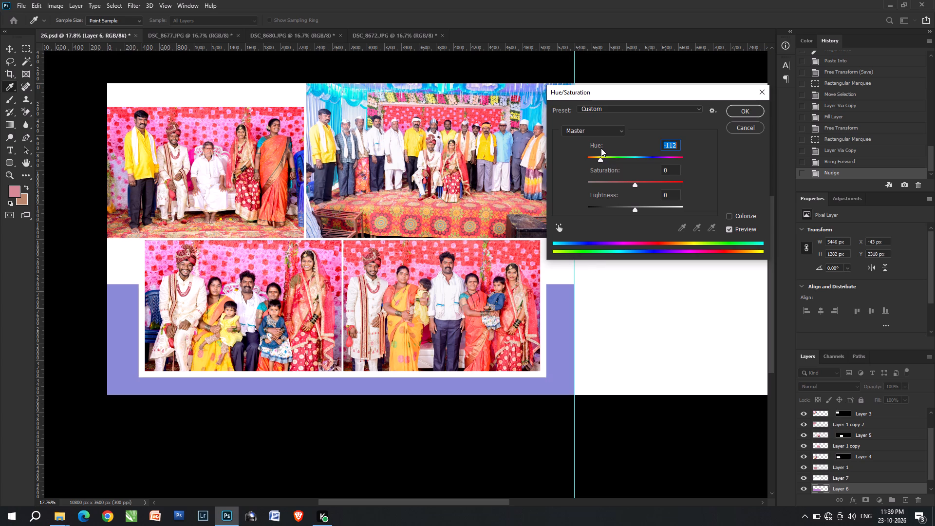
{"action": "left_click_drag", "start_coordinate": [601, 148], "coordinate": [656, 164]}
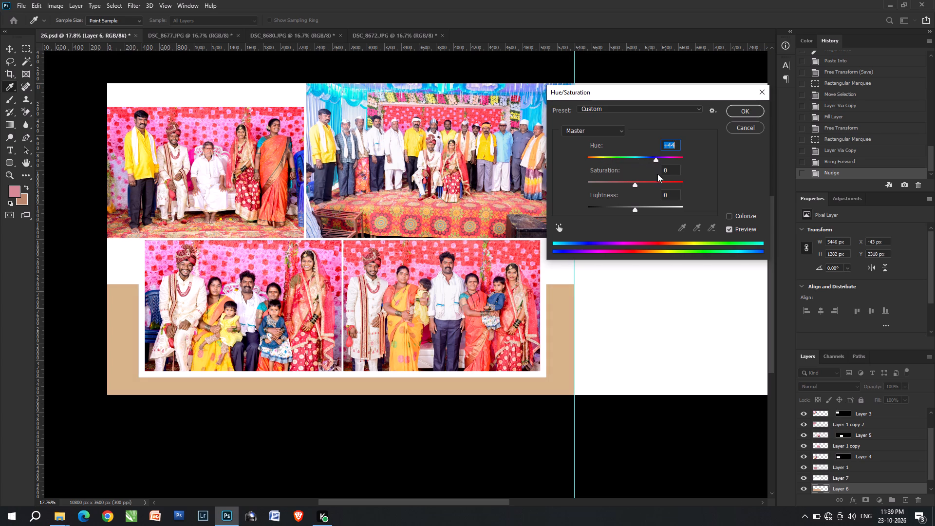
{"action": "left_click", "coordinate": [654, 178]}
{"action": "left_click", "coordinate": [646, 182]}
{"action": "left_click", "coordinate": [624, 225]}
{"action": "left_click", "coordinate": [621, 216]}
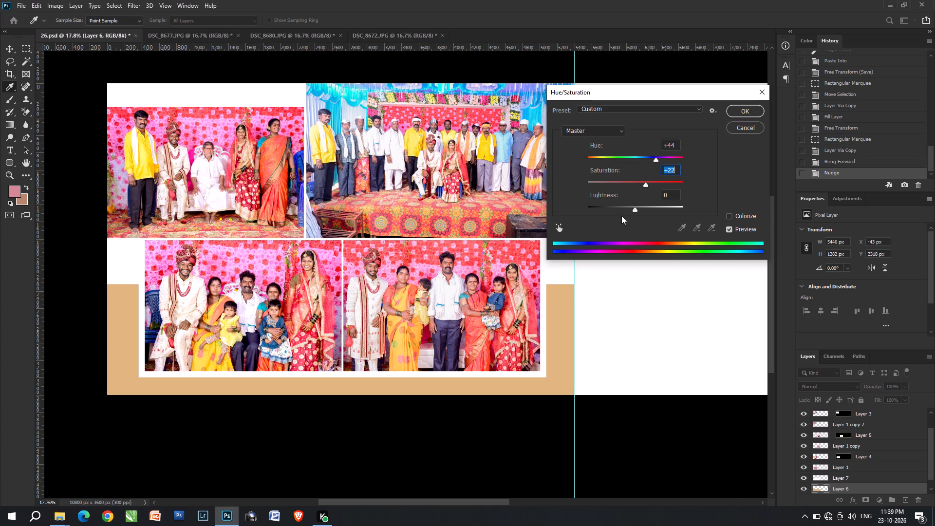
{"action": "double_click", "coordinate": [626, 212]}
{"action": "key", "text": "Return"}
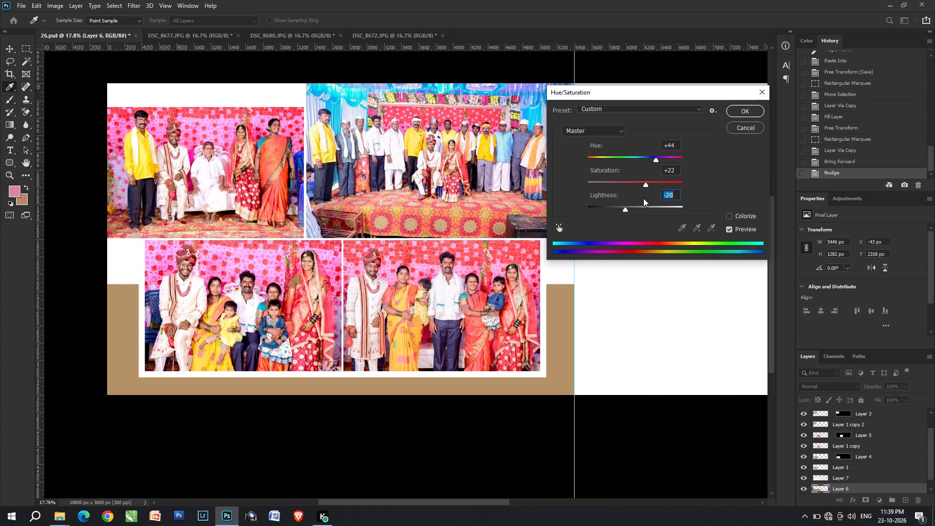
Shift the backing strip's Hue by a further +24 to an olive tone.
{"action": "key", "text": "ctrl+u"}
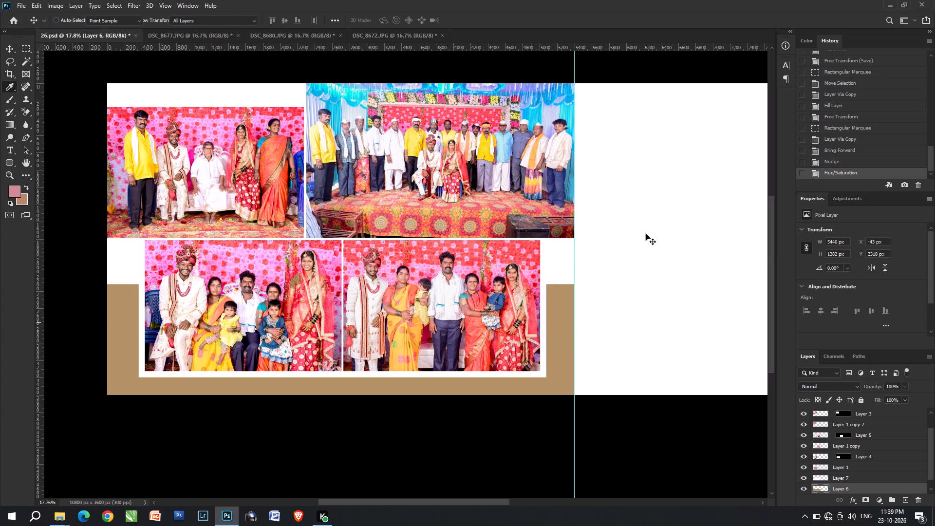
{"action": "left_click_drag", "start_coordinate": [636, 161], "coordinate": [649, 161]}
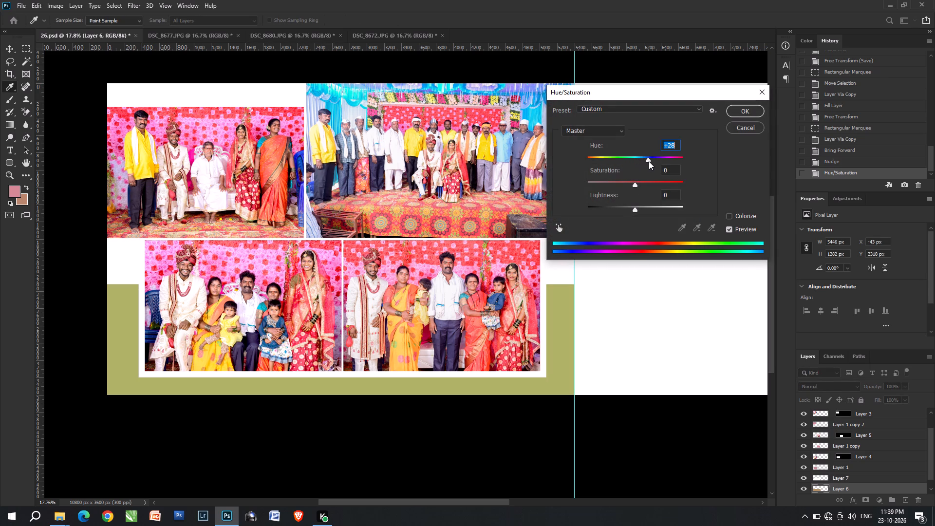
{"action": "left_click_drag", "start_coordinate": [649, 161], "coordinate": [647, 162]}
{"action": "left_click", "coordinate": [647, 162]}
{"action": "key", "text": "Return"}
Save the 26.psd spread.
{"action": "key", "text": "space"}
{"action": "key", "text": "space"}
{"action": "left_click_drag", "start_coordinate": [604, 317], "coordinate": [285, 309]}
{"action": "key", "text": "ctrl+s"}
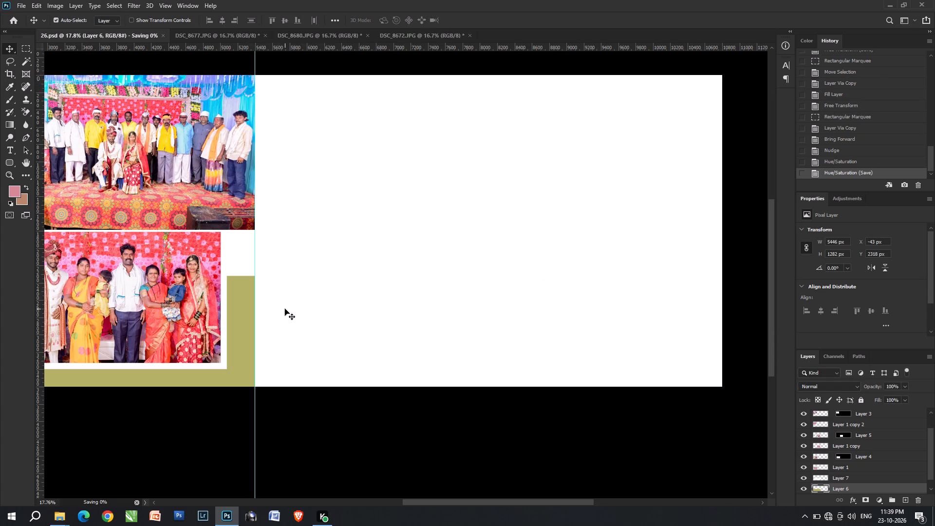
Close the used source photos DSC_8672, DSC_8680 and DSC_8677 without saving changes.
{"action": "key", "text": "ctrl+Tab"}
{"action": "key", "text": "ctrl+Tab"}
{"action": "key", "text": "ctrl+Tab"}
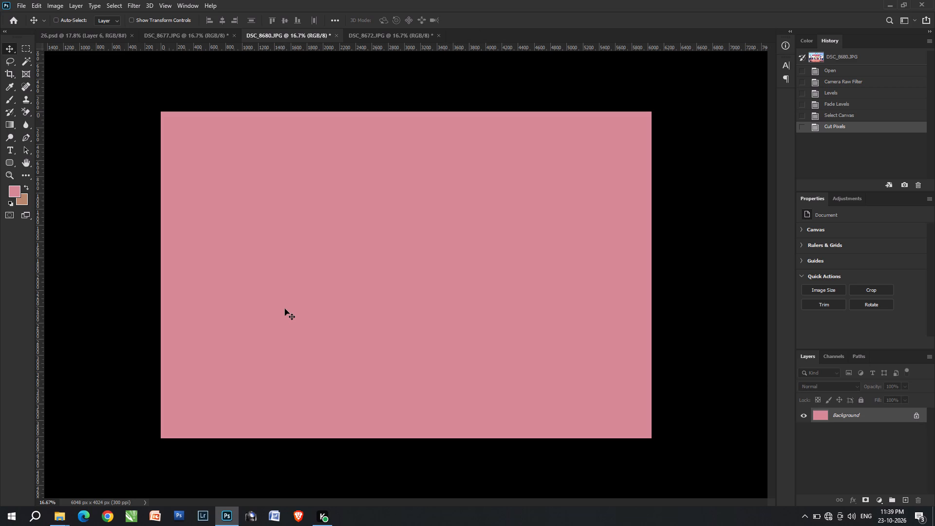
{"action": "key", "text": "ctrl+w"}
{"action": "key", "text": "ctrl+Tab"}
{"action": "key", "text": "ctrl+Return"}
{"action": "key", "text": "ctrl+w"}
{"action": "key", "text": "ctrl+Tab"}
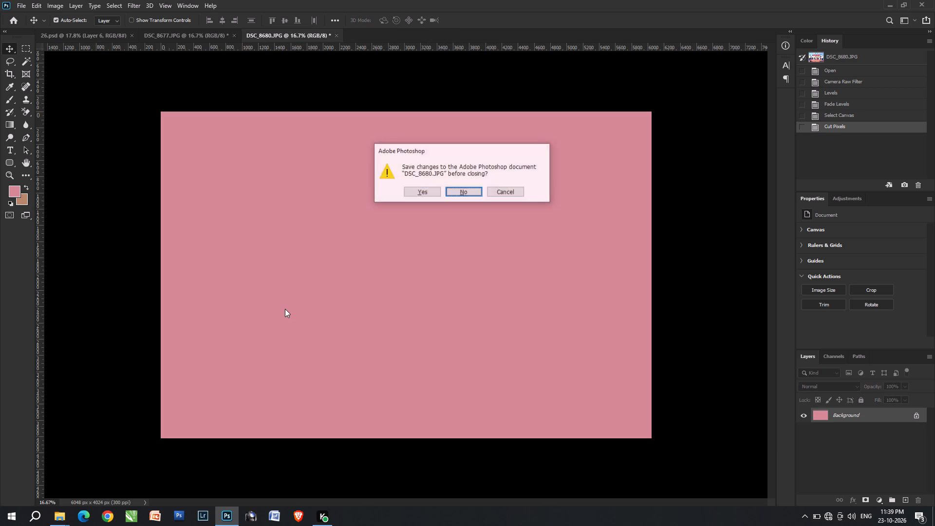
{"action": "key", "text": "ctrl+Return"}
{"action": "key", "text": "ctrl+w"}
{"action": "key", "text": "ctrl+Tab"}
{"action": "key", "text": "ctrl+Return"}
Switch to File Explorer and move DSC_8672, DSC_8673, DSC_8677 and DSC_8680 into the done folder.
{"action": "key", "text": "alt+Tab"}
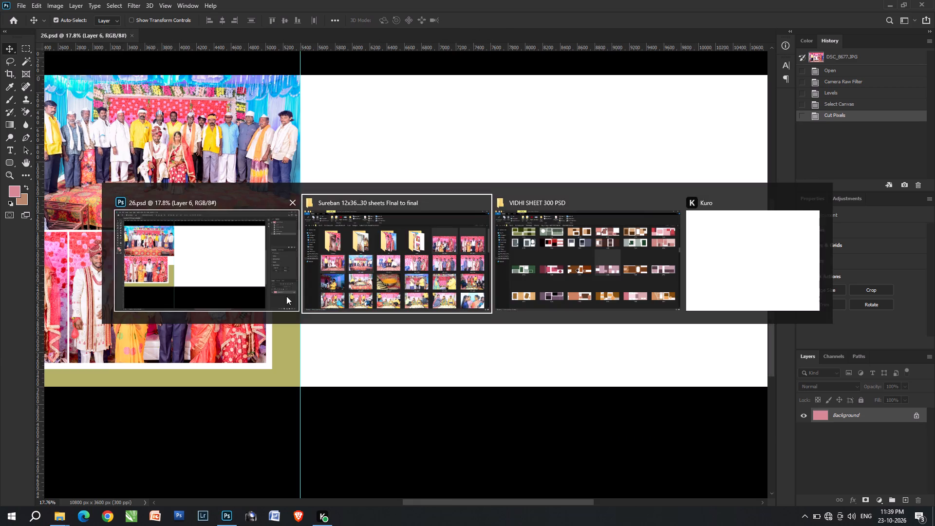
{"action": "left_click_drag", "start_coordinate": [728, 173], "coordinate": [287, 190]}
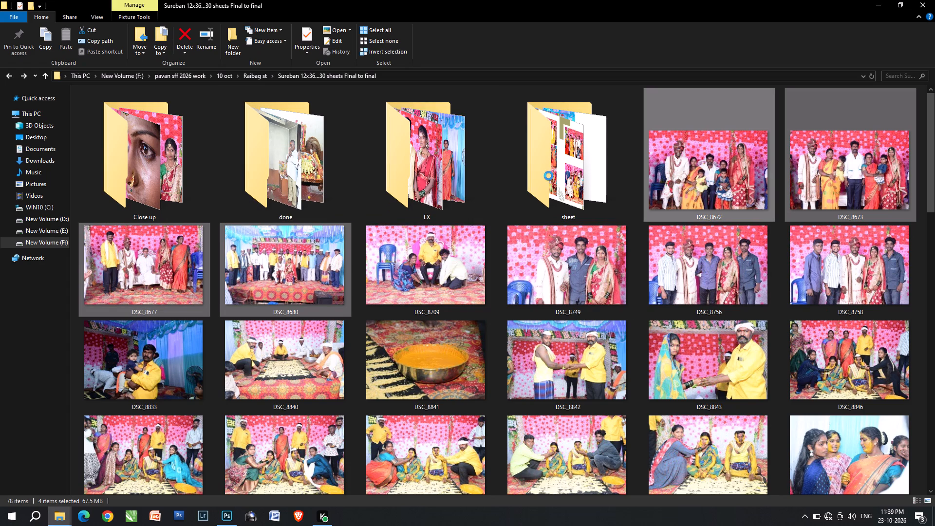
Select the photos DSC_8709 through DSC_8833 and open all five in Photoshop.
{"action": "left_click", "coordinate": [720, 184]}
{"action": "left_click", "coordinate": [478, 269], "text": "shift"}
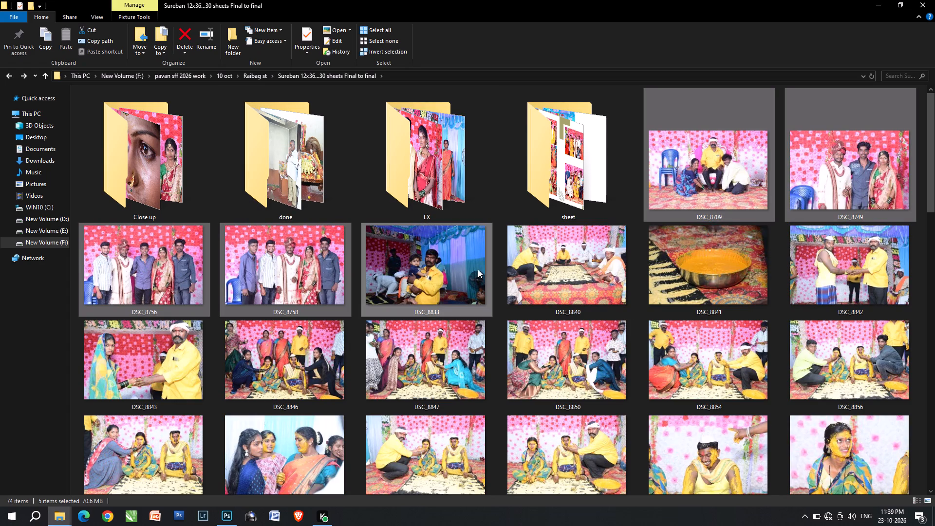
{"action": "left_click_drag", "start_coordinate": [710, 172], "coordinate": [716, 182]}
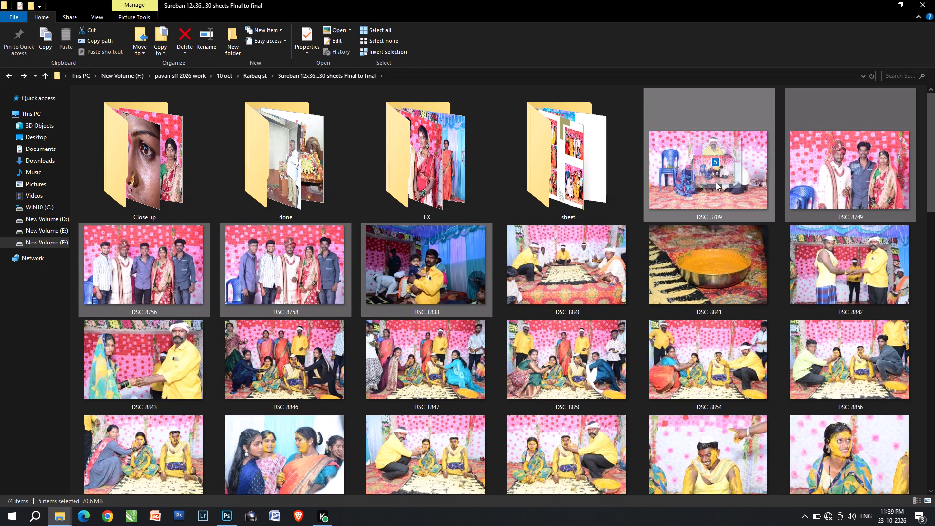
{"action": "left_click_drag", "start_coordinate": [716, 182], "coordinate": [465, 0]}
{"action": "key", "text": "alt+Tab"}
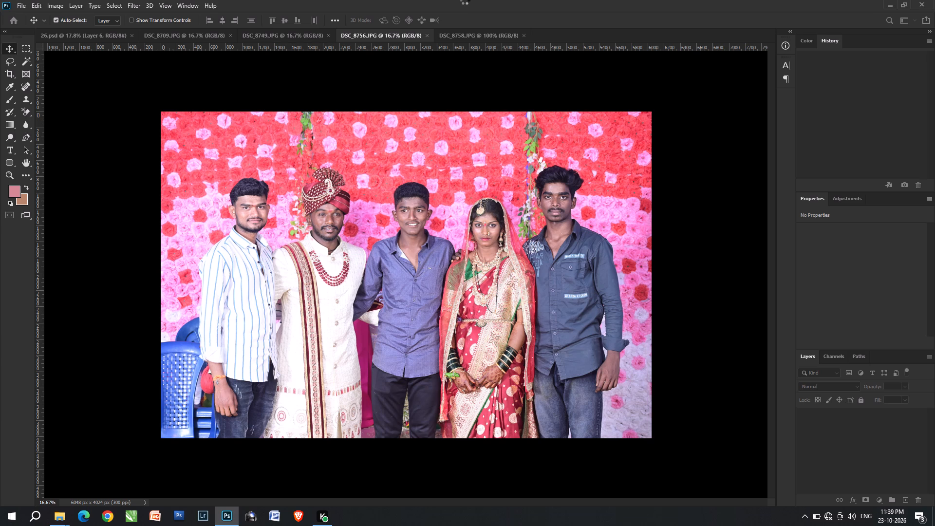
Correct DSC_8709 with the Camera Raw Filter and a Levels adjustment.
{"action": "key", "text": "ctrl+Tab"}
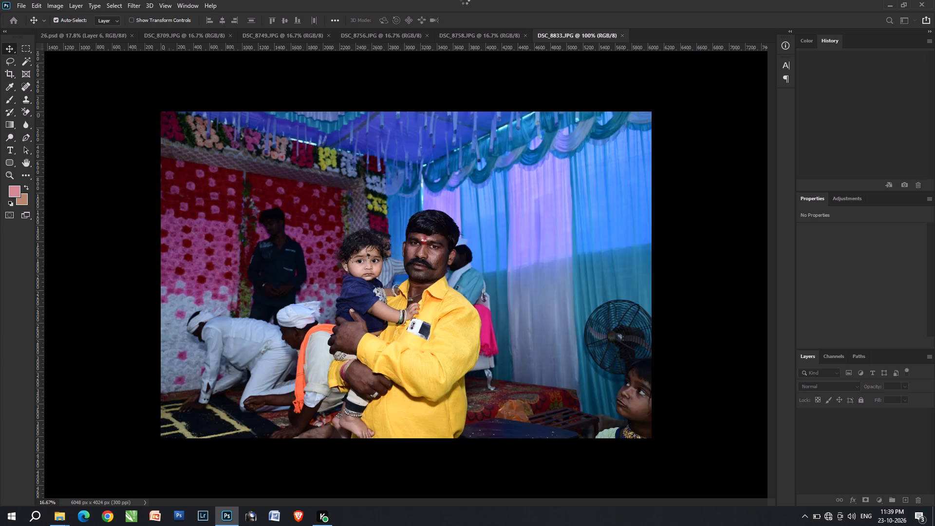
{"action": "key", "text": "ctrl+Tab"}
{"action": "key", "text": "ctrl+Tab"}
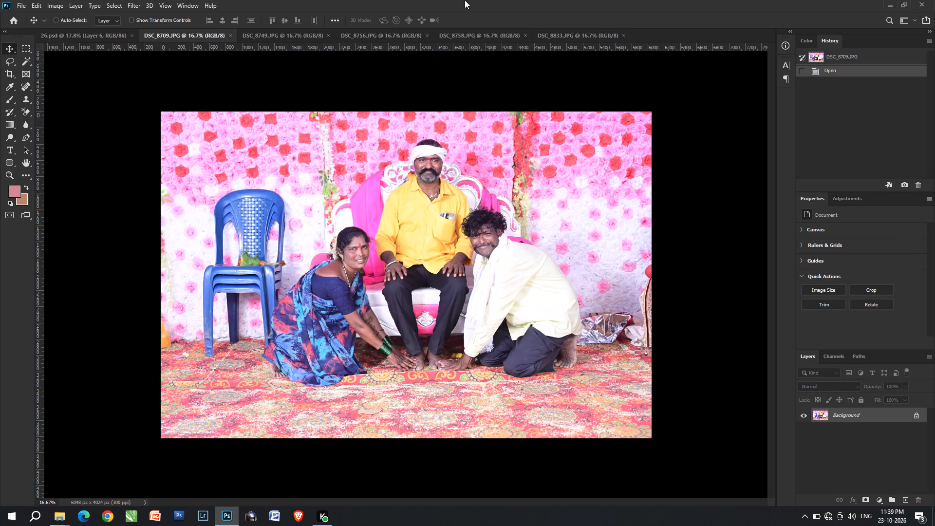
{"action": "key", "text": "ctrl+shift+Tab"}
{"action": "key", "text": "ctrl+alt+f"}
{"action": "key", "text": "ctrl+l"}
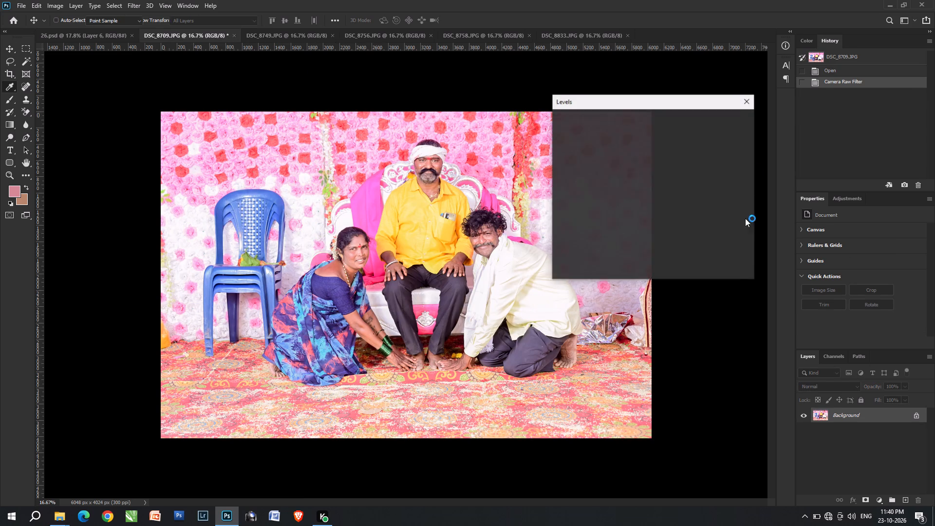
{"action": "left_click", "coordinate": [625, 211]}
{"action": "key", "text": "Return"}
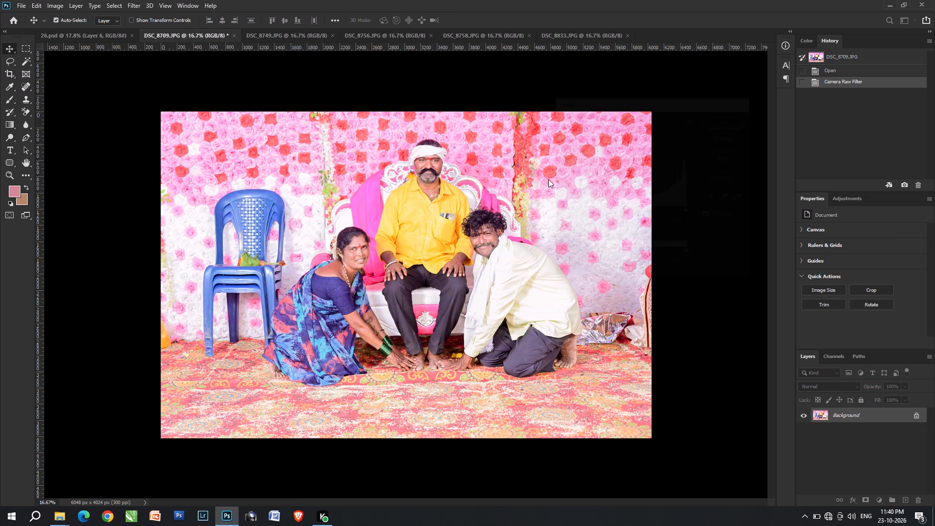
Cut the whole DSC_8709 image and paste it into the 26.psd spread.
{"action": "key", "text": "ctrl+a"}
{"action": "key", "text": "ctrl+x"}
{"action": "left_click", "coordinate": [100, 37]}
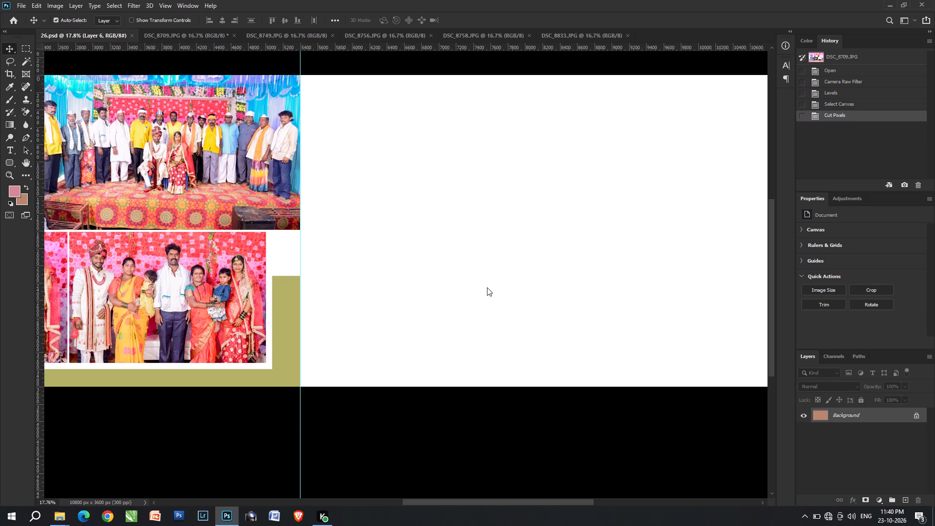
{"action": "key", "text": "ctrl+v"}
Scale the pasted DSC_8709 photo to about 28.6% and place it in the lower left area of the right page.
{"action": "key", "text": "ctrl+t"}
{"action": "left_click_drag", "start_coordinate": [403, 77], "coordinate": [408, 118]}
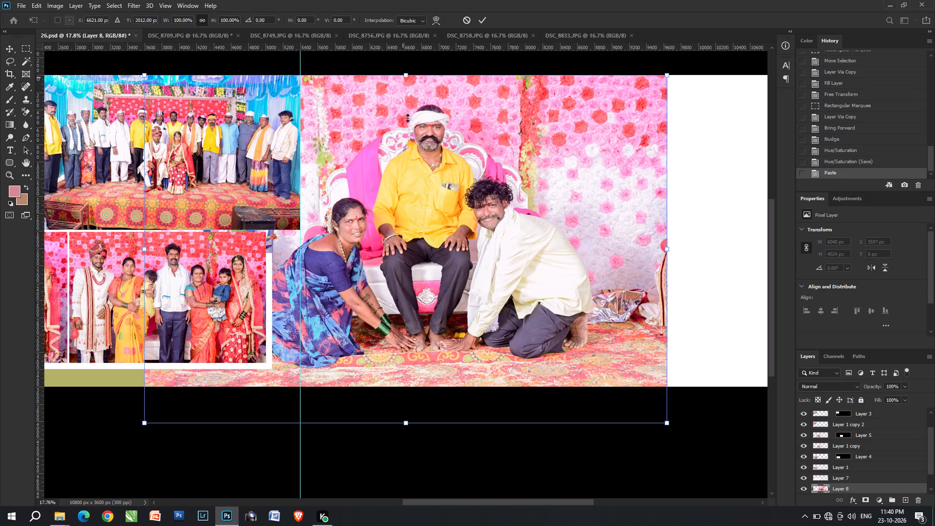
{"action": "left_click_drag", "start_coordinate": [408, 118], "coordinate": [423, 252]}
{"action": "left_click_drag", "start_coordinate": [425, 267], "coordinate": [432, 320]}
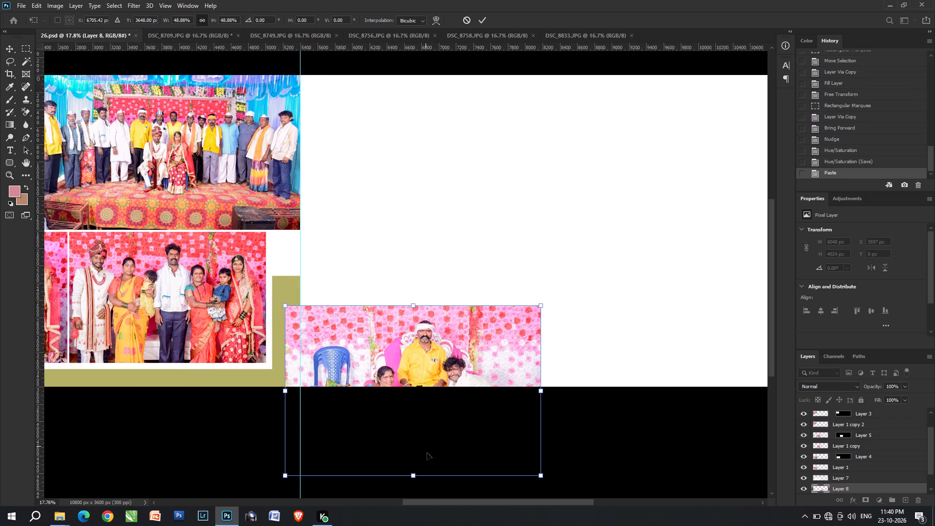
{"action": "left_click_drag", "start_coordinate": [417, 479], "coordinate": [423, 430]}
{"action": "left_click_drag", "start_coordinate": [424, 371], "coordinate": [424, 320]}
{"action": "key", "text": "space"}
{"action": "key", "text": "space"}
{"action": "key", "text": "space"}
{"action": "key", "text": "space"}
{"action": "key", "text": "space"}
{"action": "key", "text": "space"}
{"action": "key", "text": "space"}
{"action": "key", "text": "space"}
{"action": "key", "text": "space"}
{"action": "key", "text": "space"}
{"action": "key", "text": "space"}
{"action": "key", "text": "space"}
{"action": "left_click_drag", "start_coordinate": [331, 308], "coordinate": [252, 295]}
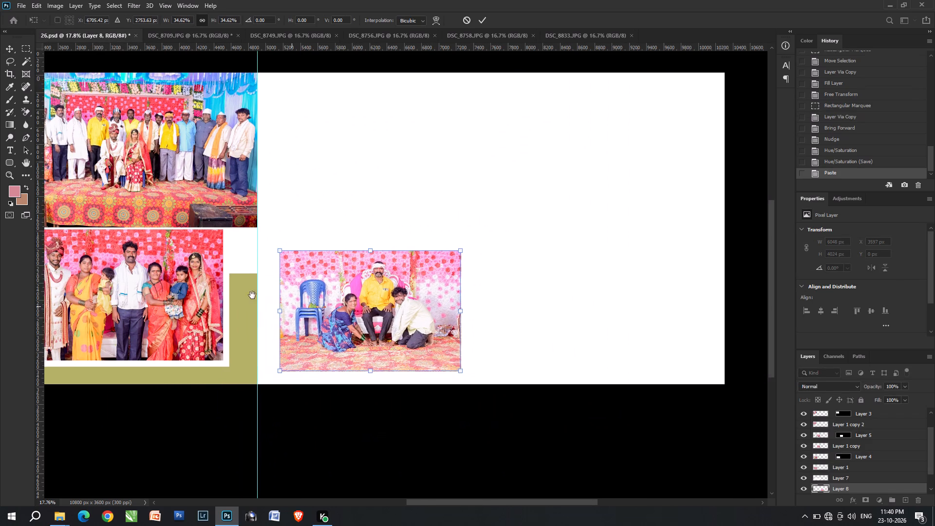
{"action": "left_click_drag", "start_coordinate": [252, 295], "coordinate": [232, 290]}
{"action": "left_click_drag", "start_coordinate": [403, 357], "coordinate": [374, 332]}
{"action": "key", "text": "Return"}
Fill the scaled-down DSC_8709 layer's pixels with the brown background colour.
{"action": "key", "text": "ctrl+shift+BackSpace"}
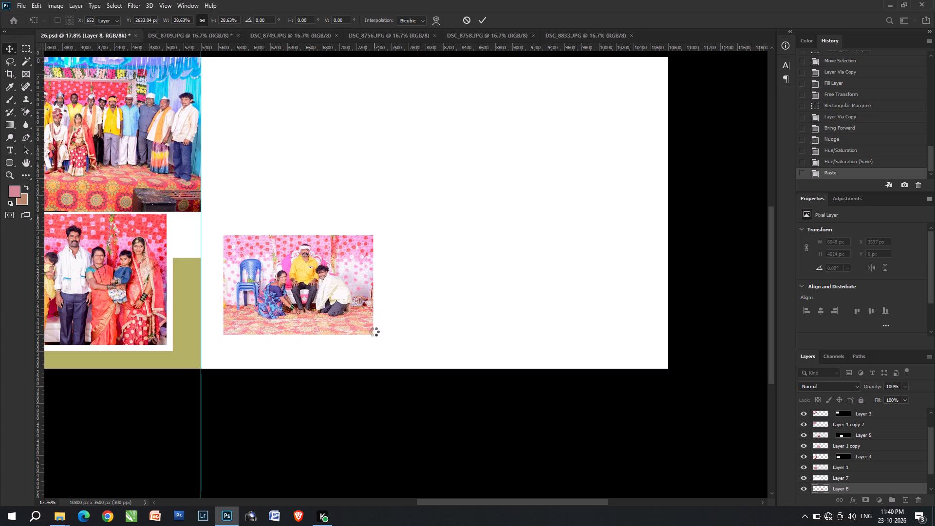
Duplicate the brown block twice to form a row of three evenly spaced blocks across the lower right page.
{"action": "type", "text": "vv"}
{"action": "left_click", "coordinate": [308, 321]}
{"action": "left_click_drag", "start_coordinate": [307, 312], "coordinate": [433, 295], "text": "alt+shift"}
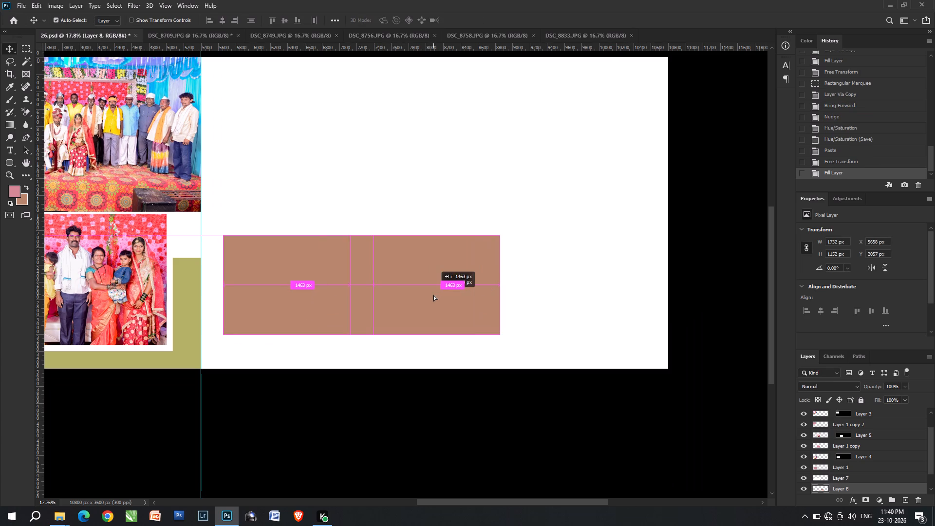
{"action": "left_click_drag", "start_coordinate": [433, 295], "coordinate": [461, 294], "text": "alt+shift"}
{"action": "left_click_drag", "start_coordinate": [433, 305], "coordinate": [608, 291], "text": "alt+shift"}
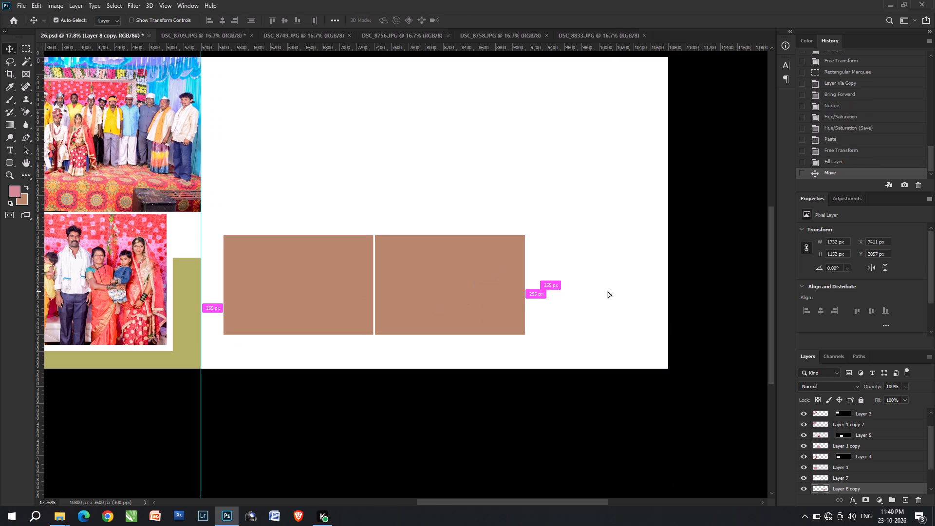
{"action": "left_click_drag", "start_coordinate": [608, 291], "coordinate": [585, 289], "text": "alt+shift"}
Scale the three brown blocks together to about 5025 px wide and 1104 px high to fit within the right page.
{"action": "left_click_drag", "start_coordinate": [575, 353], "coordinate": [319, 282]}
{"action": "key", "text": "ctrl+t"}
{"action": "left_click_drag", "start_coordinate": [675, 287], "coordinate": [659, 284]}
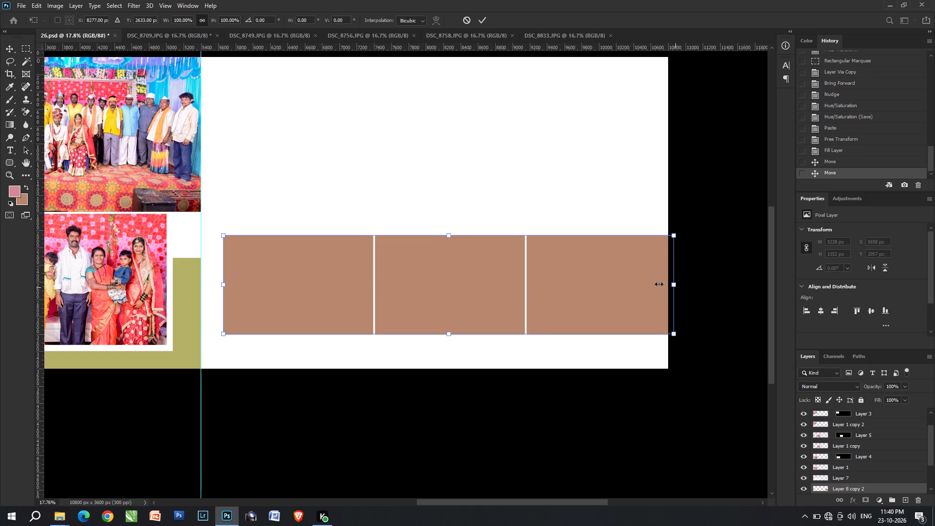
{"action": "left_click_drag", "start_coordinate": [659, 284], "coordinate": [651, 283]}
{"action": "left_click_drag", "start_coordinate": [219, 291], "coordinate": [217, 290]}
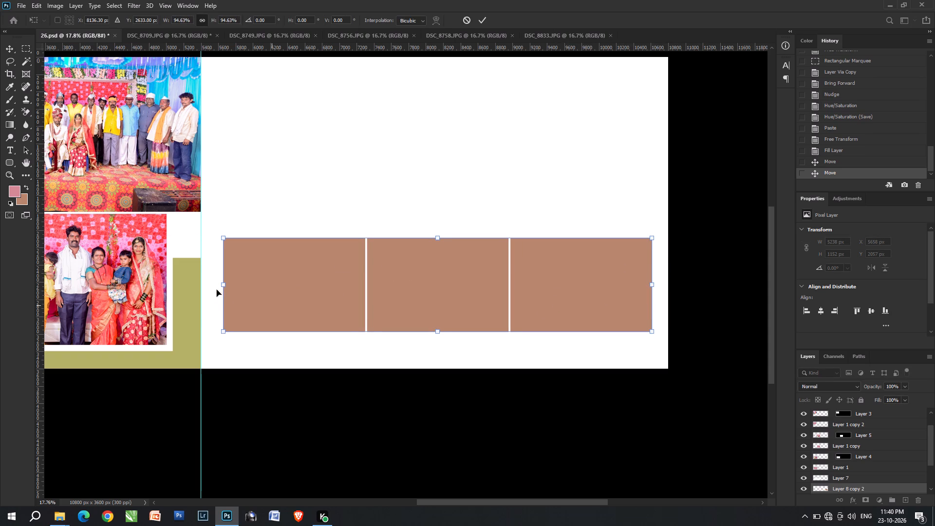
{"action": "left_click_drag", "start_coordinate": [217, 290], "coordinate": [213, 288]}
{"action": "key", "text": "Return"}
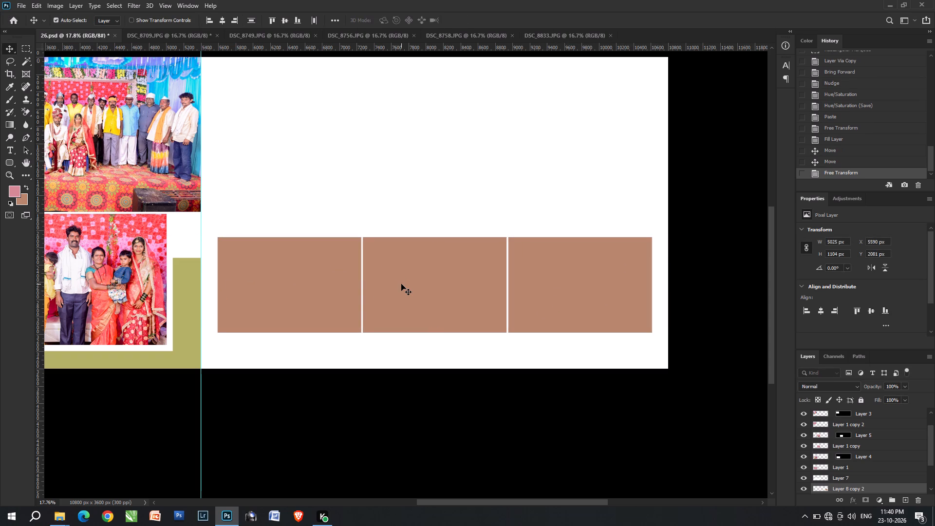
Duplicate the row's first block above the row and enlarge it to about 193%, flush with the page's outer edge.
{"action": "key", "text": "space"}
{"action": "key", "text": "space"}
{"action": "key", "text": "space"}
{"action": "left_click_drag", "start_coordinate": [440, 246], "coordinate": [374, 322]}
{"action": "right_click", "coordinate": [271, 311]}
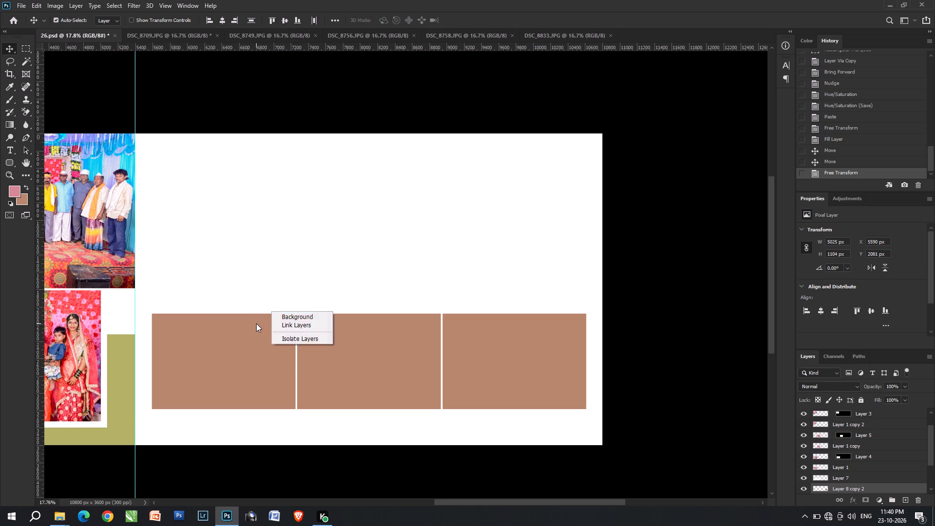
{"action": "right_click", "coordinate": [256, 323]}
{"action": "left_click", "coordinate": [274, 329]}
{"action": "left_click_drag", "start_coordinate": [246, 351], "coordinate": [528, 250], "text": "alt"}
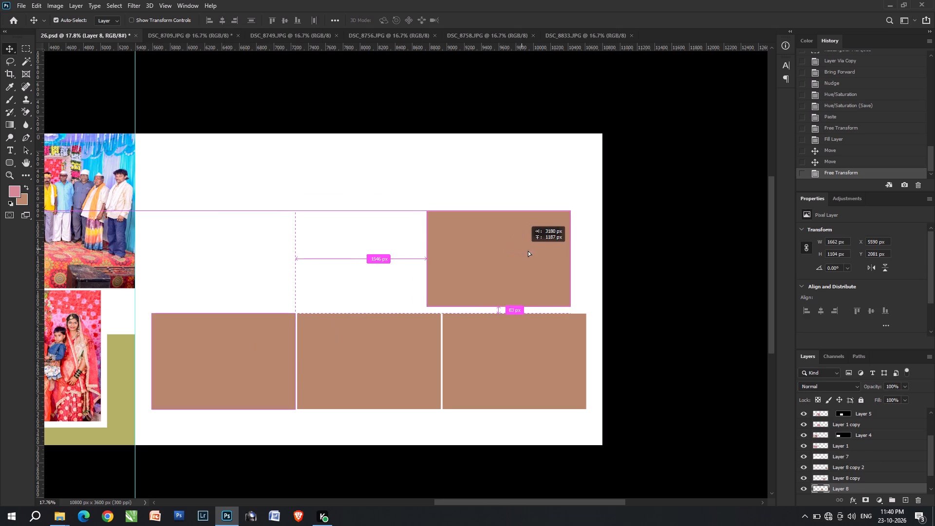
{"action": "left_click_drag", "start_coordinate": [528, 250], "coordinate": [554, 251], "text": "alt"}
{"action": "key", "text": "ctrl+t"}
{"action": "left_click_drag", "start_coordinate": [460, 217], "coordinate": [437, 188]}
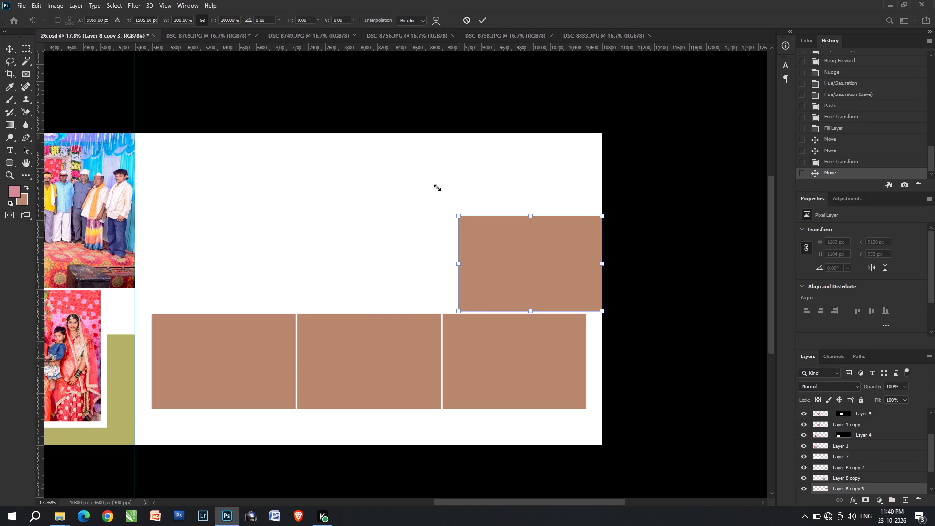
{"action": "left_click_drag", "start_coordinate": [437, 188], "coordinate": [354, 86]}
{"action": "double_click", "coordinate": [392, 151]}
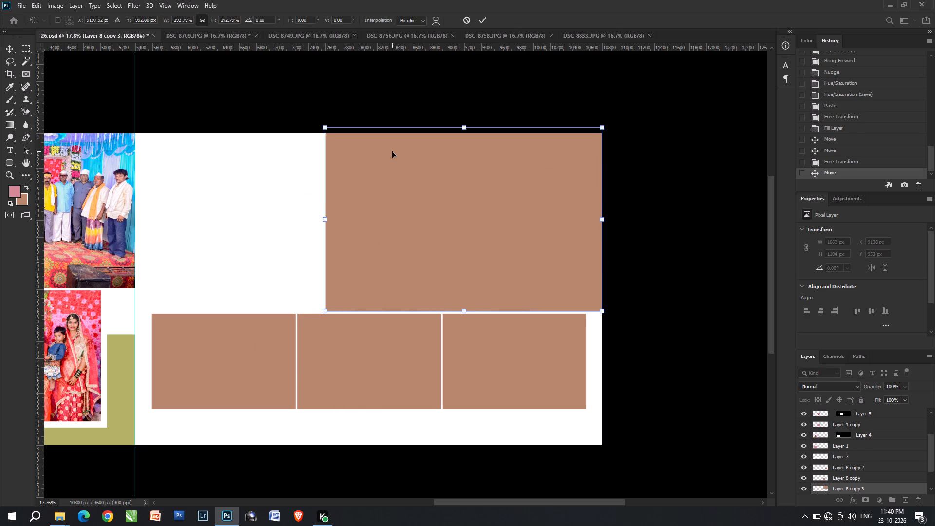
{"action": "left_click_drag", "start_coordinate": [444, 233], "coordinate": [450, 234], "text": "shift"}
Paste the DSC_8709 photo into the large upper block, scaled to about 64% and rotated about 1.9°.
{"action": "key", "text": "w"}
{"action": "left_click", "coordinate": [450, 234]}
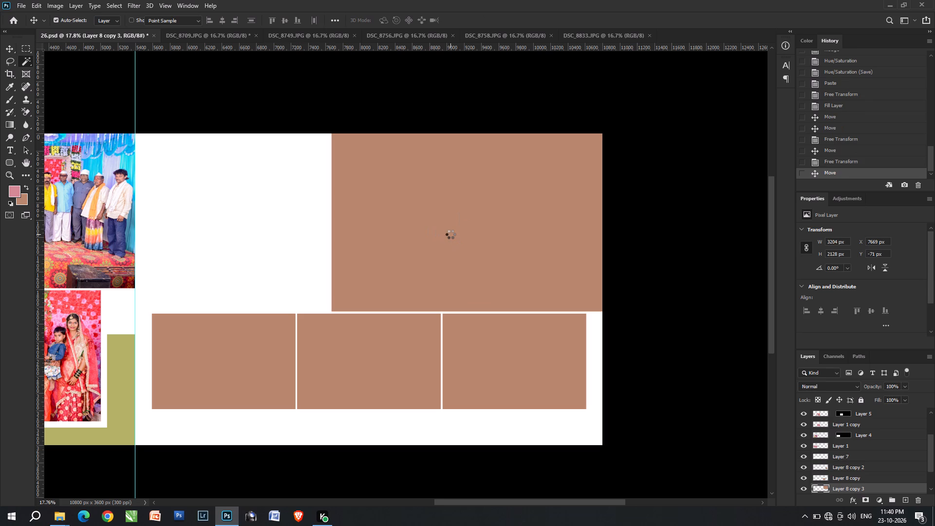
{"action": "key", "text": "ctrl+alt+shift+v"}
{"action": "key", "text": "ctrl+t"}
{"action": "left_click_drag", "start_coordinate": [344, 485], "coordinate": [388, 353]}
{"action": "left_click_drag", "start_coordinate": [388, 286], "coordinate": [490, 274]}
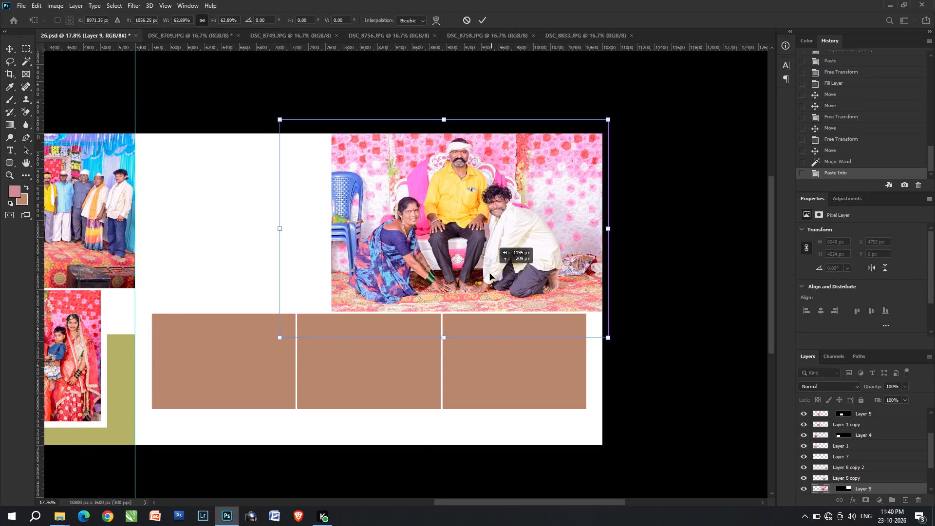
{"action": "left_click_drag", "start_coordinate": [490, 274], "coordinate": [488, 275]}
{"action": "left_click_drag", "start_coordinate": [503, 394], "coordinate": [498, 397]}
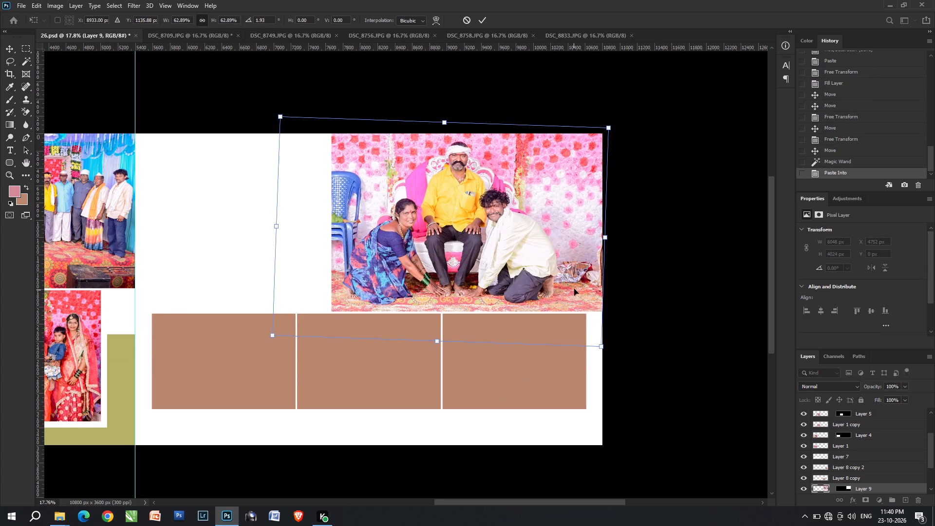
{"action": "key", "text": "Right"}
{"action": "key", "text": "Right"}
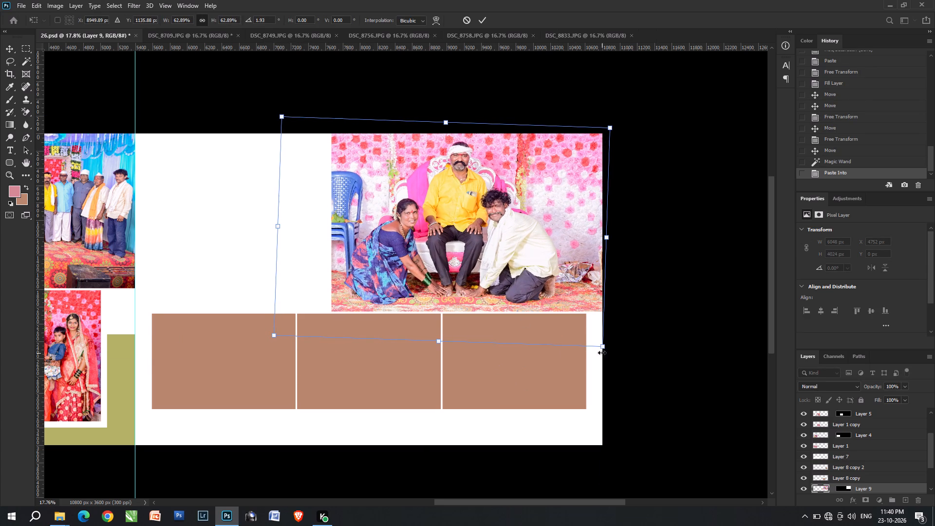
{"action": "left_click_drag", "start_coordinate": [605, 352], "coordinate": [612, 352]}
{"action": "key", "text": "Return"}
Duplicate the row's first block into the empty area beside the large photo and enlarge it to about 1796 by 1194 px.
{"action": "key", "text": "v"}
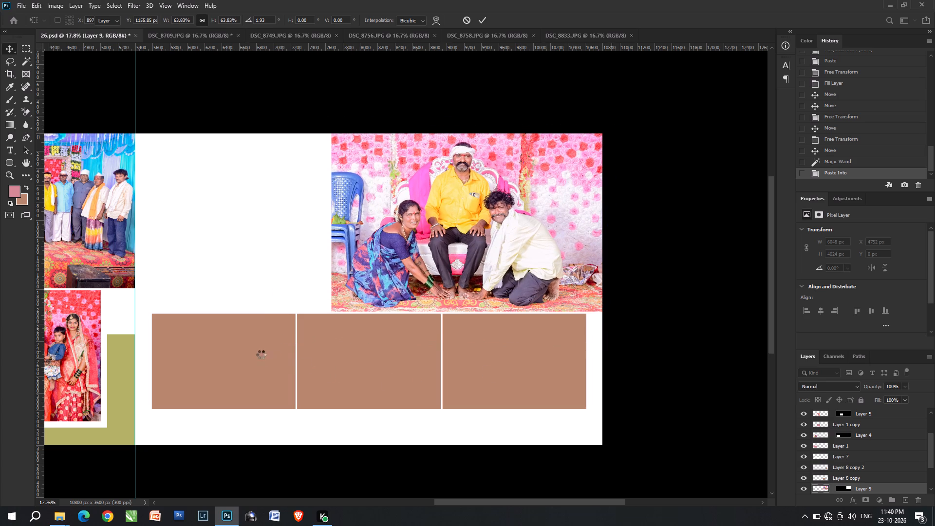
{"action": "left_click", "coordinate": [261, 355]}
{"action": "left_click", "coordinate": [255, 341]}
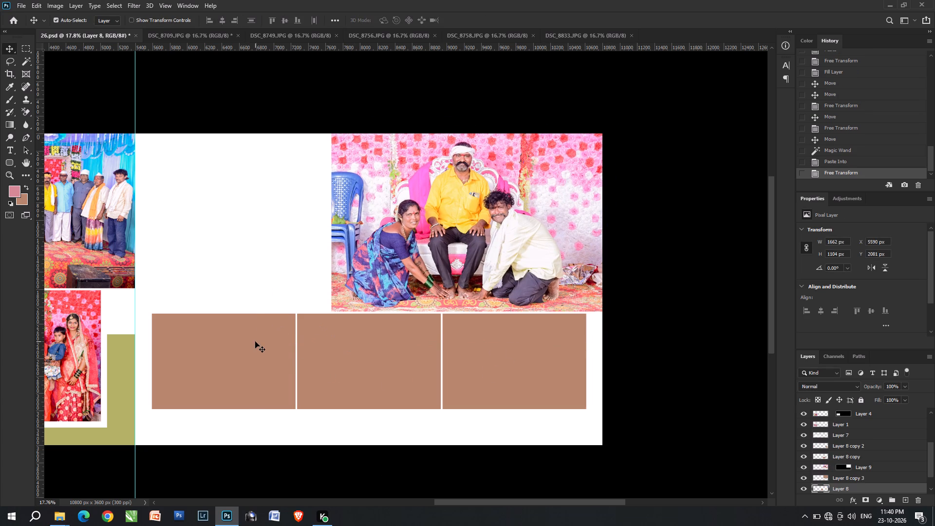
{"action": "left_click", "coordinate": [284, 185], "text": "alt"}
{"action": "left_click", "coordinate": [256, 314]}
{"action": "left_click_drag", "start_coordinate": [243, 361], "coordinate": [253, 227], "text": "alt"}
{"action": "key", "text": "ctrl+t"}
{"action": "left_click_drag", "start_coordinate": [239, 178], "coordinate": [240, 170]}
{"action": "key", "text": "Down"}
{"action": "key", "text": "Return"}
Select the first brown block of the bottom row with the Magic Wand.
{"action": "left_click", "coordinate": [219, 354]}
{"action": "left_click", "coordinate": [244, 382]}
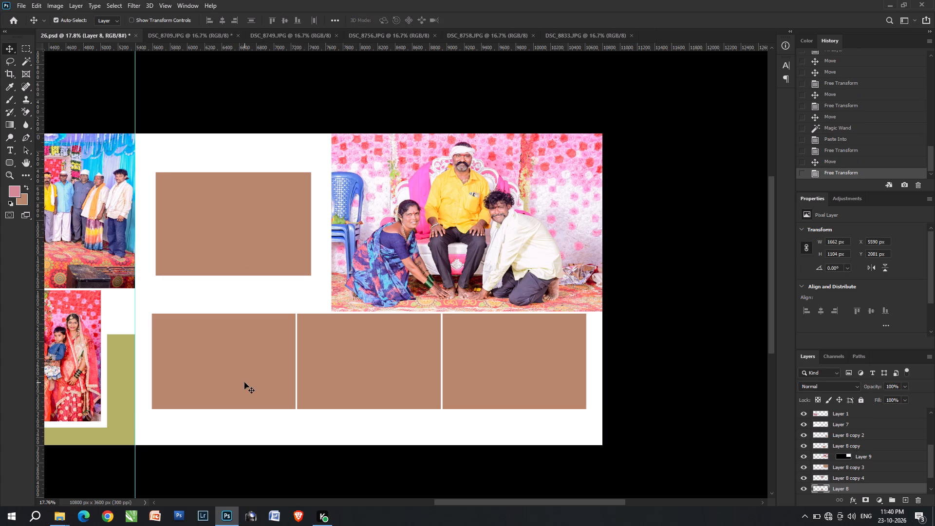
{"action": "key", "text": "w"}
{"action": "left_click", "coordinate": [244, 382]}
Correct DSC_8833 with the last Camera Raw Filter and a Levels adjustment with midtones at 1.19 and brighter highlights.
{"action": "key", "text": "ctrl+Tab"}
{"action": "key", "text": "ctrl+Tab"}
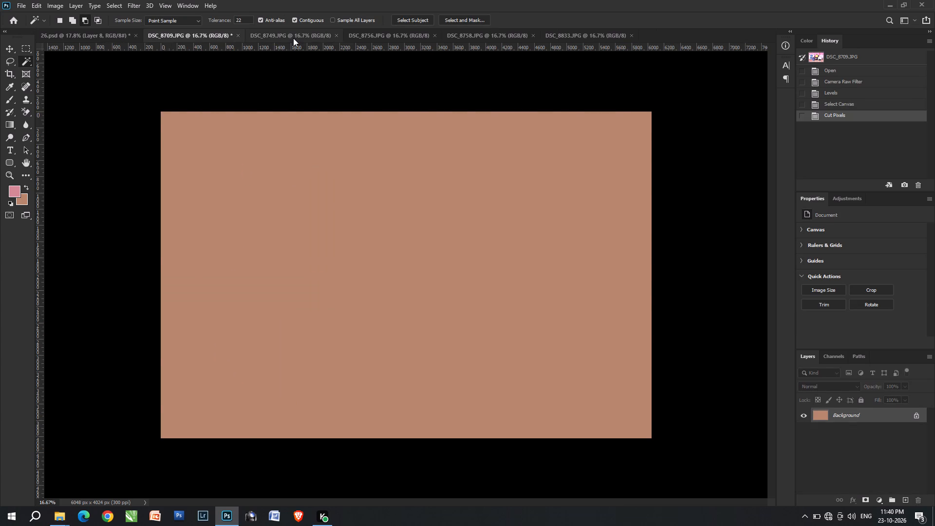
{"action": "key", "text": "ctrl+Tab"}
{"action": "key", "text": "ctrl+Tab"}
{"action": "key", "text": "ctrl+Tab"}
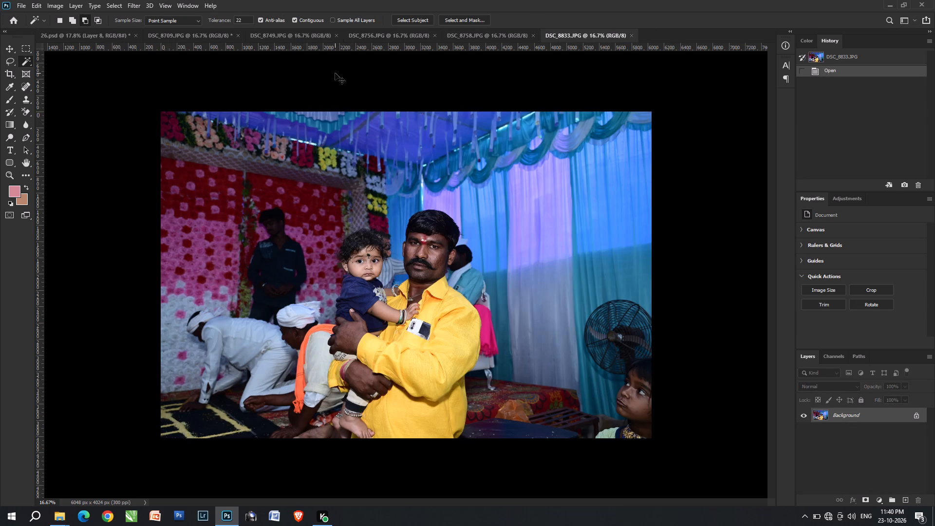
{"action": "key", "text": "ctrl+alt+f"}
{"action": "key", "text": "ctrl+l"}
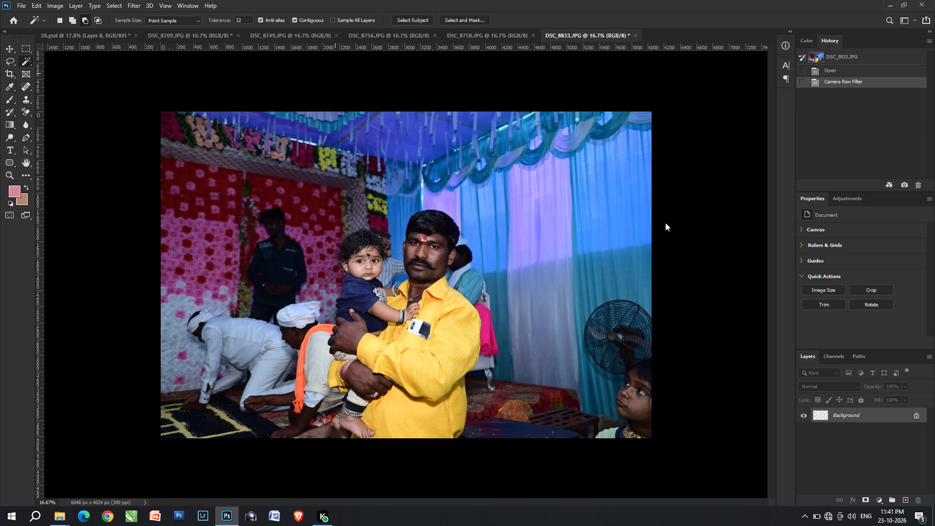
{"action": "left_click", "coordinate": [619, 213]}
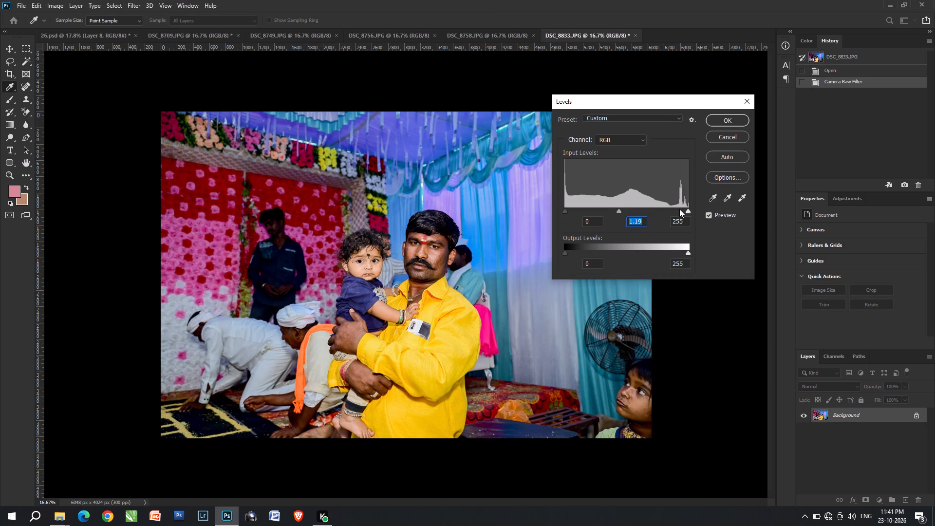
{"action": "left_click", "coordinate": [679, 209]}
{"action": "key", "text": "Return"}
{"action": "key", "text": "comma"}
{"action": "key", "text": "comma"}
{"action": "key", "text": "comma"}
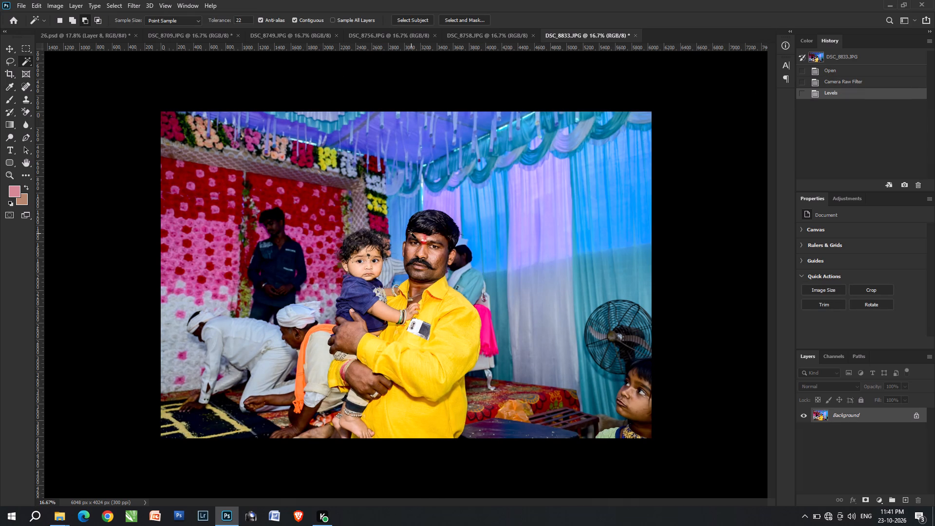
Select the man's head in DSC_8833 with a 100 px feather and brighten it with Levels midtones at 1.14.
{"action": "key", "text": "m"}
{"action": "key", "text": "m"}
{"action": "left_click_drag", "start_coordinate": [396, 217], "coordinate": [461, 310]}
{"action": "key", "text": "ctrl+alt+d"}
{"action": "key", "text": "Return"}
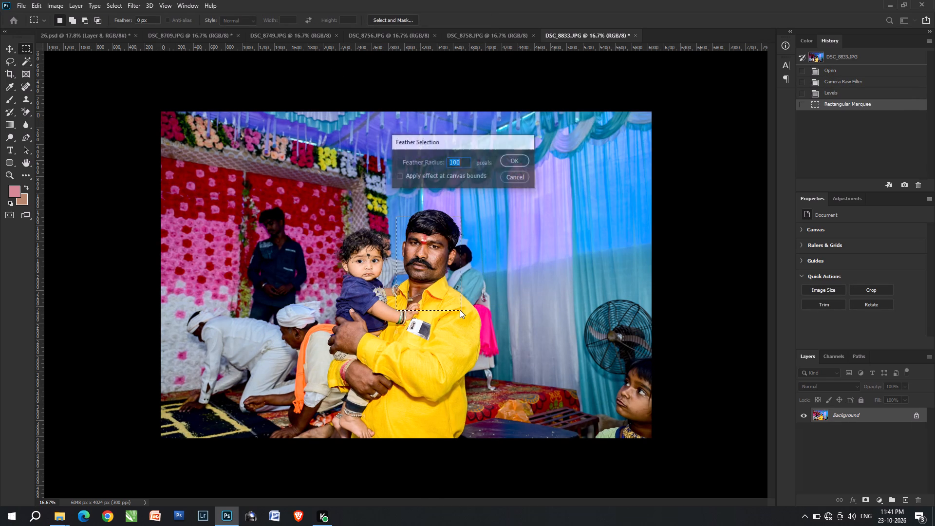
{"action": "key", "text": "ctrl+space"}
{"action": "key", "text": "ctrl+l"}
{"action": "left_click", "coordinate": [621, 210]}
{"action": "key", "text": "Return"}
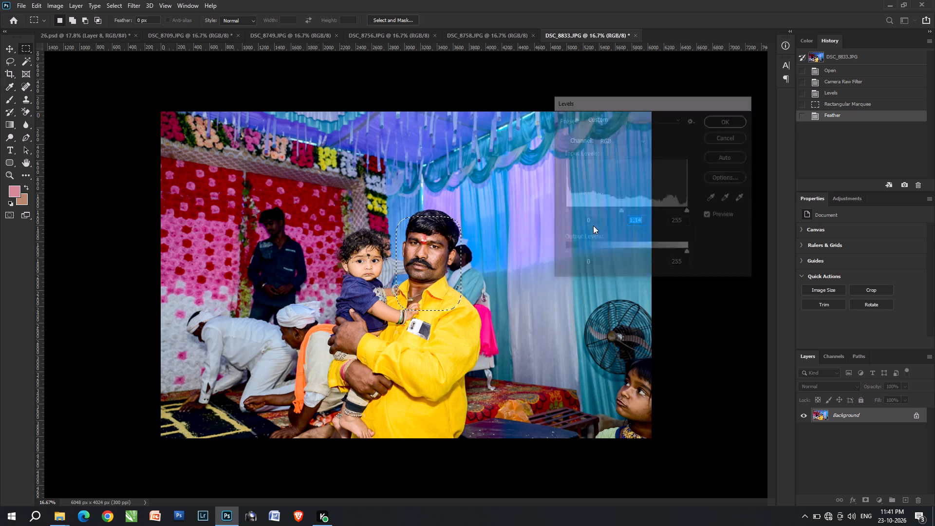
Cut the whole DSC_8833 image and return to the 26.psd spread.
{"action": "key", "text": "ctrl+a"}
{"action": "key", "text": "ctrl+x"}
{"action": "left_click", "coordinate": [90, 37]}
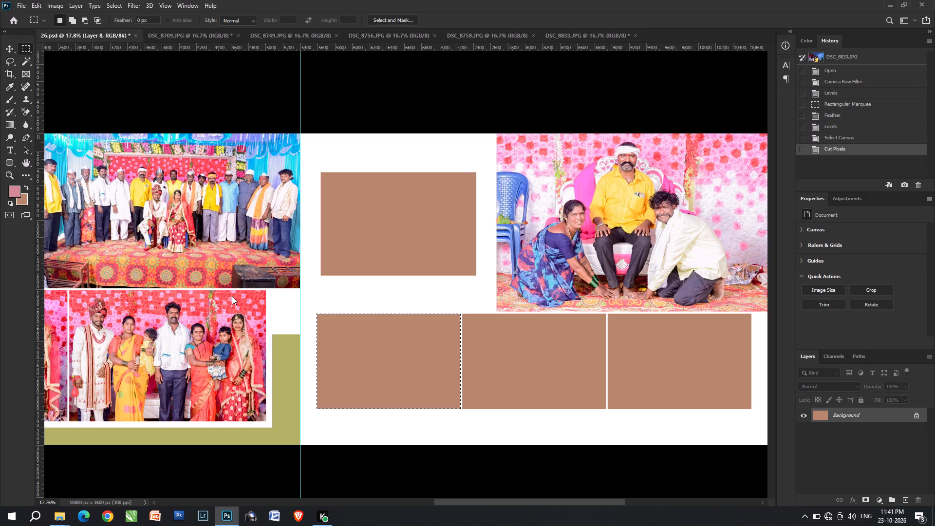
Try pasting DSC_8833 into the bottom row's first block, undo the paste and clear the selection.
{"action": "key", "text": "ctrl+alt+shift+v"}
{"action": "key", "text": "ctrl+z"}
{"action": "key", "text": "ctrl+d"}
Paste the DSC_8833 photo into the upper brown block beside the large photo and scale it to about 40.6%.
{"action": "type", "text": "vb"}
{"action": "left_click", "coordinate": [391, 248]}
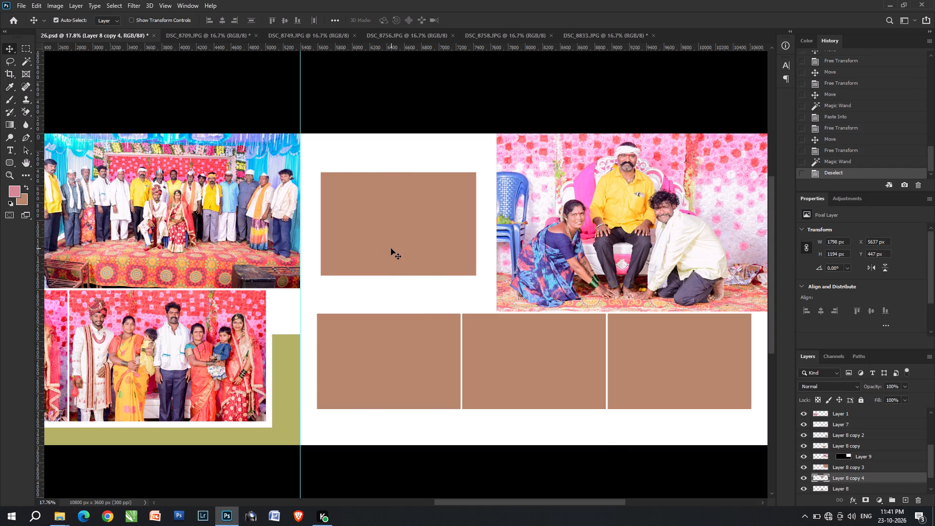
{"action": "left_click", "coordinate": [391, 248]}
{"action": "key", "text": "w"}
{"action": "left_click", "coordinate": [391, 248]}
{"action": "key", "text": "ctrl+alt+shift+v"}
{"action": "key", "text": "ctrl+t"}
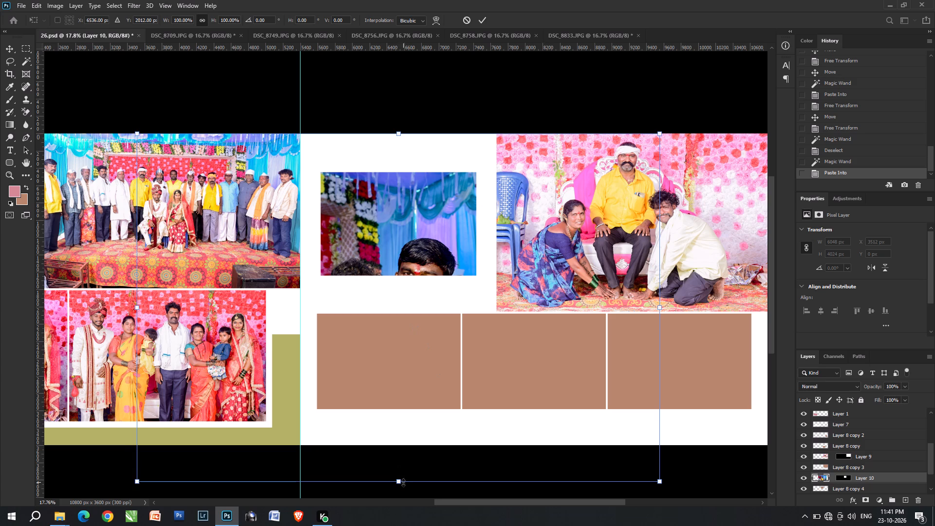
{"action": "left_click_drag", "start_coordinate": [403, 483], "coordinate": [463, 275]}
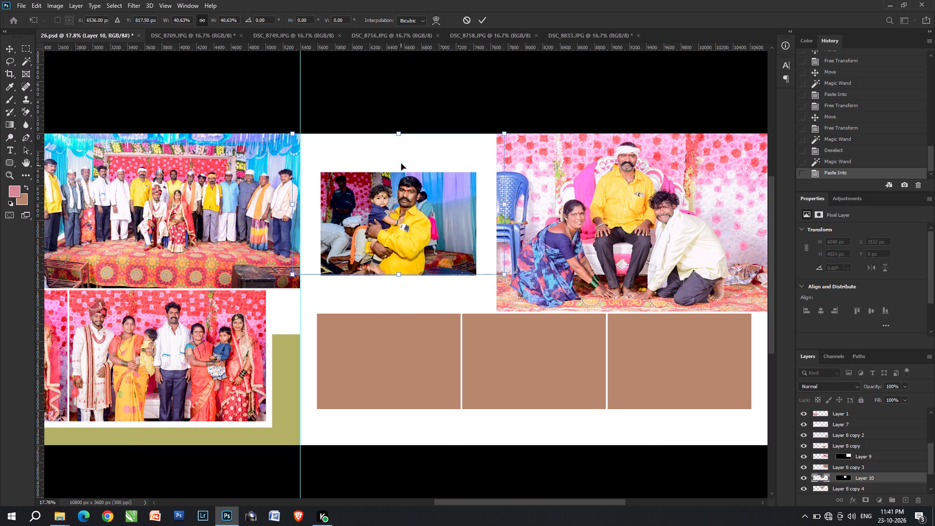
{"action": "key", "text": "Return"}
Select the first brown block of the bottom row with the Magic Wand.
{"action": "key", "text": "v"}
{"action": "key", "text": "v"}
{"action": "left_click", "coordinate": [372, 349]}
{"action": "key", "text": "w"}
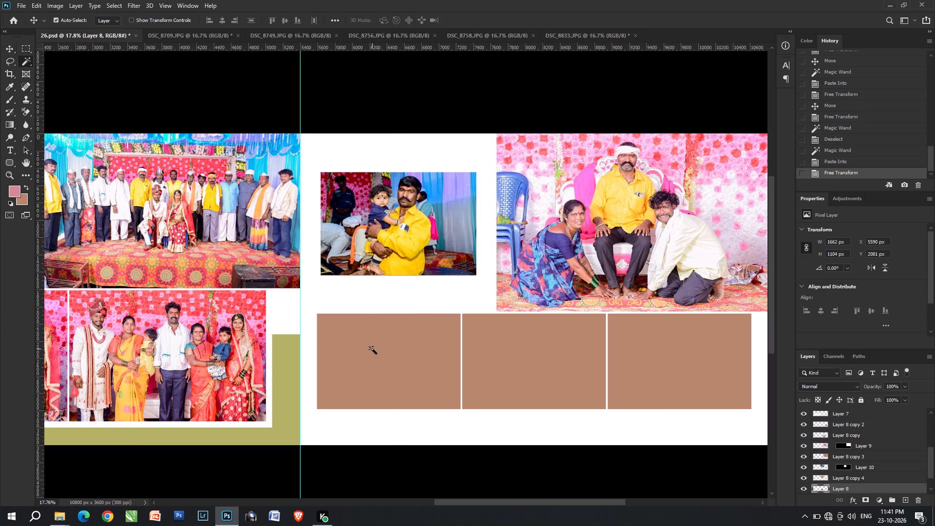
{"action": "left_click", "coordinate": [372, 349]}
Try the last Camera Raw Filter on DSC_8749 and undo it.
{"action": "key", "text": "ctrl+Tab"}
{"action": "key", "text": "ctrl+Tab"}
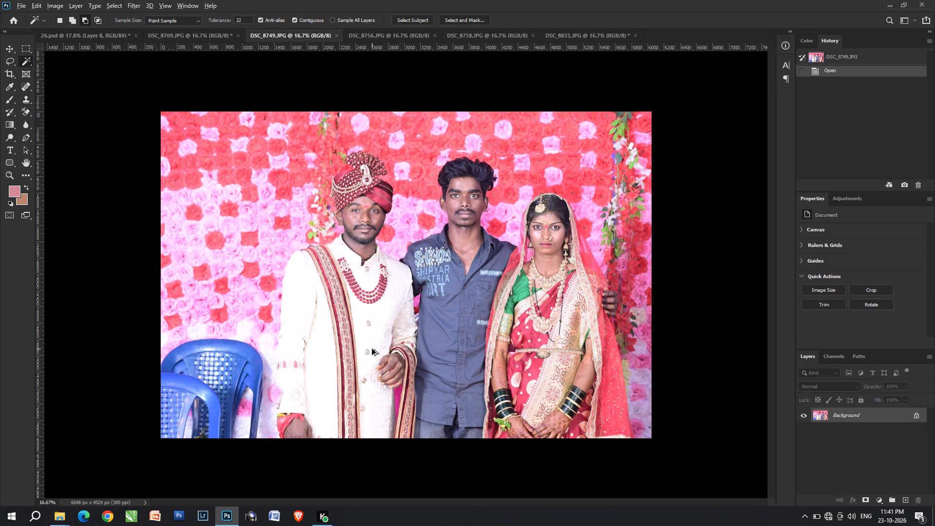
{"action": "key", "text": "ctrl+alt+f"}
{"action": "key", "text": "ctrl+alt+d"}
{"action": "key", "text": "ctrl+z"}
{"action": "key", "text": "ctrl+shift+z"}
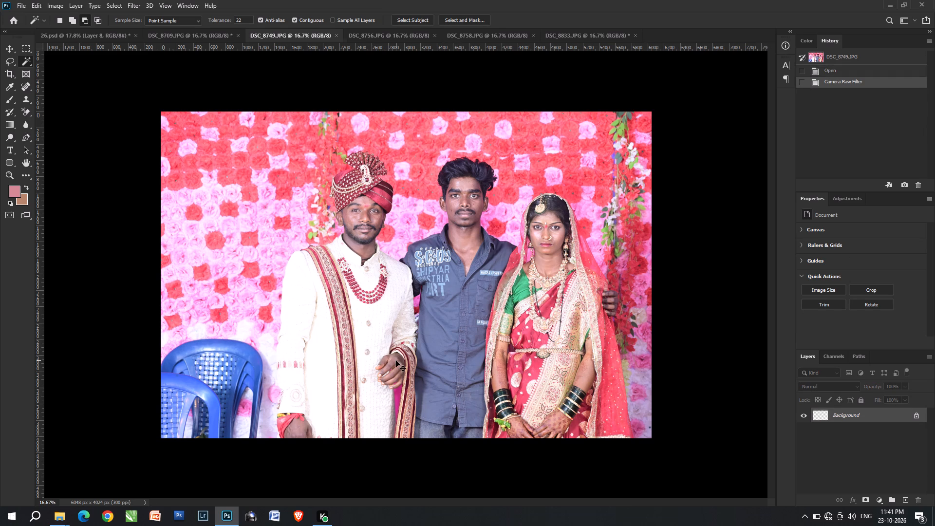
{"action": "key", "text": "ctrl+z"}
Apply the Camera Raw Filter to DSC_8749 using the Previous Conversion settings with a lower exposure.
{"action": "key", "text": "ctrl+shift+a"}
{"action": "key", "text": "ctrl+shift+a"}
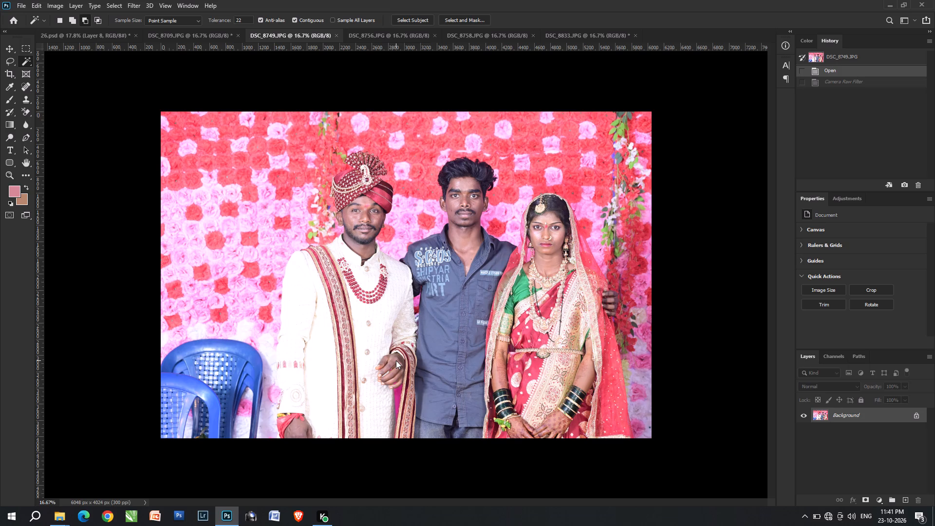
{"action": "left_click", "coordinate": [924, 99]}
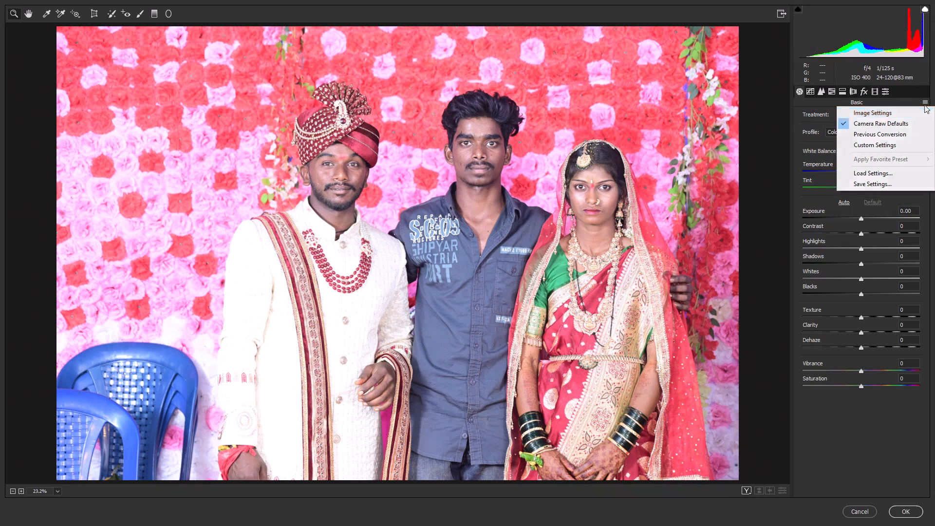
{"action": "left_click_drag", "start_coordinate": [922, 126], "coordinate": [922, 132]}
{"action": "left_click_drag", "start_coordinate": [866, 219], "coordinate": [860, 217]}
{"action": "key", "text": "Return"}
{"action": "key", "text": "Return"}
{"action": "key", "text": "Return"}
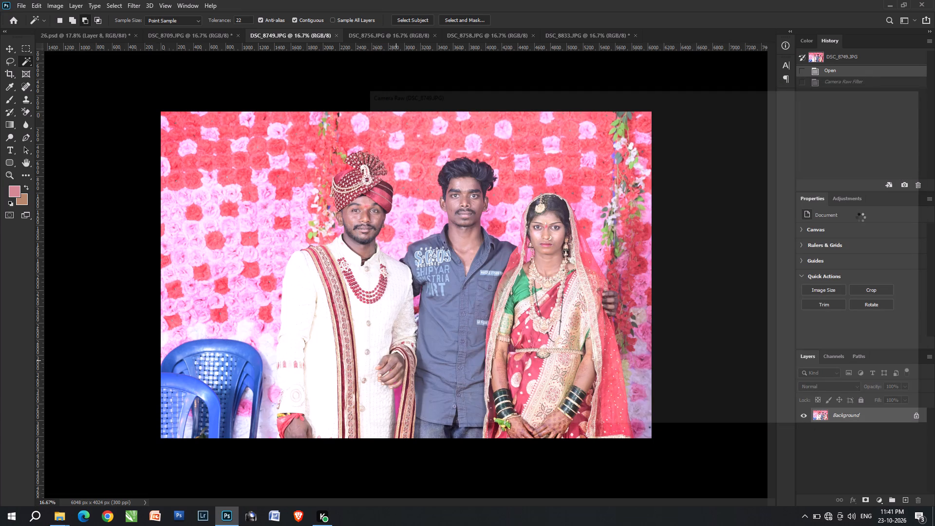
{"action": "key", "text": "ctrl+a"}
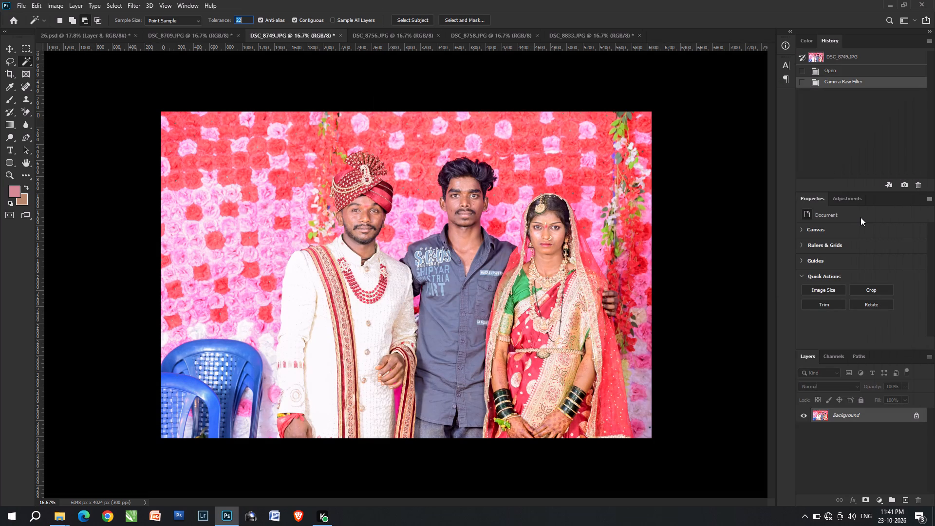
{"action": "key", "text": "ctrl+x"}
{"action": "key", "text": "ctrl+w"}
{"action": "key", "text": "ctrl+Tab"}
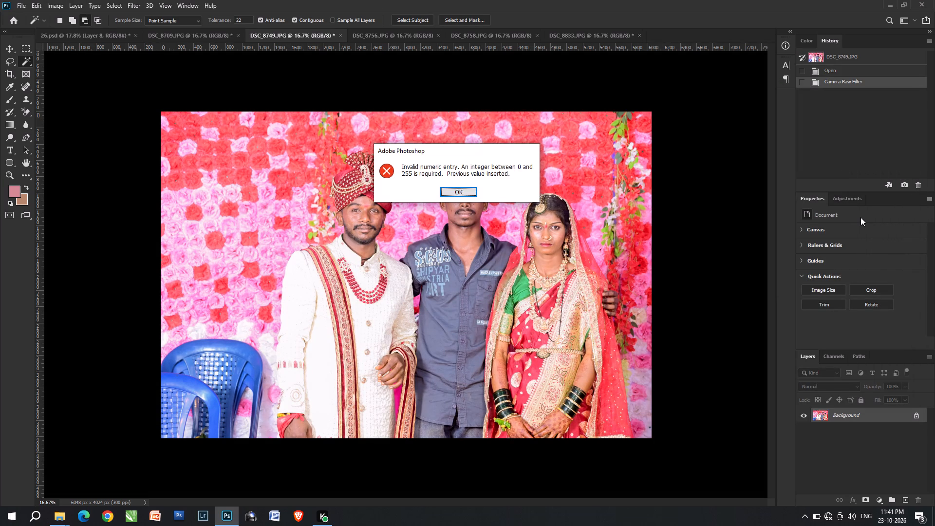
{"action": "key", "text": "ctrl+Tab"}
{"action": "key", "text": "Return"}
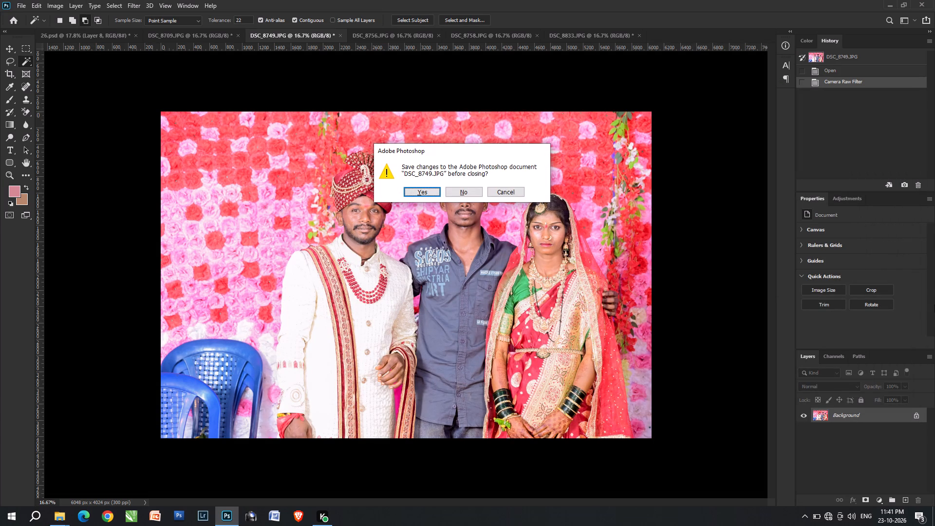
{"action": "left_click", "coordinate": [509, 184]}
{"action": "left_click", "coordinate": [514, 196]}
Cut the entire DSC_8749 photo, and close DSC_8749 and the emptied DSC_8709 without saving.
{"action": "key", "text": "ctrl+a"}
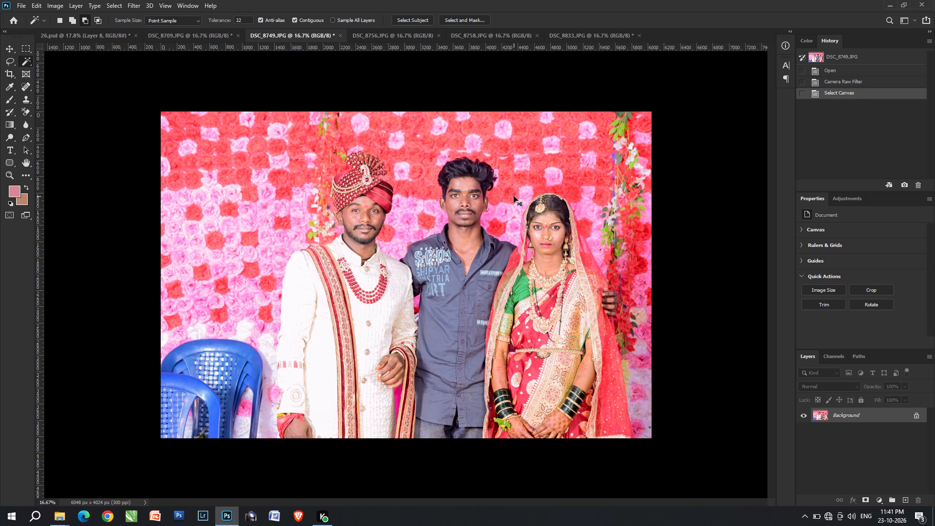
{"action": "key", "text": "ctrl+x"}
{"action": "key", "text": "ctrl+w"}
{"action": "key", "text": "ctrl+Tab"}
{"action": "key", "text": "ctrl+Return"}
{"action": "key", "text": "ctrl+w"}
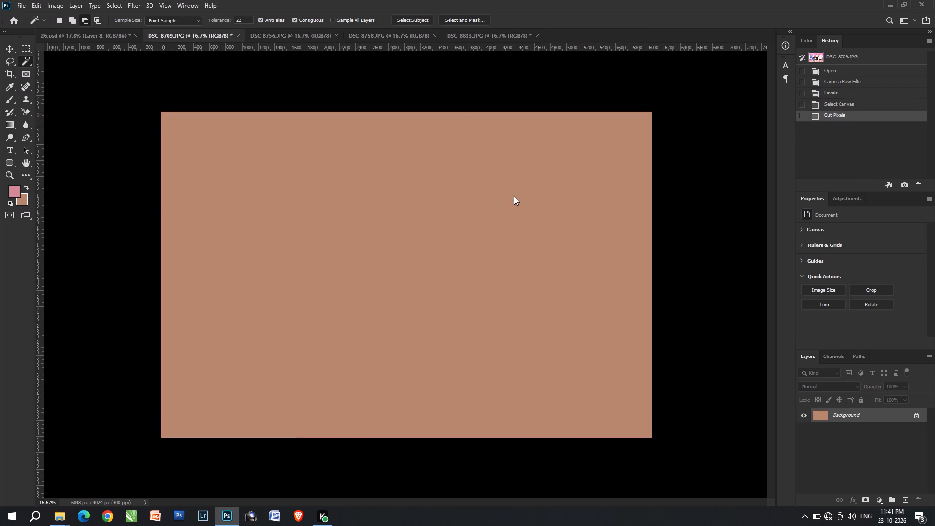
{"action": "key", "text": "ctrl+Tab"}
{"action": "key", "text": "ctrl+Return"}
Paste the DSC_8749 photo into the first bottom-row block, scale it to about 31.7%, and position the three people within the frame.
{"action": "key", "text": "ctrl+alt+shift+v"}
{"action": "key", "text": "ctrl+t"}
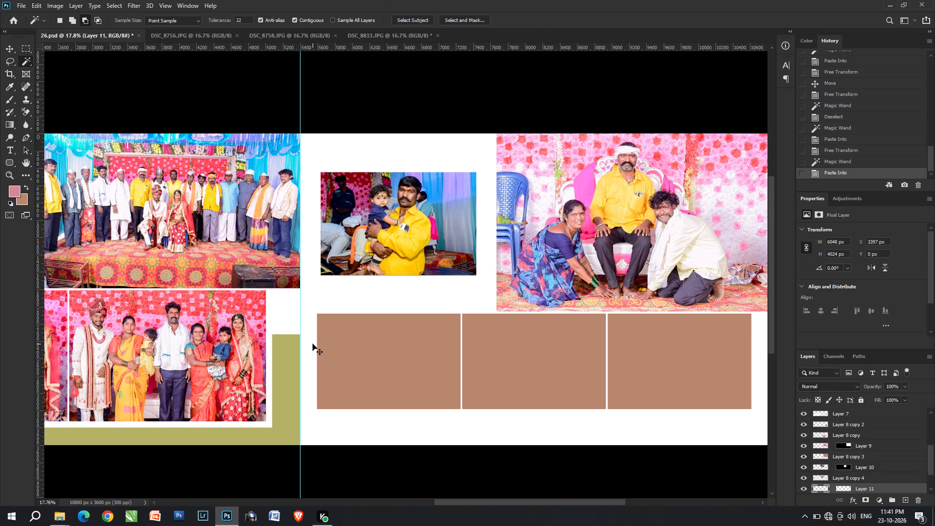
{"action": "key", "text": "ctrl+shift+r"}
{"action": "left_click_drag", "start_coordinate": [388, 136], "coordinate": [399, 314]}
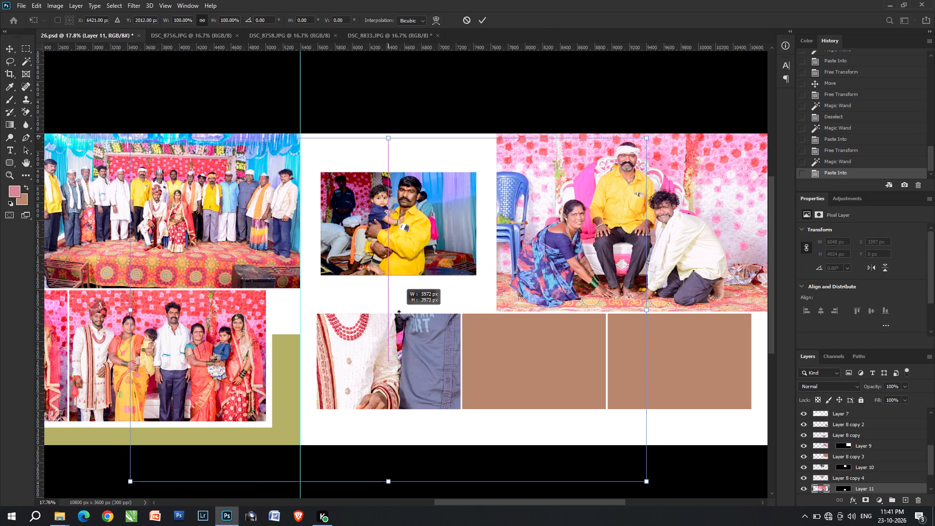
{"action": "left_click_drag", "start_coordinate": [399, 314], "coordinate": [404, 355]}
{"action": "left_click_drag", "start_coordinate": [414, 396], "coordinate": [400, 347]}
{"action": "key", "text": "Up"}
{"action": "key", "text": "Up"}
{"action": "left_click_drag", "start_coordinate": [375, 436], "coordinate": [382, 419]}
{"action": "key", "text": "Right"}
{"action": "key", "text": "Right"}
{"action": "key", "text": "Right"}
{"action": "key", "text": "Right"}
{"action": "key", "text": "Right"}
{"action": "key", "text": "Right"}
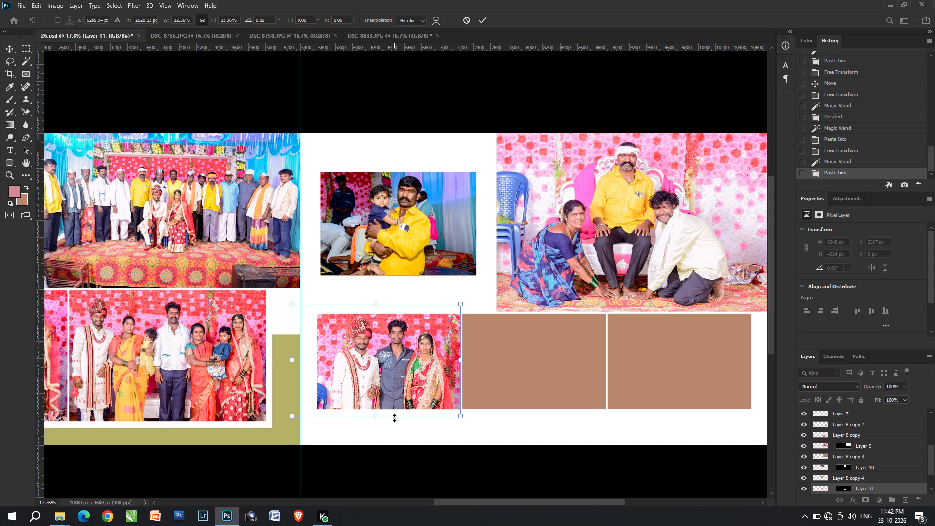
{"action": "key", "text": "Right"}
{"action": "left_click_drag", "start_coordinate": [383, 418], "coordinate": [390, 415]}
{"action": "key", "text": "Right"}
{"action": "key", "text": "Right"}
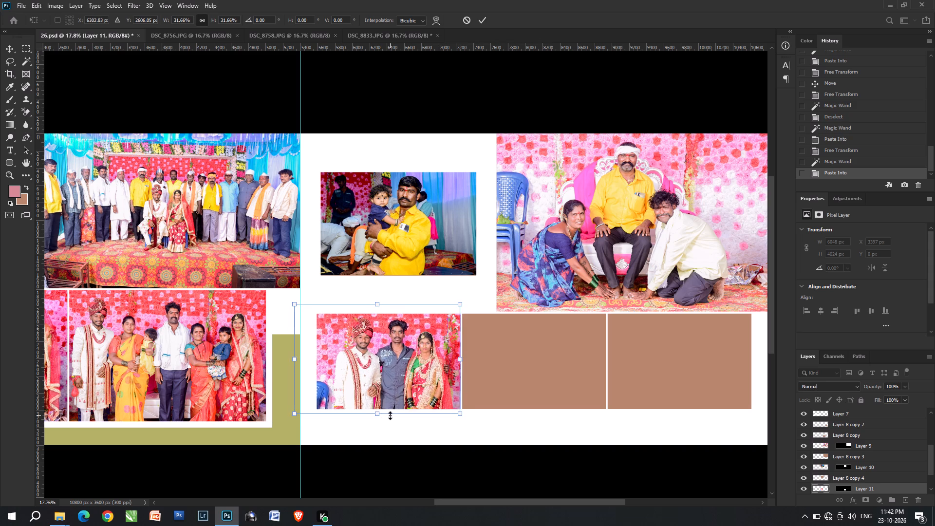
{"action": "key", "text": "Right"}
{"action": "key", "text": "Up"}
{"action": "key", "text": "Return"}
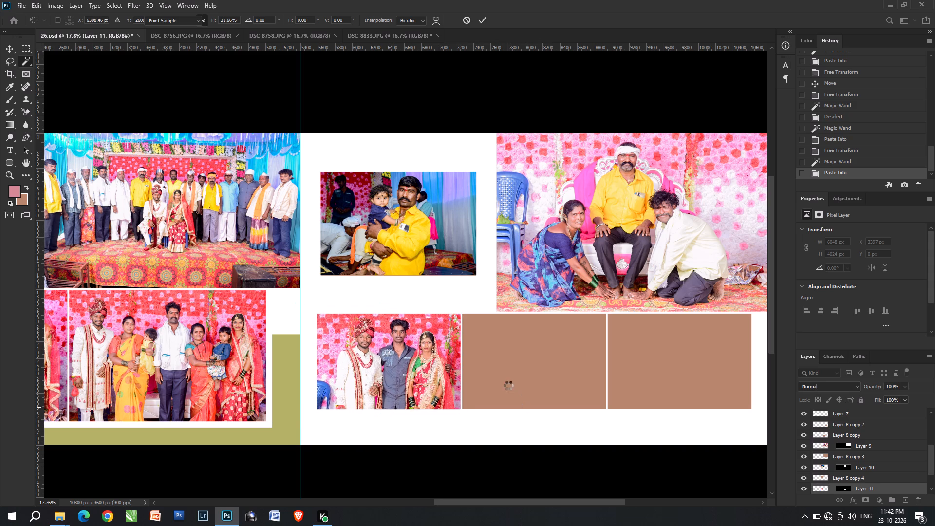
Select the middle brown block of the bottom row with the Magic Wand.
{"action": "key", "text": "v"}
{"action": "double_click", "coordinate": [508, 385]}
{"action": "left_click", "coordinate": [508, 385]}
{"action": "key", "text": "w"}
{"action": "left_click", "coordinate": [508, 385]}
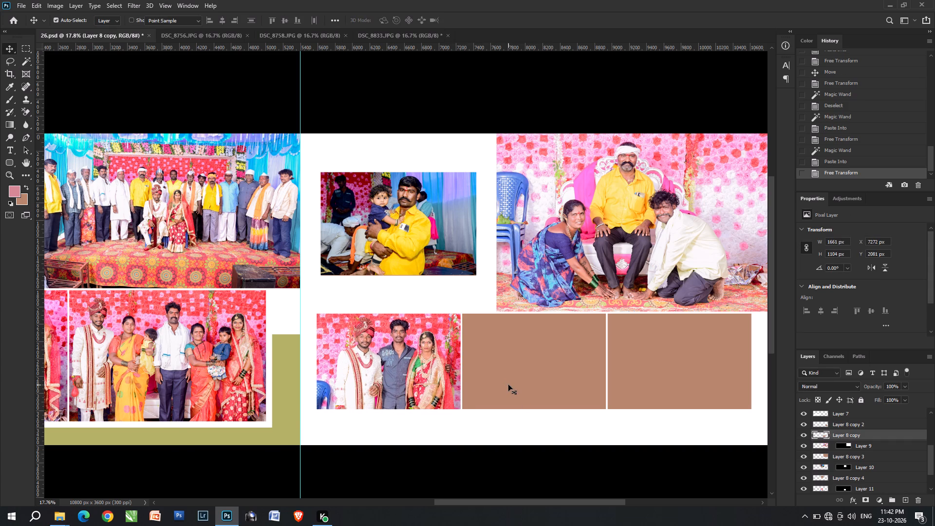
Reapply the last Camera Raw Filter to DSC_8756 and brighten it with Levels, using a midtone value of 1.12.
{"action": "key", "text": "ctrl+Tab"}
{"action": "key", "text": "ctrl+Tab"}
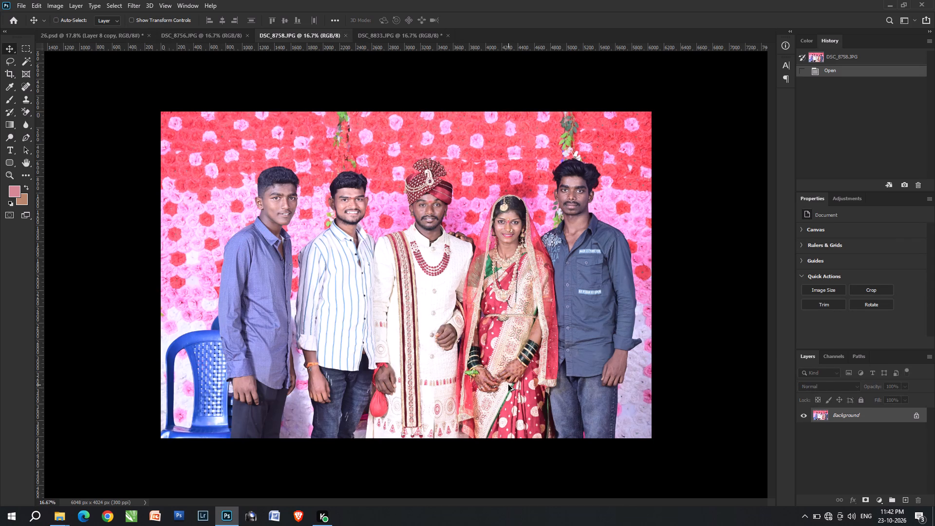
{"action": "key", "text": "ctrl+shift+Tab"}
{"action": "key", "text": "ctrl+alt+f"}
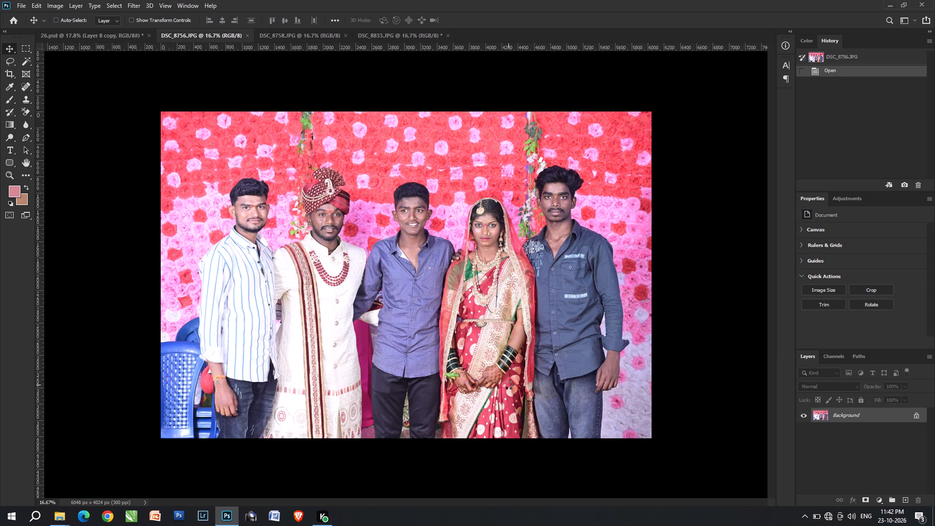
{"action": "key", "text": "ctrl+l"}
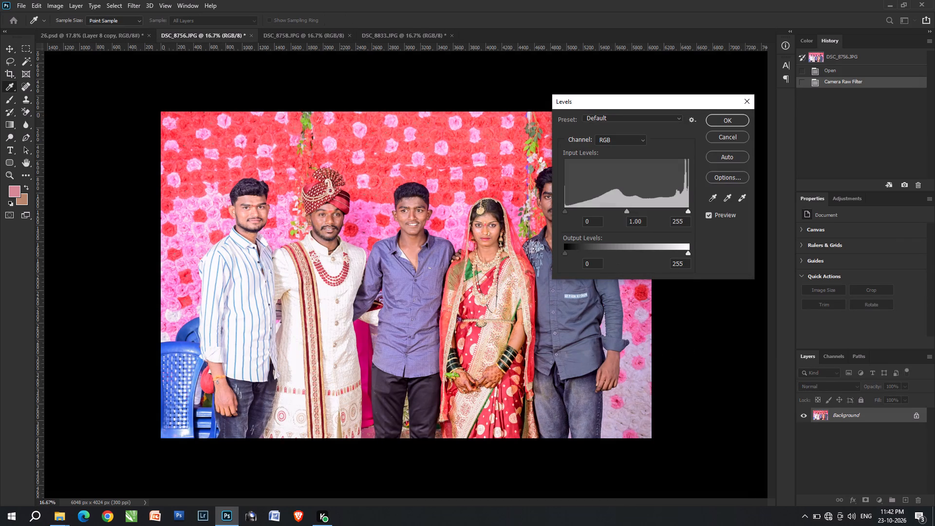
{"action": "left_click", "coordinate": [624, 211]}
{"action": "scroll", "coordinate": [653, 212], "scroll_direction": "up", "scroll_amount": 3}
{"action": "left_click", "coordinate": [684, 210]}
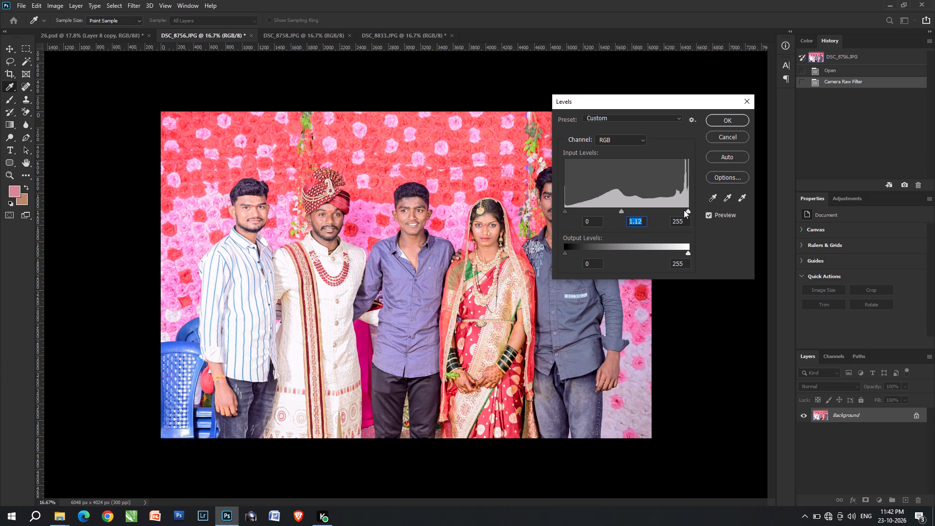
{"action": "key", "text": "Return"}
Cut the entire DSC_8756 photo and close its document without saving.
{"action": "key", "text": "ctrl+a"}
{"action": "key", "text": "ctrl+x"}
{"action": "key", "text": "ctrl+w"}
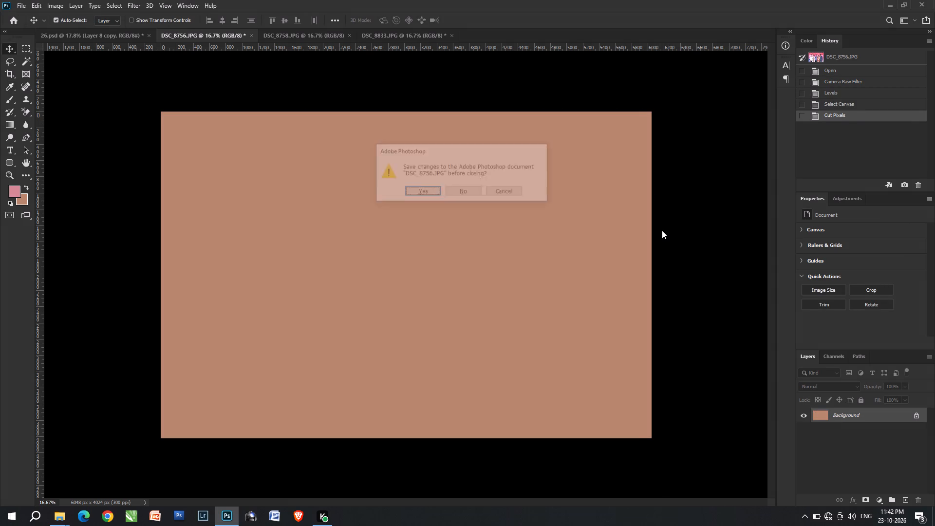
{"action": "key", "text": "ctrl+Tab"}
{"action": "key", "text": "ctrl+Return"}
Paste the DSC_8756 photo into the middle bottom-row block of 26.psd, scale it to about 31.1%, and center the group in the frame.
{"action": "key", "text": "ctrl+Tab"}
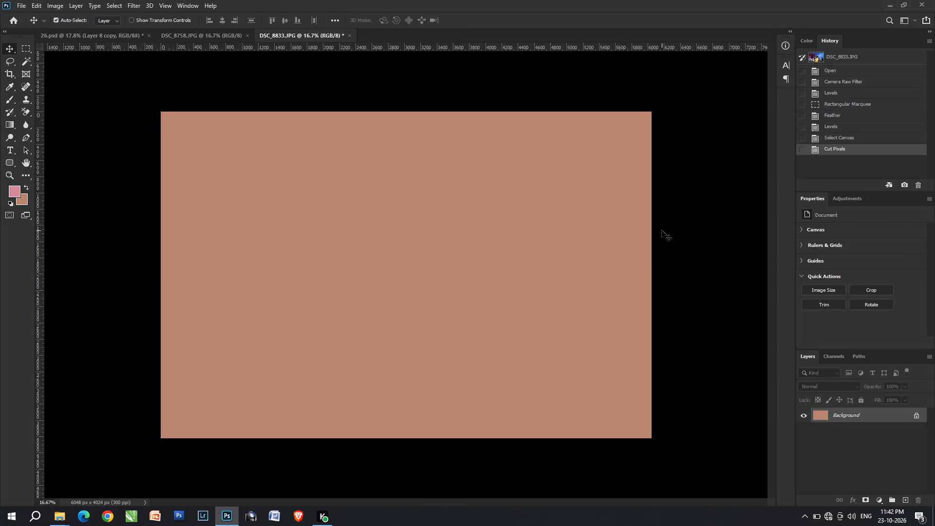
{"action": "key", "text": "ctrl+Tab"}
{"action": "key", "text": "ctrl+alt+shift+v"}
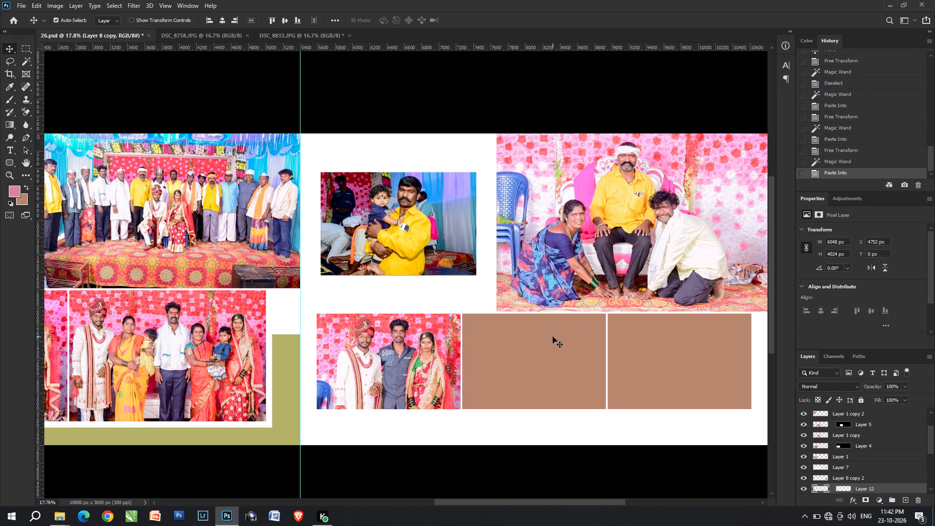
{"action": "key", "text": "ctrl+t"}
{"action": "key", "text": "ctrl+shift+r"}
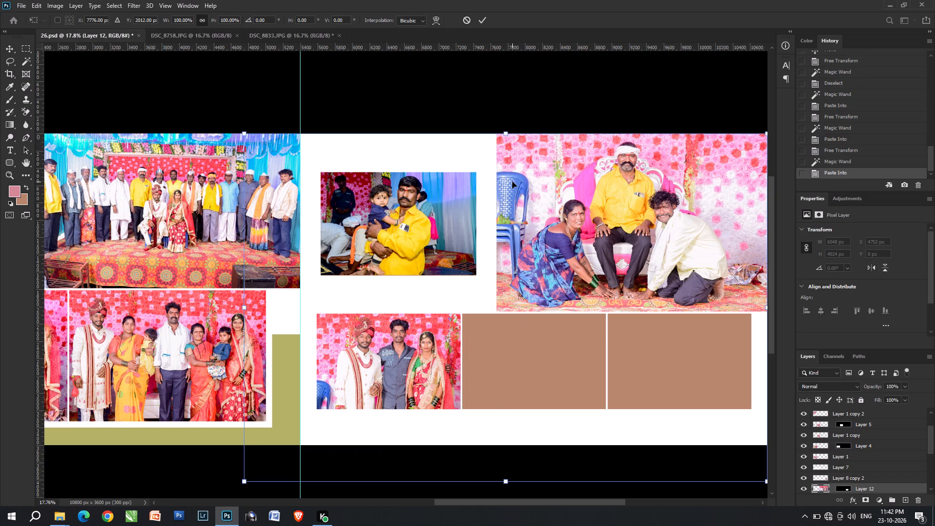
{"action": "key", "text": "ctrl+shift+t"}
{"action": "left_click_drag", "start_coordinate": [432, 327], "coordinate": [515, 340], "text": "shift"}
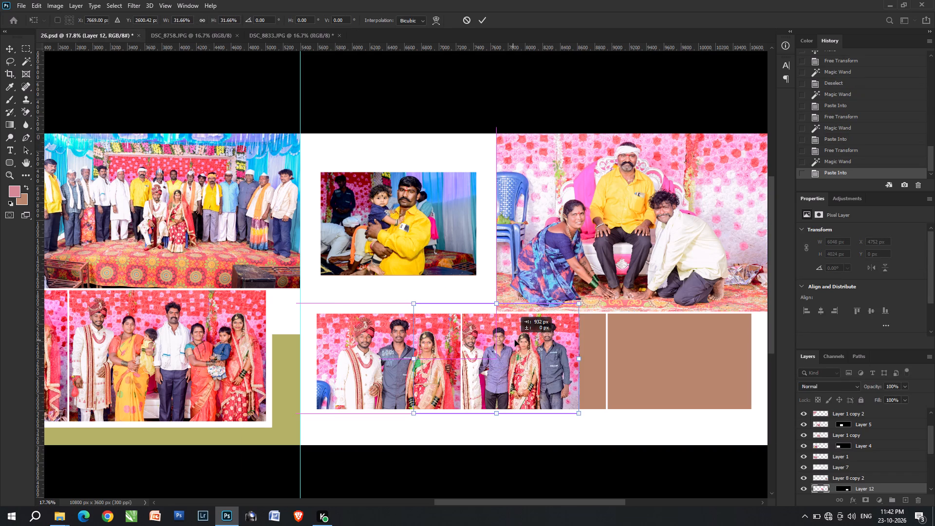
{"action": "left_click_drag", "start_coordinate": [515, 340], "coordinate": [546, 345], "text": "shift"}
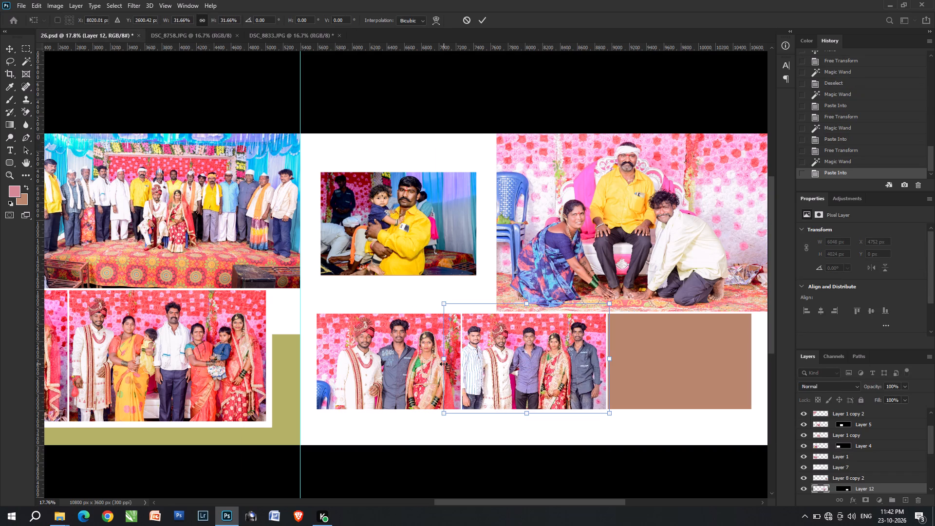
{"action": "left_click_drag", "start_coordinate": [447, 364], "coordinate": [454, 364]}
{"action": "left_click_drag", "start_coordinate": [616, 306], "coordinate": [608, 306]}
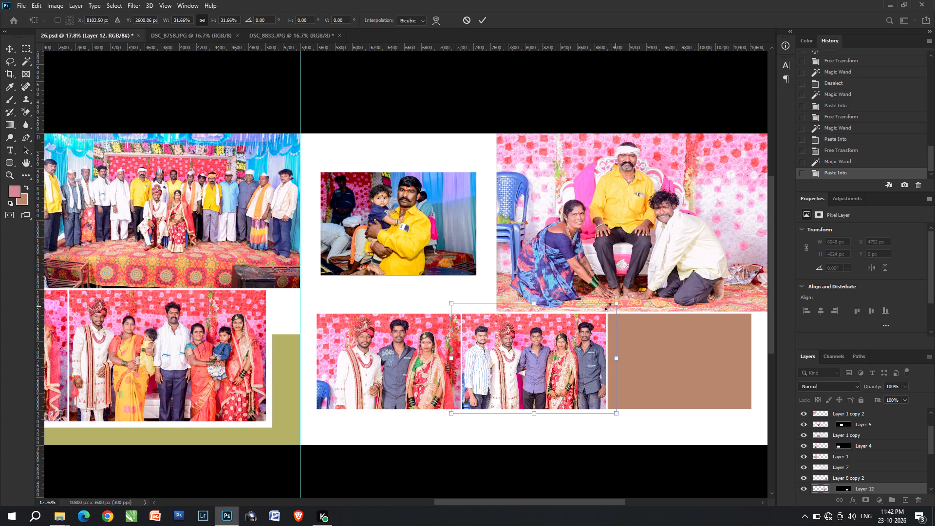
{"action": "left_click_drag", "start_coordinate": [608, 306], "coordinate": [611, 306]}
{"action": "key", "text": "Right"}
{"action": "key", "text": "Right"}
{"action": "key", "text": "Right"}
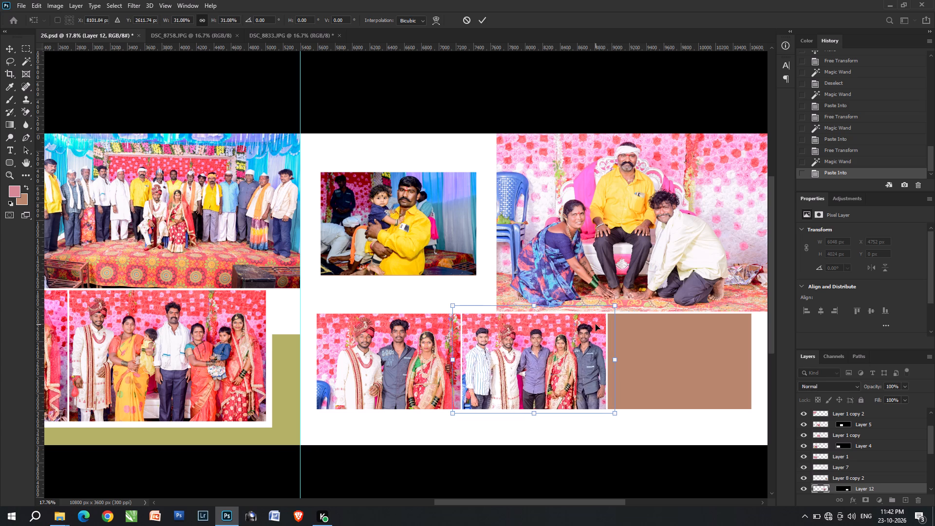
{"action": "key", "text": "Left"}
{"action": "key", "text": "Left"}
{"action": "key", "text": "Left"}
{"action": "key", "text": "Return"}
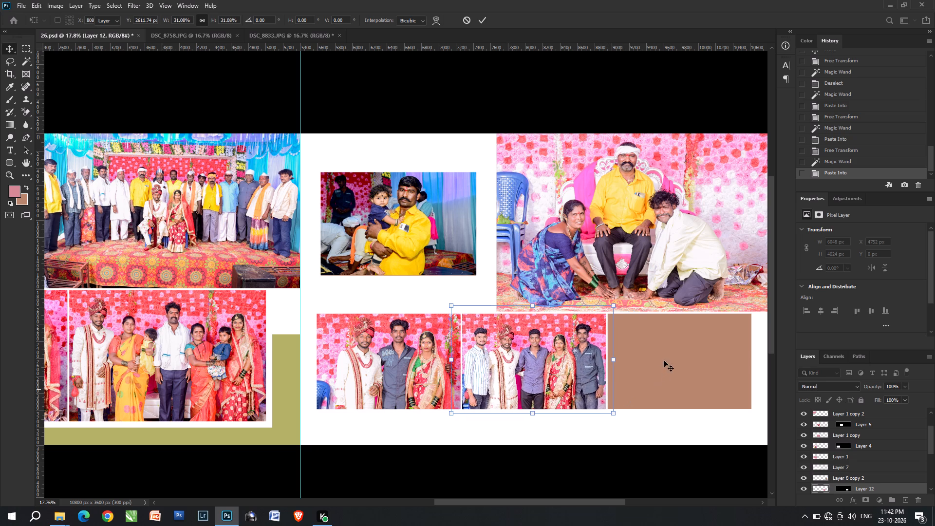
Select the last brown block of the bottom row with the Magic Wand.
{"action": "type", "text": "vv"}
{"action": "left_click", "coordinate": [664, 359]}
{"action": "key", "text": "w"}
{"action": "left_click", "coordinate": [664, 359]}
Reapply the last Camera Raw Filter to DSC_8758 and brighten its midtones and highlights with Levels.
{"action": "key", "text": "ctrl+Tab"}
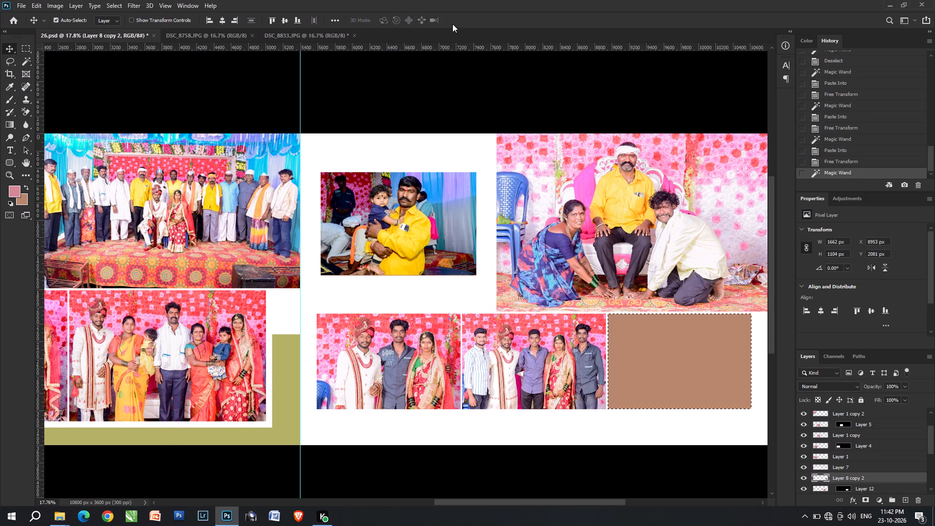
{"action": "key", "text": "ctrl+alt+f"}
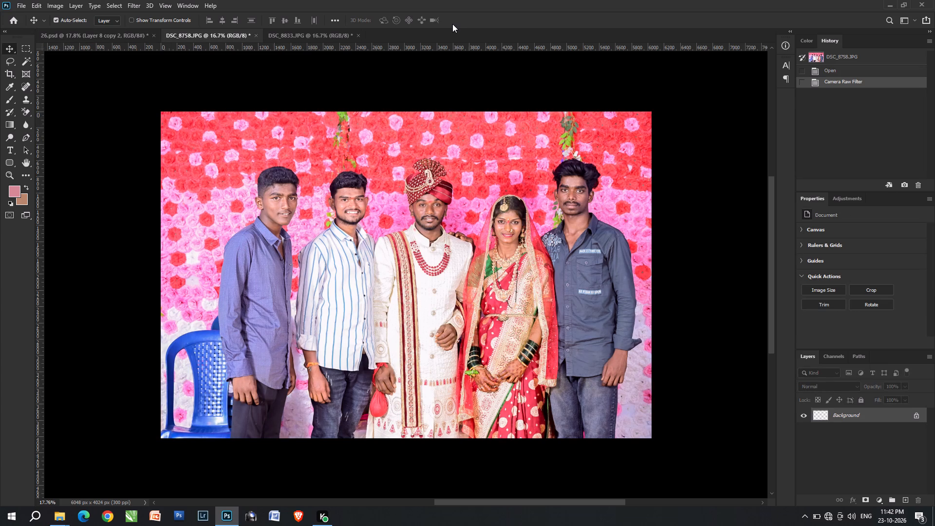
{"action": "key", "text": "ctrl+l"}
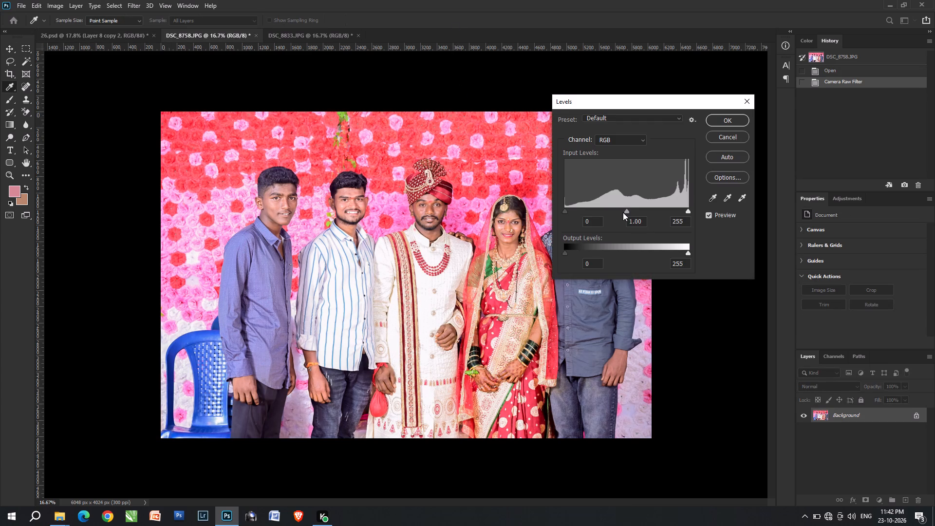
{"action": "left_click", "coordinate": [624, 212]}
{"action": "scroll", "coordinate": [679, 215], "scroll_direction": "up", "scroll_amount": 1}
{"action": "left_click", "coordinate": [689, 211]}
{"action": "key", "text": "Return"}
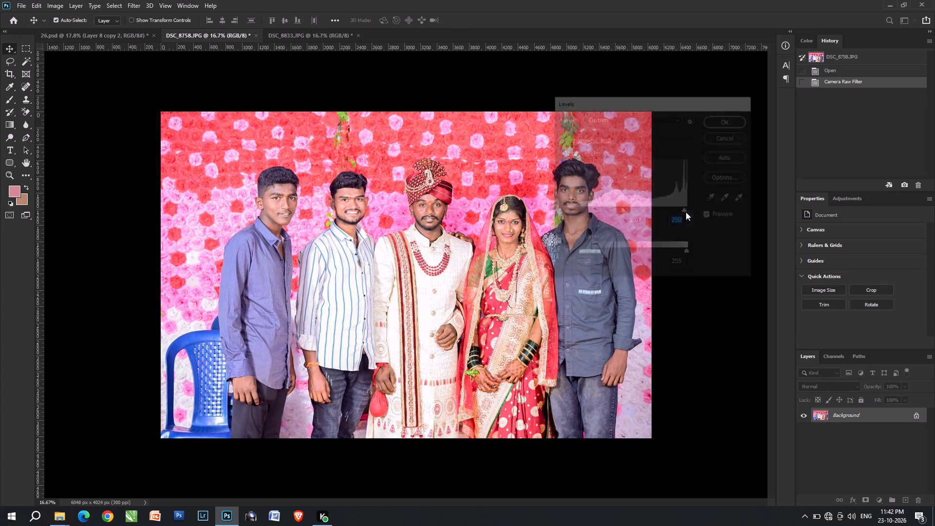
Cut the entire DSC_8758 photo, and close DSC_8758 and the emptied DSC_8833 without saving.
{"action": "key", "text": "ctrl+a"}
{"action": "key", "text": "ctrl+x"}
{"action": "key", "text": "ctrl+w"}
{"action": "key", "text": "ctrl+Tab"}
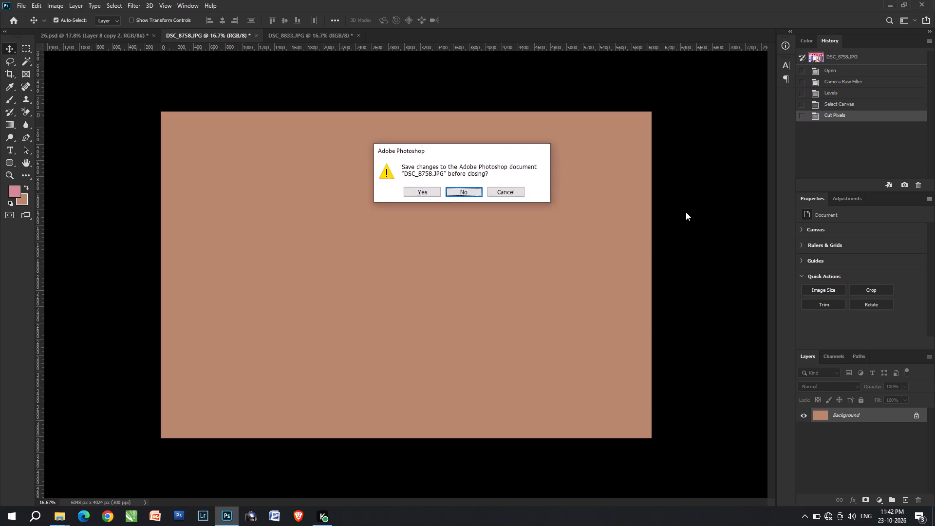
{"action": "key", "text": "ctrl+Return"}
{"action": "key", "text": "ctrl+Tab"}
{"action": "key", "text": "ctrl+w"}
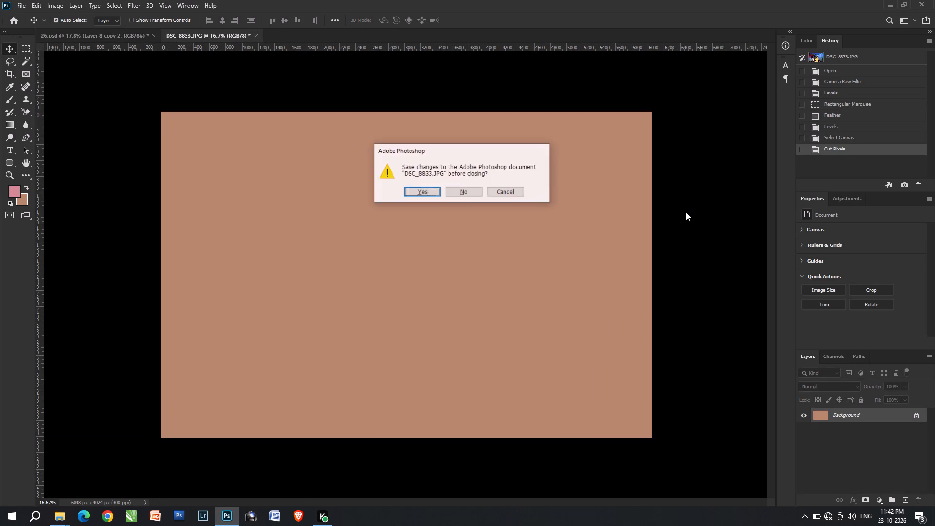
{"action": "key", "text": "ctrl+Tab"}
{"action": "key", "text": "ctrl+Return"}
Paste the DSC_8758 photo into the last bottom-row block, repeat the previous transform at about 31.1%, and position all five people within the frame.
{"action": "key", "text": "ctrl+alt+shift+v"}
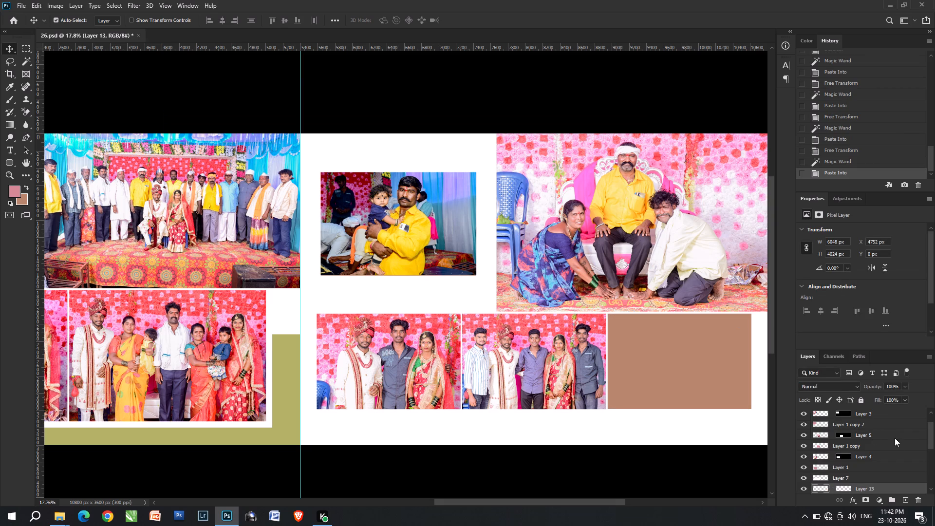
{"action": "key", "text": "ctrl+t"}
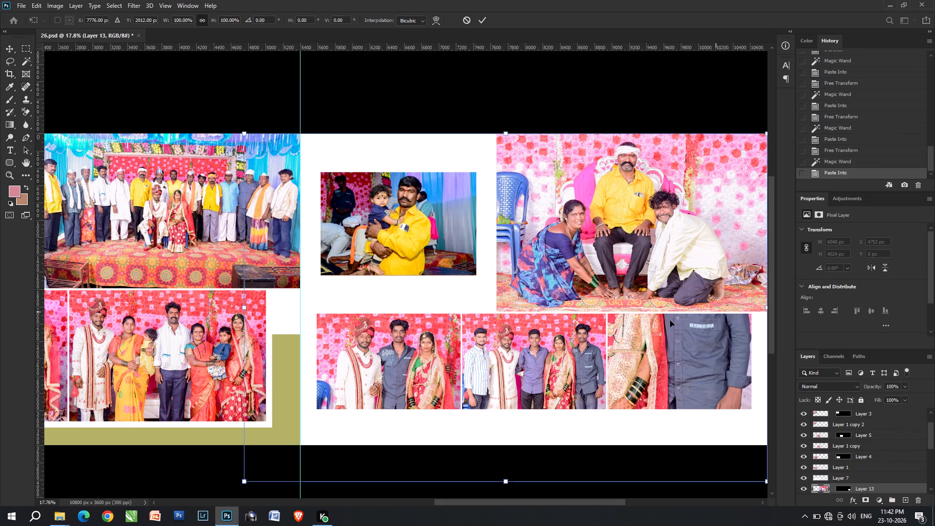
{"action": "key", "text": "ctrl+shift+t"}
{"action": "left_click_drag", "start_coordinate": [546, 365], "coordinate": [665, 363], "text": "shift"}
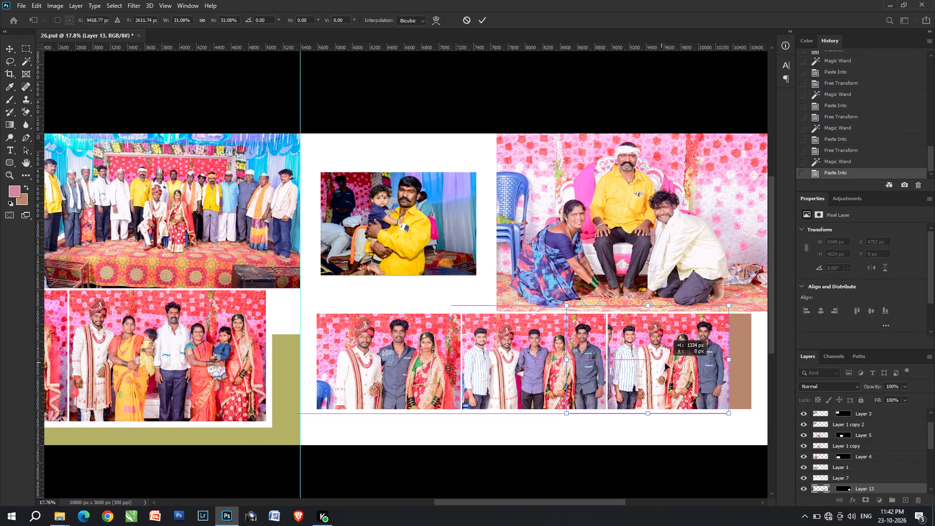
{"action": "left_click_drag", "start_coordinate": [665, 363], "coordinate": [692, 363], "text": "shift"}
{"action": "left_click_drag", "start_coordinate": [690, 366], "coordinate": [688, 366]}
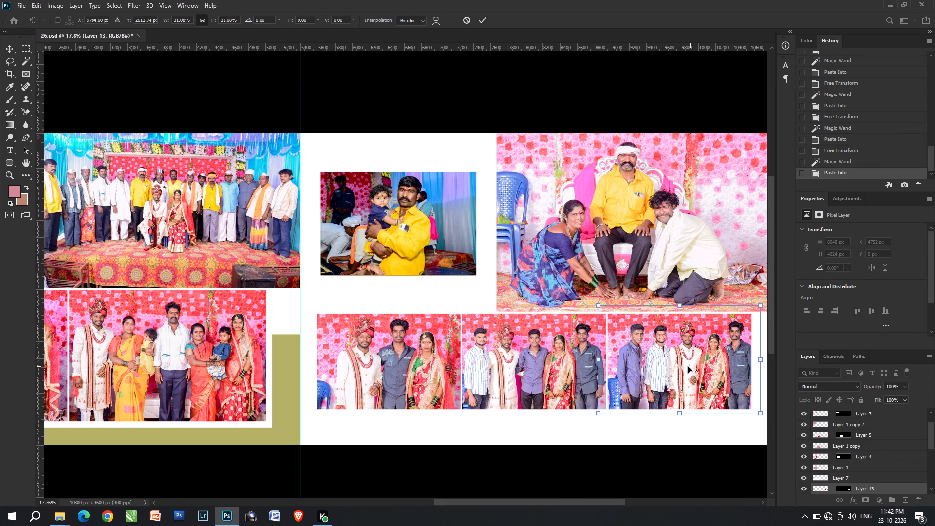
{"action": "left_click_drag", "start_coordinate": [688, 366], "coordinate": [682, 367]}
{"action": "key", "text": "Up"}
{"action": "key", "text": "Right"}
{"action": "key", "text": "Right"}
{"action": "key", "text": "Up"}
{"action": "key", "text": "Right"}
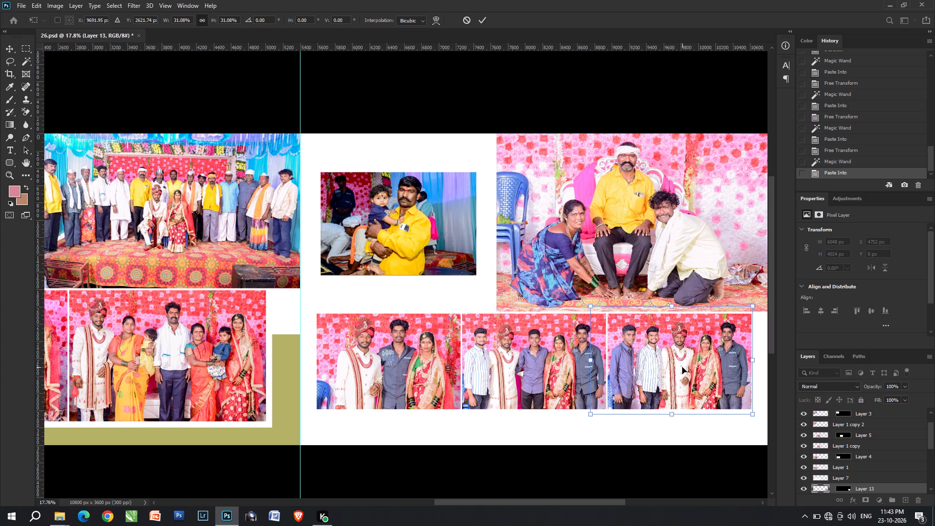
{"action": "key", "text": "Right"}
{"action": "key", "text": "Up"}
{"action": "key", "text": "Right"}
{"action": "key", "text": "Return"}
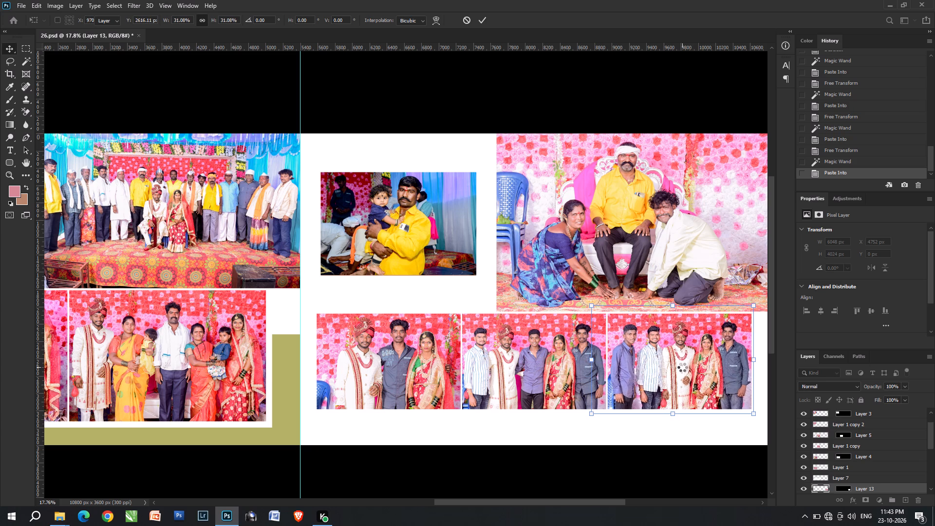
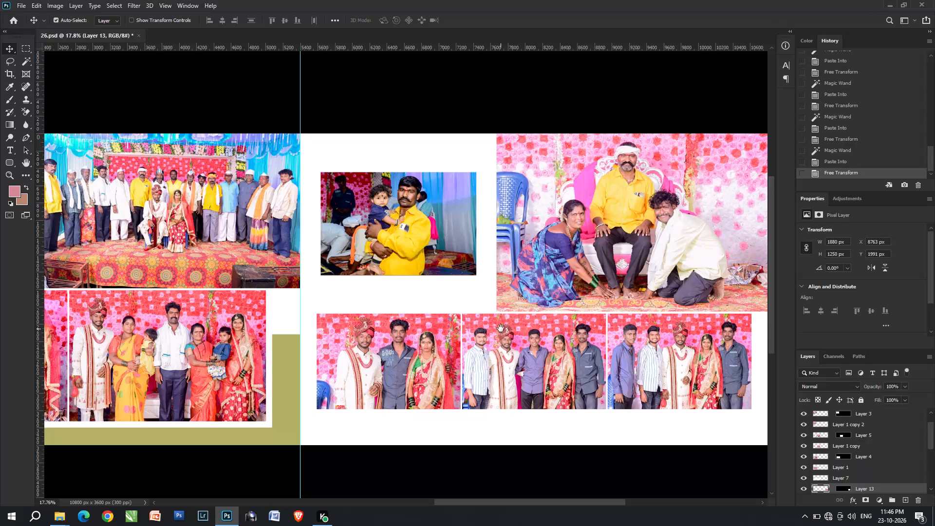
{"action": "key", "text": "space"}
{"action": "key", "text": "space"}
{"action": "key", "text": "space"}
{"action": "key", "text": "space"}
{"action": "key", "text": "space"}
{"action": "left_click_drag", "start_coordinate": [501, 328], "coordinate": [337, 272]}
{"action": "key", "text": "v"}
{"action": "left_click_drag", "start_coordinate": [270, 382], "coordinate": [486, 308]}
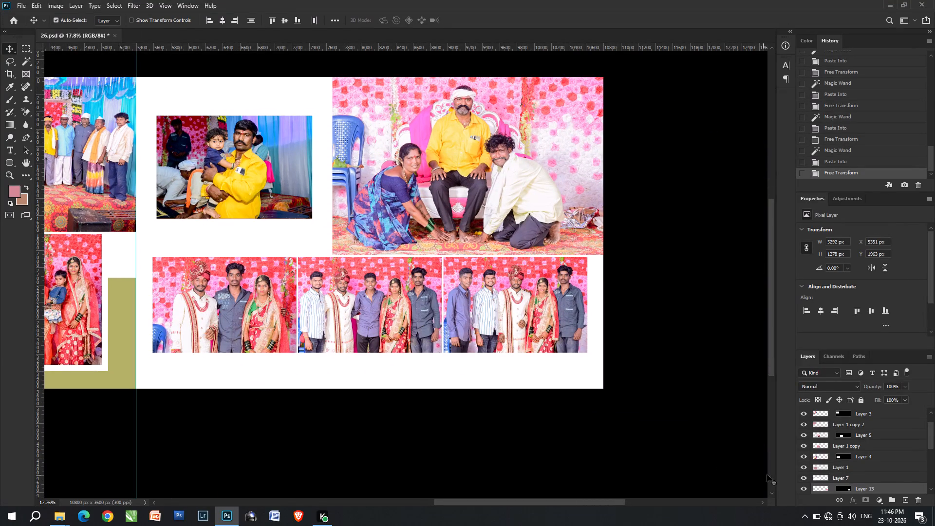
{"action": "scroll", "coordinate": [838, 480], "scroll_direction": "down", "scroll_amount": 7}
Link the mask of the man-with-child photo and enlarge the photo with its placeholder block to about 2600 × 1736 px overall.
{"action": "key", "text": "space"}
{"action": "key", "text": "space"}
{"action": "key", "text": "space"}
{"action": "key", "text": "space"}
{"action": "key", "text": "space"}
{"action": "key", "text": "space"}
{"action": "left_click_drag", "start_coordinate": [284, 255], "coordinate": [464, 401]}
{"action": "scroll", "coordinate": [345, 283], "scroll_direction": "up", "scroll_amount": 2}
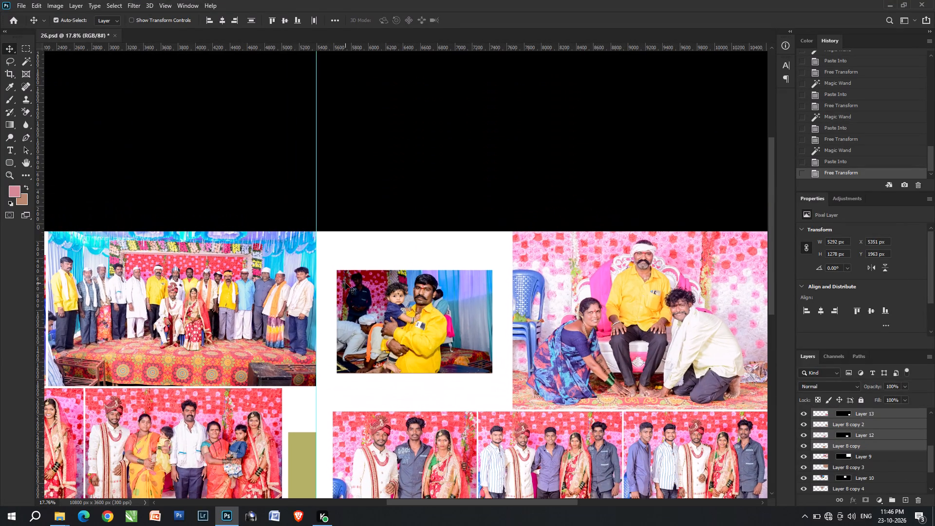
{"action": "scroll", "coordinate": [345, 283], "scroll_direction": "up", "scroll_amount": 1}
{"action": "left_click_drag", "start_coordinate": [461, 428], "coordinate": [474, 359]}
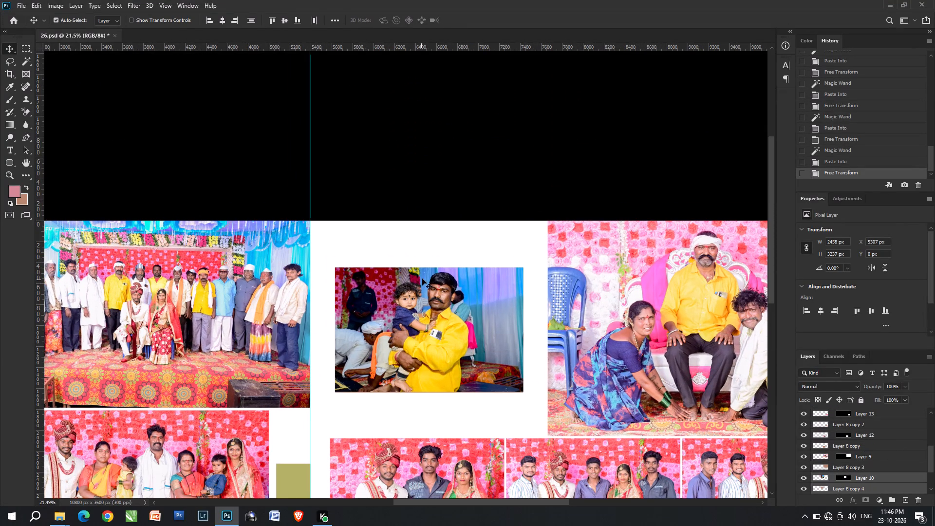
{"action": "left_click_drag", "start_coordinate": [425, 253], "coordinate": [445, 299]}
{"action": "left_click", "coordinate": [832, 475]}
{"action": "scroll", "coordinate": [843, 469], "scroll_direction": "down", "scroll_amount": 2}
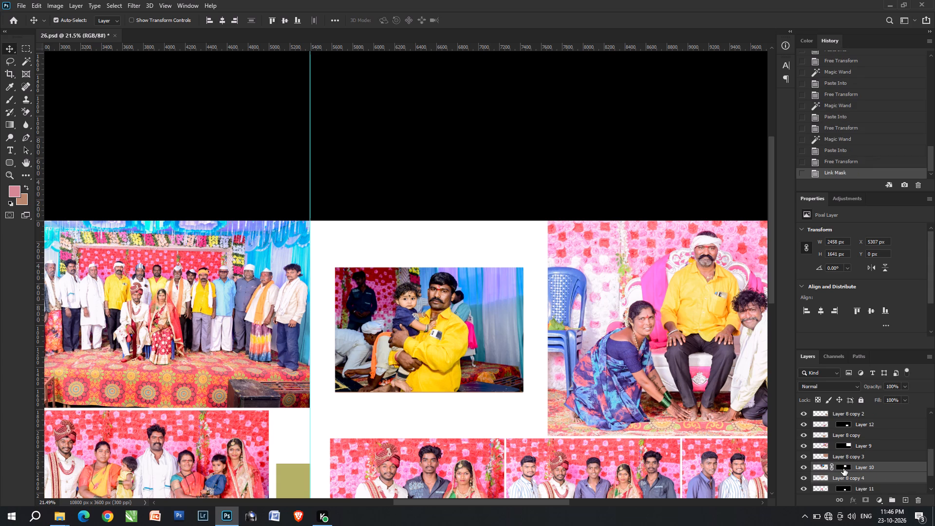
{"action": "key", "text": "ctrl+t"}
{"action": "left_click_drag", "start_coordinate": [430, 394], "coordinate": [434, 399]}
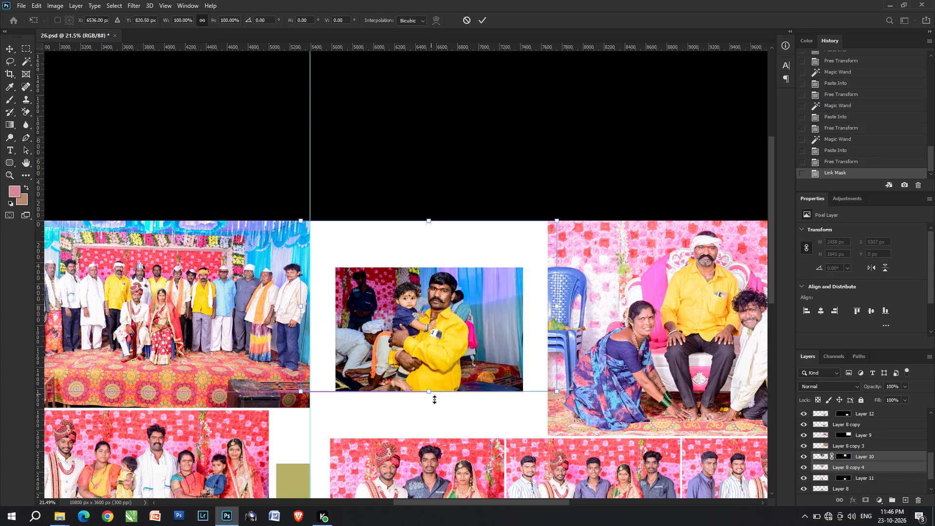
{"action": "left_click_drag", "start_coordinate": [434, 399], "coordinate": [437, 406]}
{"action": "double_click", "coordinate": [453, 377]}
{"action": "type", "text": "vv"}
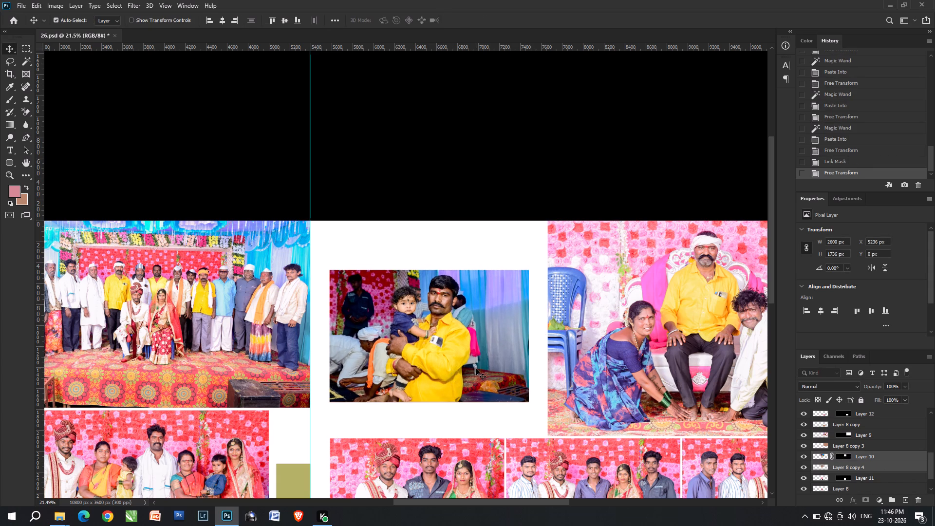
Nudge the enlarged man-with-child photo and its block up about 30 px, aligning the left edge with the bottom photo row.
{"action": "key", "text": "Right"}
{"action": "key", "text": "Up"}
{"action": "key", "text": "Right"}
{"action": "key", "text": "Up"}
{"action": "key", "text": "Right"}
{"action": "key", "text": "Up"}
{"action": "key", "text": "Right"}
{"action": "key", "text": "Up"}
{"action": "scroll", "coordinate": [460, 297], "scroll_direction": "down", "scroll_amount": 8}
{"action": "key", "text": "Up"}
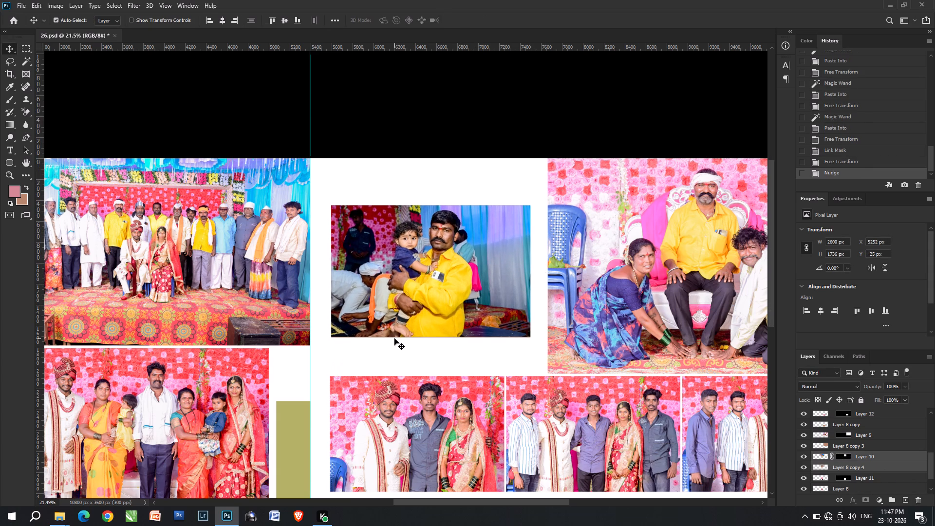
{"action": "key", "text": "Left"}
{"action": "key", "text": "Left"}
{"action": "key", "text": "Left"}
{"action": "key", "text": "Left"}
{"action": "key", "text": "Up"}
{"action": "key", "text": "Right"}
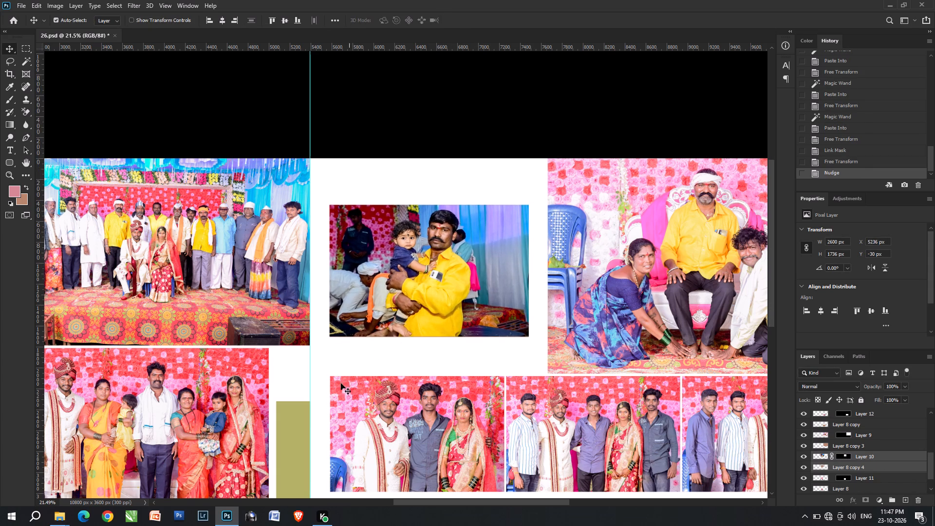
Duplicate the left page's olive band onto the right page, placing it behind the man-with-child photo at about X 2795, Y 194 px.
{"action": "scroll", "coordinate": [338, 356], "scroll_direction": "down", "scroll_amount": 5, "text": "alt"}
{"action": "left_click", "coordinate": [402, 370]}
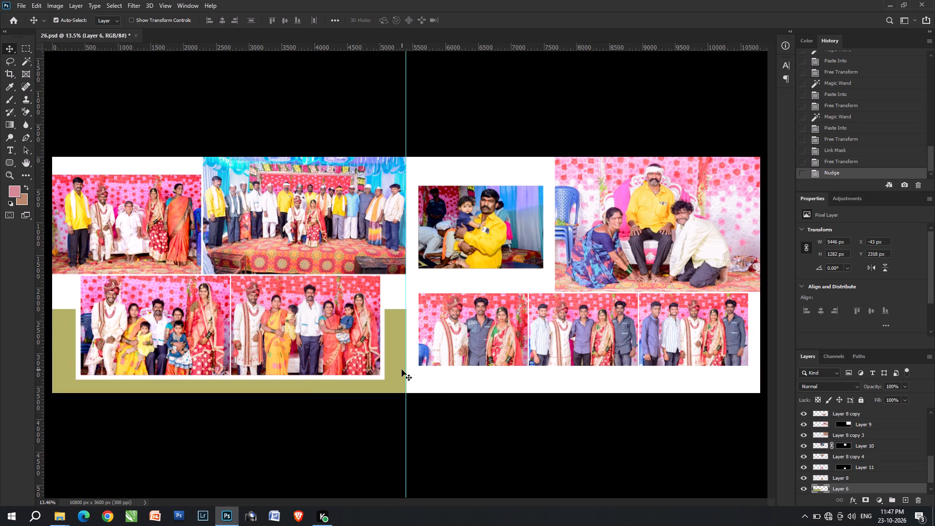
{"action": "left_click", "coordinate": [393, 360]}
{"action": "left_click_drag", "start_coordinate": [396, 357], "coordinate": [582, 219], "text": "alt"}
{"action": "key", "text": "alt+space"}
{"action": "key", "text": "ctrl+t"}
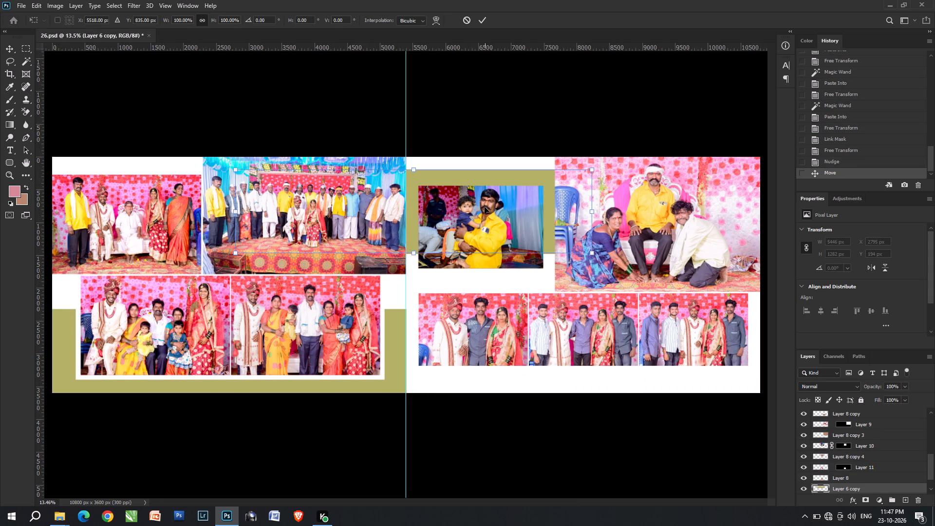
{"action": "double_click", "coordinate": [485, 207]}
Duplicate the olive band again and place it beneath the right page's bottom photo row, flush with the page's outer edge.
{"action": "left_click", "coordinate": [498, 182]}
{"action": "left_click_drag", "start_coordinate": [498, 180], "coordinate": [624, 356], "text": "alt"}
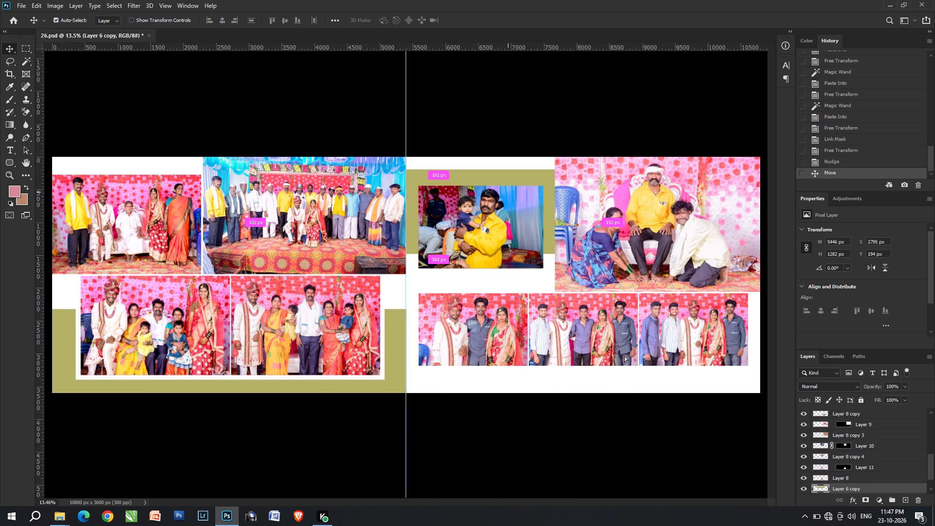
{"action": "left_click_drag", "start_coordinate": [624, 356], "coordinate": [666, 377], "text": "alt"}
{"action": "key", "text": "space"}
{"action": "left_click_drag", "start_coordinate": [635, 377], "coordinate": [496, 363]}
Narrow the bottom olive band from its inner side to about 69.6% width, keeping it flush with the page's outer edge.
{"action": "key", "text": "ctrl+t"}
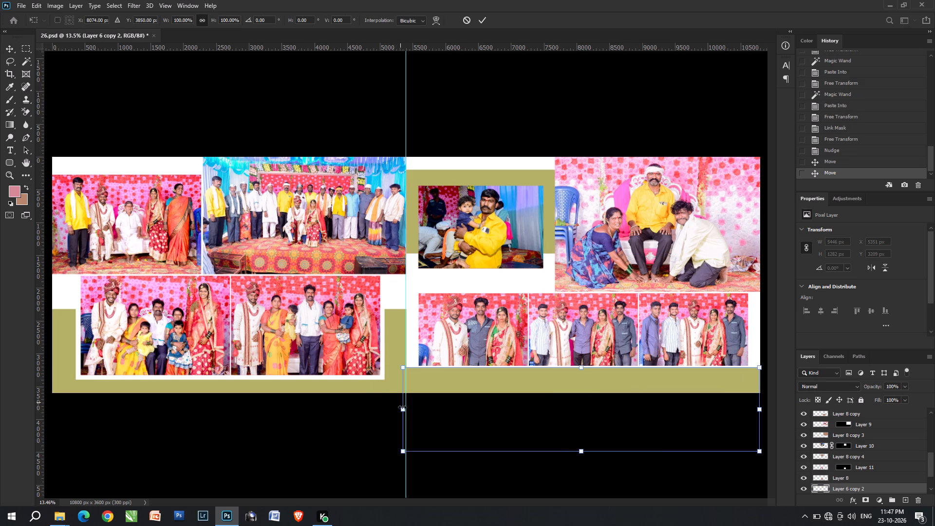
{"action": "left_click_drag", "start_coordinate": [401, 410], "coordinate": [557, 412], "text": "shift"}
{"action": "left_click", "coordinate": [627, 402], "text": "shift"}
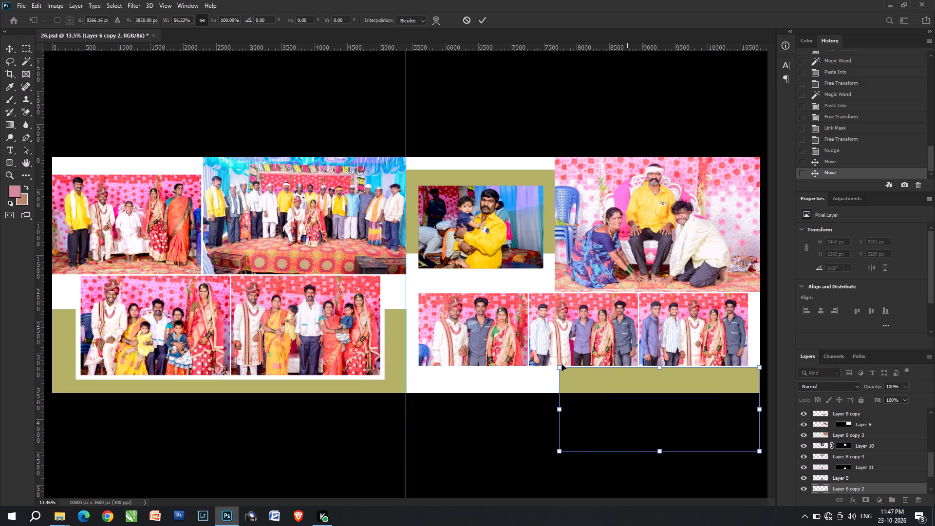
{"action": "left_click_drag", "start_coordinate": [562, 365], "coordinate": [505, 333], "text": "shift"}
{"action": "left_click", "coordinate": [608, 395], "text": "shift"}
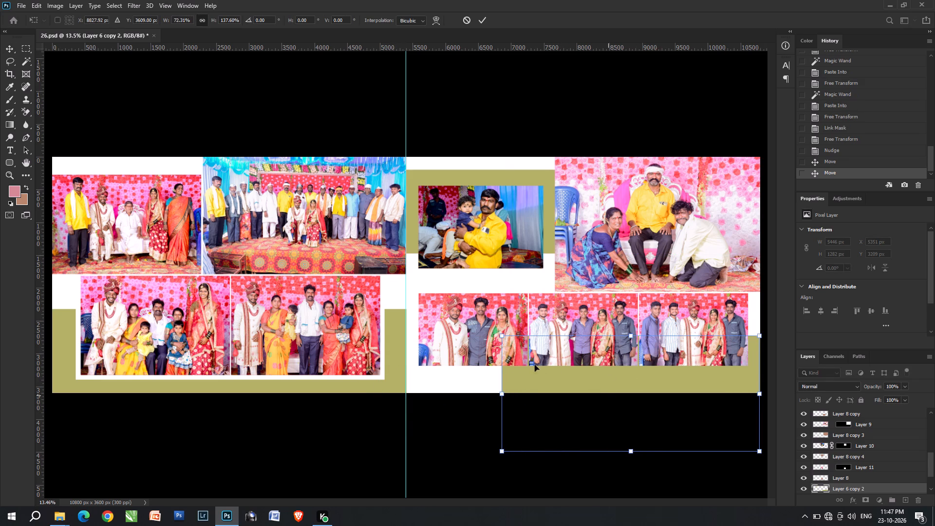
{"action": "key", "text": "ctrl+z"}
{"action": "key", "text": "ctrl+z"}
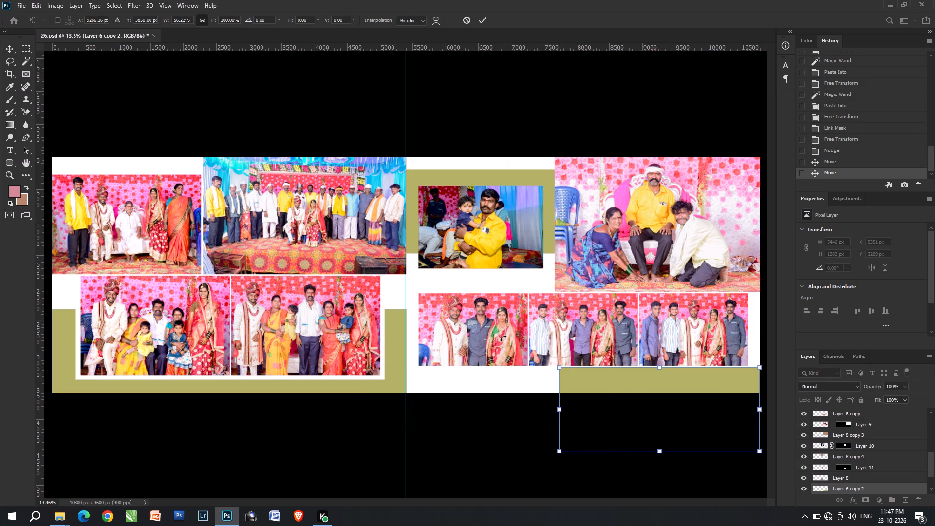
{"action": "left_click_drag", "start_coordinate": [560, 410], "coordinate": [510, 399], "text": "shift"}
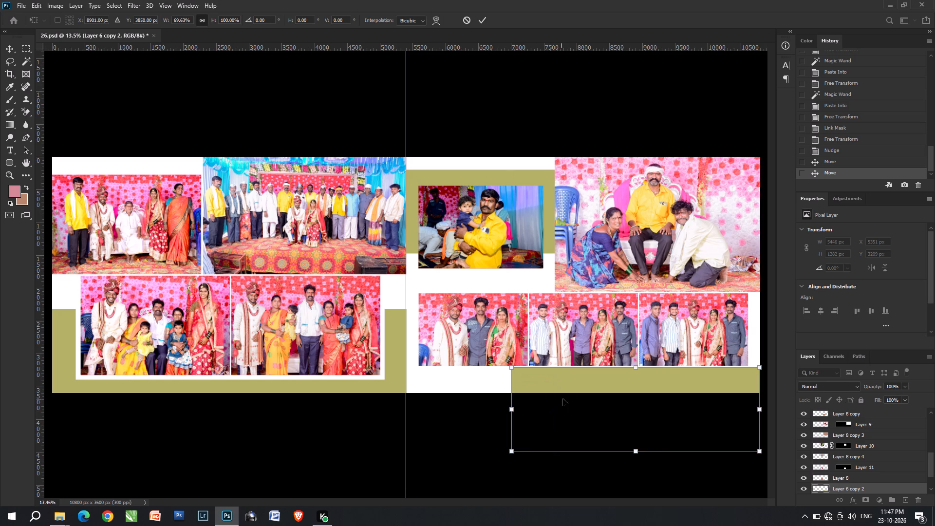
{"action": "double_click", "coordinate": [563, 399]}
{"action": "key", "text": "v"}
Fine-tune the bottom olive band's vertical position beneath the photo row to Y 3208 px.
{"action": "scroll", "coordinate": [550, 379], "scroll_direction": "up", "scroll_amount": 9, "text": "alt"}
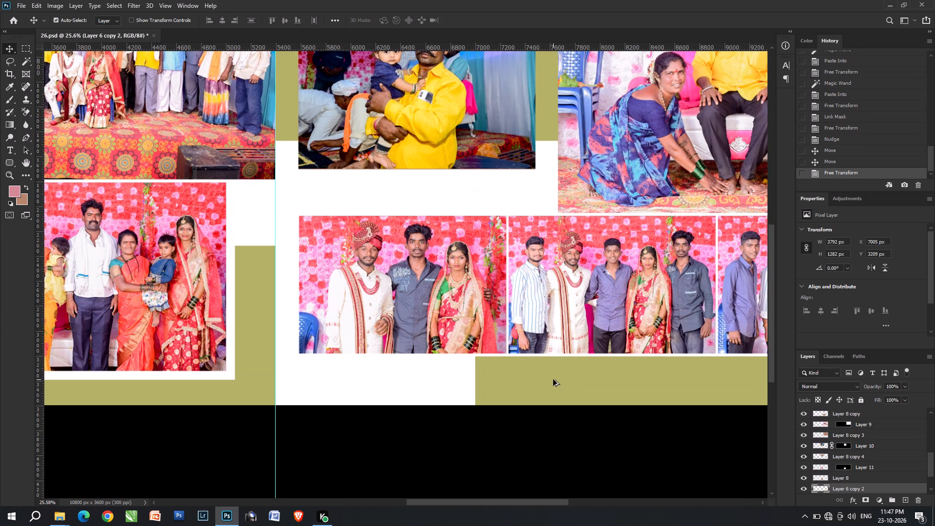
{"action": "key", "text": "space"}
{"action": "key", "text": "space"}
{"action": "key", "text": "space"}
{"action": "key", "text": "space"}
{"action": "key", "text": "space"}
{"action": "key", "text": "space"}
{"action": "left_click_drag", "start_coordinate": [517, 317], "coordinate": [424, 346]}
{"action": "left_click", "coordinate": [439, 418]}
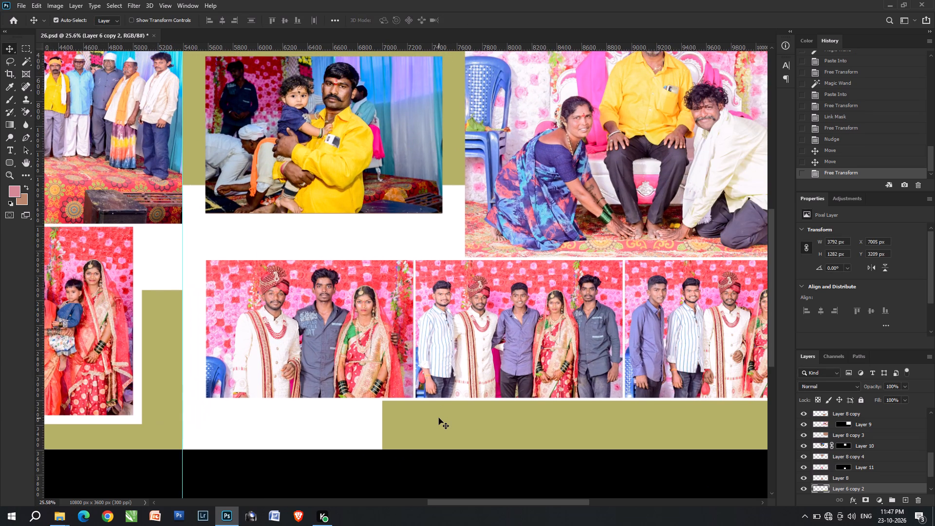
{"action": "key", "text": "Up"}
{"action": "key", "text": "Down"}
Duplicate the placeholder block under the man-with-child photo (Layer 8 copy 4) and send the copy one level backward.
{"action": "key", "text": "space"}
{"action": "key", "text": "space"}
{"action": "key", "text": "space"}
{"action": "key", "text": "space"}
{"action": "key", "text": "space"}
{"action": "key", "text": "space"}
{"action": "key", "text": "space"}
{"action": "key", "text": "space"}
{"action": "key", "text": "space"}
{"action": "key", "text": "space"}
{"action": "key", "text": "space"}
{"action": "key", "text": "space"}
{"action": "key", "text": "space"}
{"action": "key", "text": "space"}
{"action": "key", "text": "space"}
{"action": "key", "text": "space"}
{"action": "key", "text": "space"}
{"action": "key", "text": "space"}
{"action": "key", "text": "space"}
{"action": "key", "text": "space"}
{"action": "left_click_drag", "start_coordinate": [325, 187], "coordinate": [350, 273]}
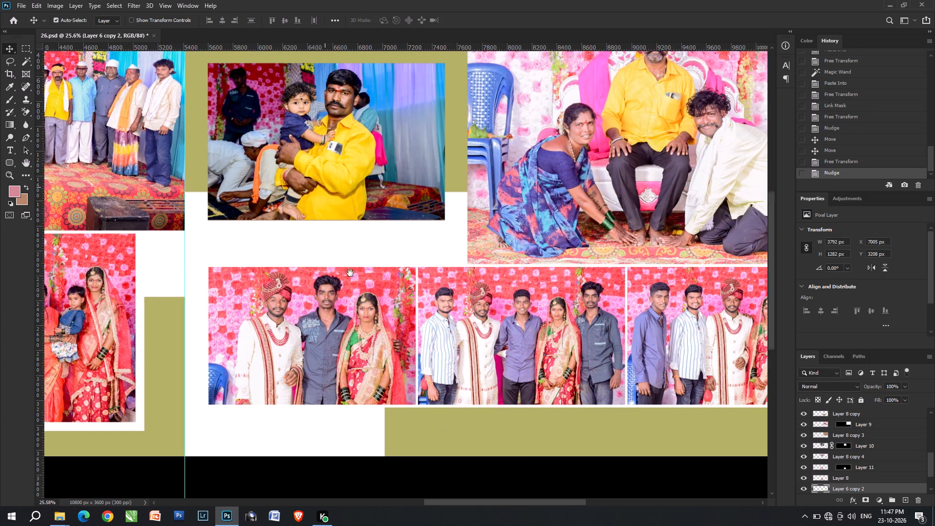
{"action": "left_click_drag", "start_coordinate": [350, 273], "coordinate": [371, 338]}
{"action": "left_click", "coordinate": [343, 311]}
{"action": "right_click", "coordinate": [343, 311]}
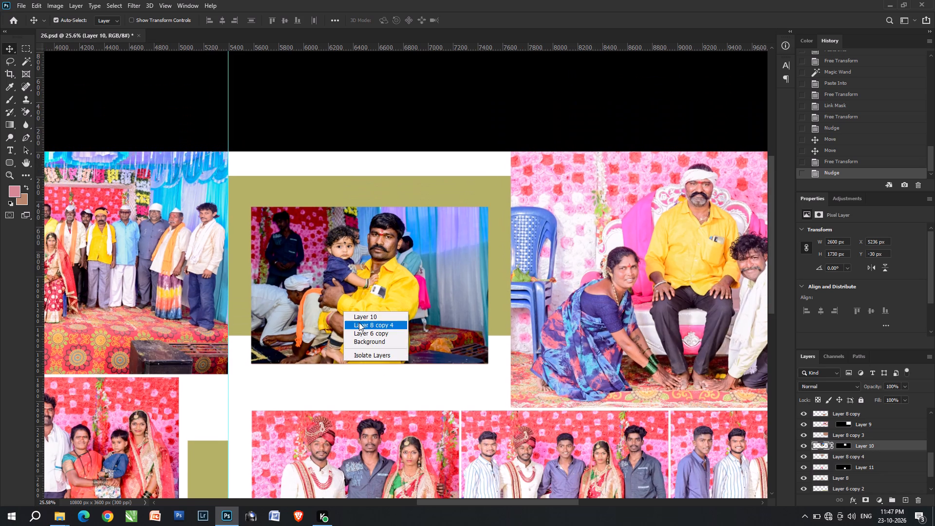
{"action": "left_click", "coordinate": [359, 322]}
{"action": "key", "text": "ctrl+j"}
{"action": "key", "text": "ctrl+bracketleft"}
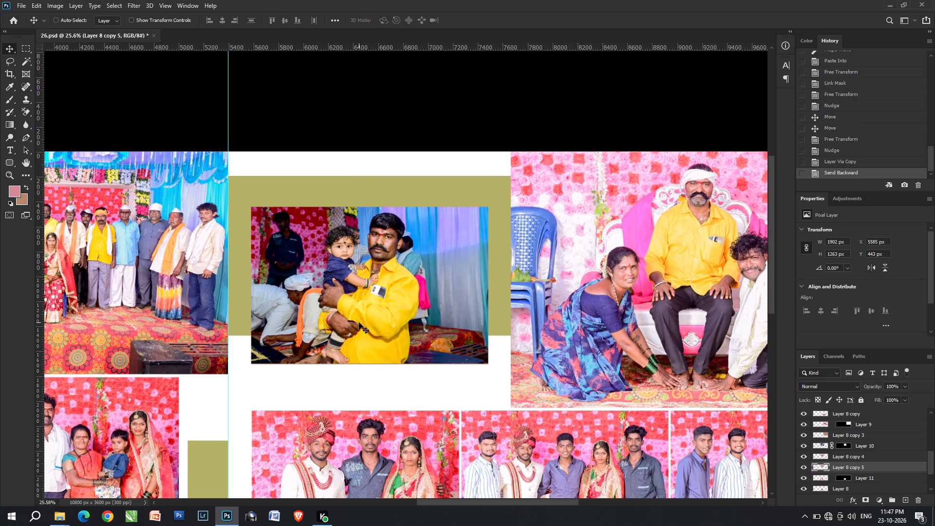
Turn the duplicated block white by raising its lightness with Hue/Saturation.
{"action": "key", "text": "ctrl+u"}
{"action": "left_click_drag", "start_coordinate": [672, 207], "coordinate": [696, 208]}
{"action": "key", "text": "Return"}
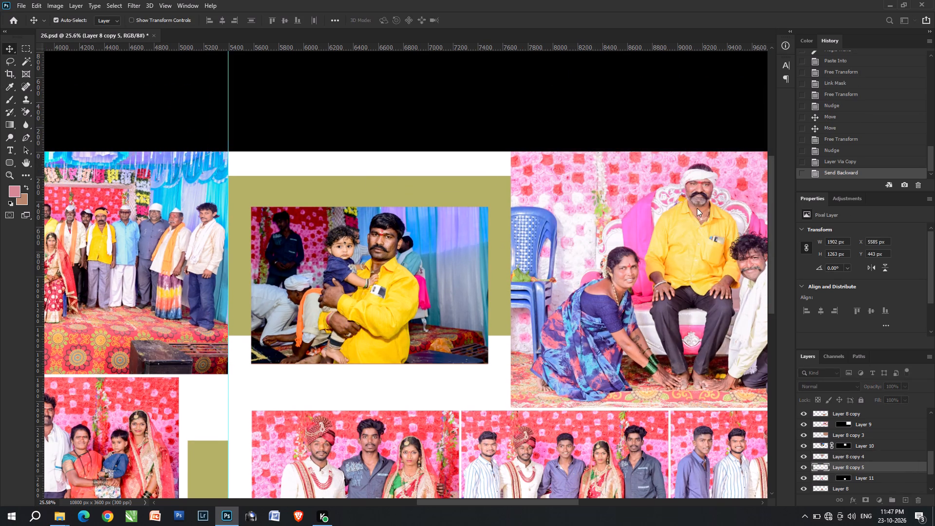
Nudge the white block up and left to X 5559, Y 417 px, forming a thin border along the photo's top and left edges.
{"action": "key", "text": "Left"}
{"action": "key", "text": "Up"}
{"action": "key", "text": "Left"}
{"action": "key", "text": "Up"}
{"action": "key", "text": "Left"}
{"action": "key", "text": "Up"}
{"action": "key", "text": "Left"}
{"action": "key", "text": "Up"}
{"action": "key", "text": "Left"}
{"action": "key", "text": "Up"}
{"action": "scroll", "coordinate": [262, 227], "scroll_direction": "up", "scroll_amount": 3, "text": "alt"}
{"action": "key", "text": "Up"}
{"action": "key", "text": "Left"}
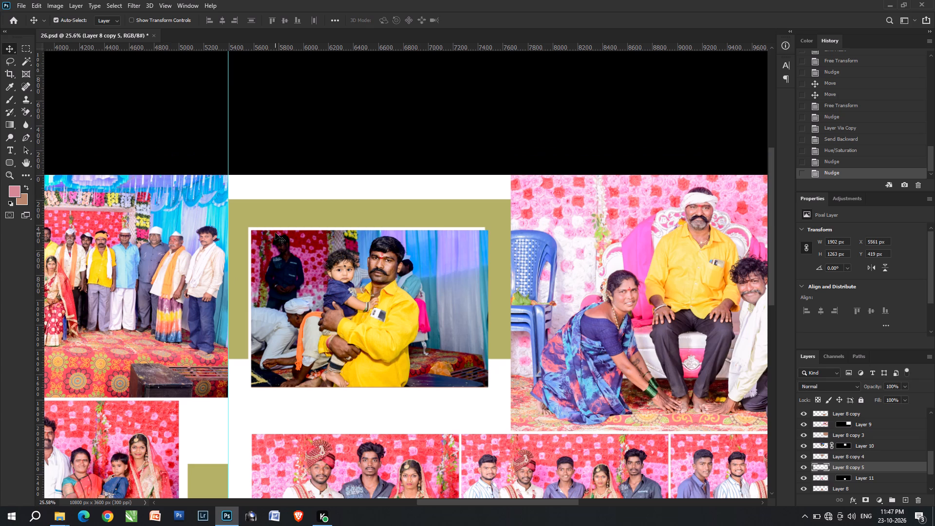
{"action": "scroll", "coordinate": [275, 233], "scroll_direction": "up", "scroll_amount": 9, "text": "alt"}
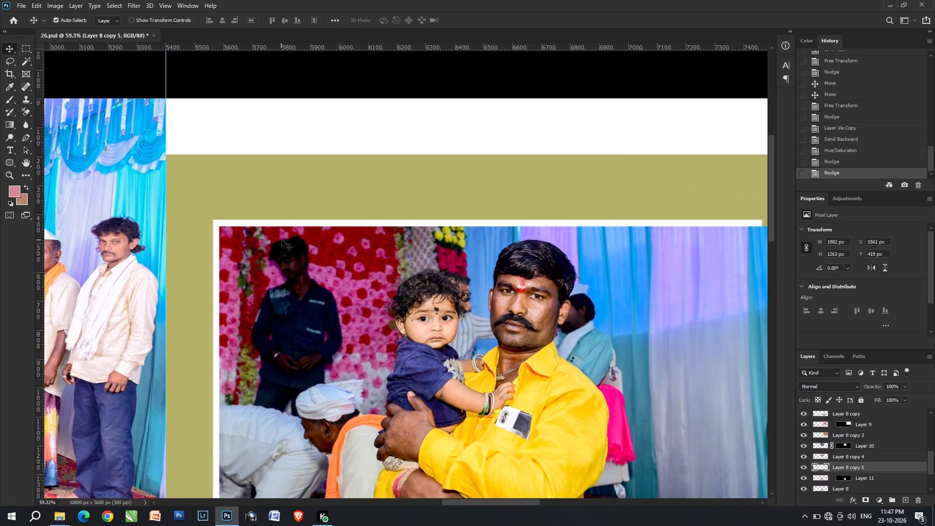
{"action": "key", "text": "Left"}
{"action": "key", "text": "Up"}
Widen the white block to about 102.7% so a matching white border shows along the man-with-child photo's right edge.
{"action": "key", "text": "ctrl+t"}
{"action": "key", "text": "space"}
{"action": "key", "text": "space"}
{"action": "key", "text": "space"}
{"action": "key", "text": "space"}
{"action": "key", "text": "space"}
{"action": "key", "text": "space"}
{"action": "key", "text": "space"}
{"action": "key", "text": "space"}
{"action": "key", "text": "space"}
{"action": "key", "text": "space"}
{"action": "key", "text": "space"}
{"action": "key", "text": "space"}
{"action": "key", "text": "space"}
{"action": "key", "text": "space"}
{"action": "key", "text": "space"}
{"action": "key", "text": "space"}
{"action": "key", "text": "space"}
{"action": "left_click_drag", "start_coordinate": [438, 269], "coordinate": [207, 245]}
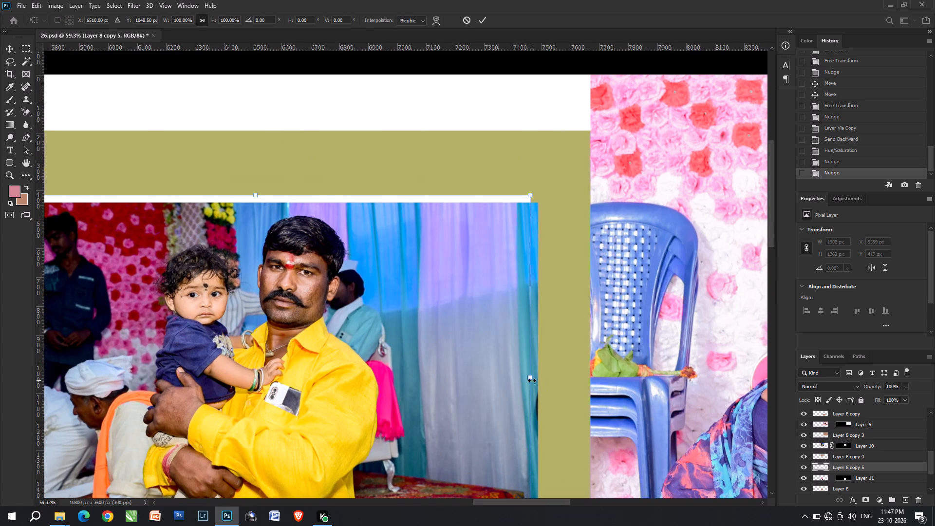
{"action": "left_click_drag", "start_coordinate": [532, 380], "coordinate": [547, 382], "text": "shift"}
{"action": "double_click", "coordinate": [535, 363], "text": "shift"}
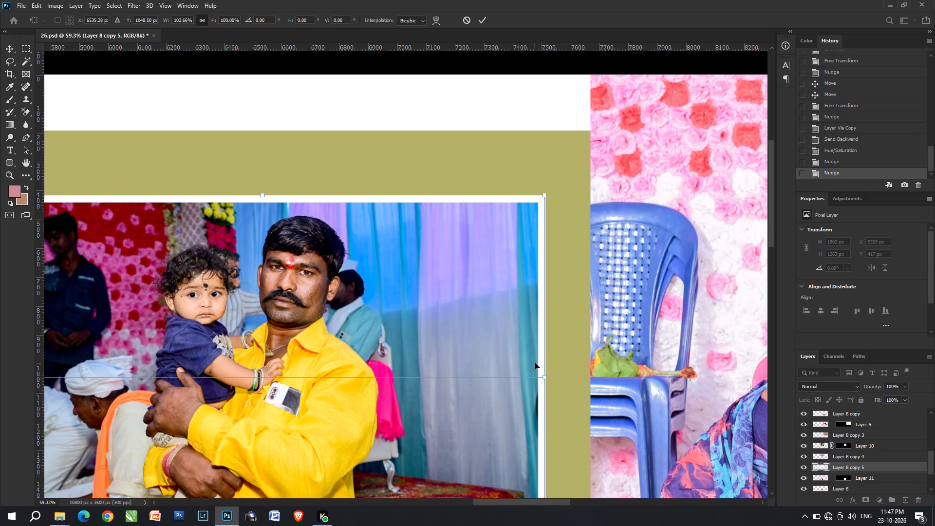
{"action": "key", "text": "v"}
Save the 26.psd spread with its current layout.
{"action": "scroll", "coordinate": [561, 290], "scroll_direction": "down", "scroll_amount": 8, "text": "alt"}
{"action": "left_click", "coordinate": [463, 428]}
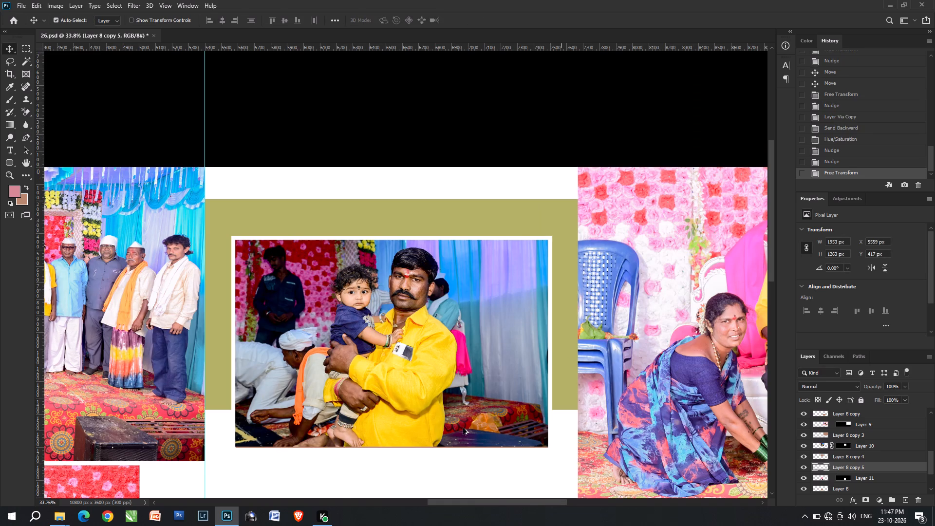
{"action": "scroll", "coordinate": [464, 425], "scroll_direction": "down", "scroll_amount": 7}
{"action": "scroll", "coordinate": [464, 418], "scroll_direction": "down", "scroll_amount": 3, "text": "alt"}
{"action": "left_click", "coordinate": [412, 386]}
{"action": "key", "text": "ctrl+s"}
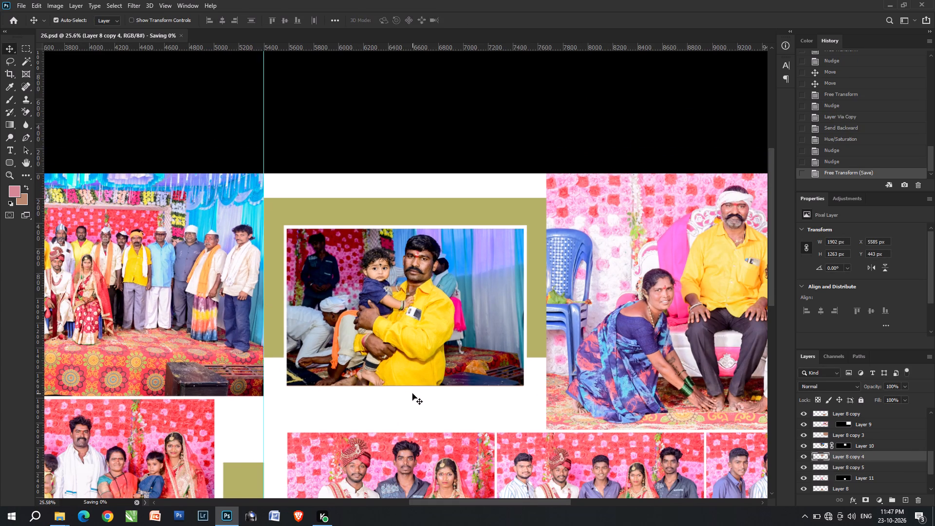
Add the text MOMENT in the white gap below the man-with-child photo.
{"action": "scroll", "coordinate": [413, 394], "scroll_direction": "down", "scroll_amount": 11, "text": "alt"}
{"action": "scroll", "coordinate": [474, 261], "scroll_direction": "up", "scroll_amount": 15, "text": "alt"}
{"action": "scroll", "coordinate": [425, 317], "scroll_direction": "up", "scroll_amount": 2, "text": "alt"}
{"action": "key", "text": "t"}
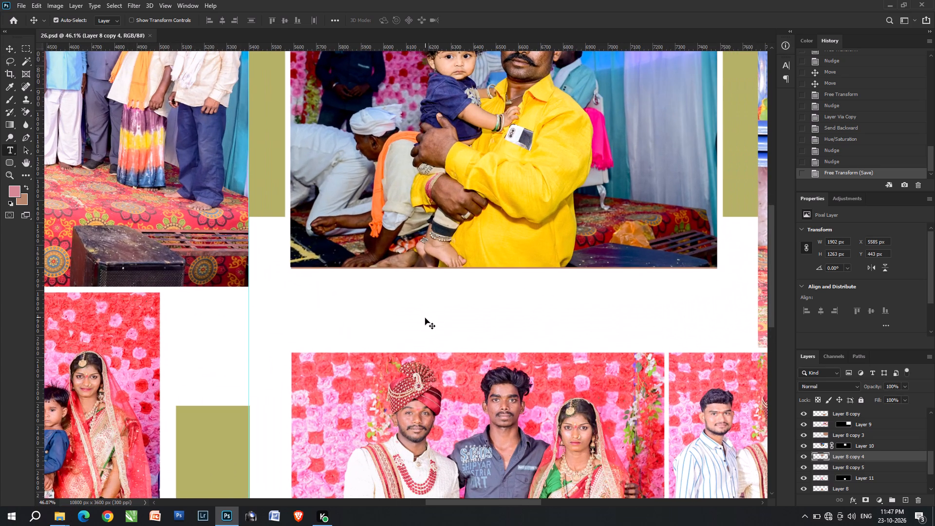
{"action": "left_click", "coordinate": [425, 318]}
{"action": "type", "text": "MOMEN"}
{"action": "key", "text": "shift+t"}
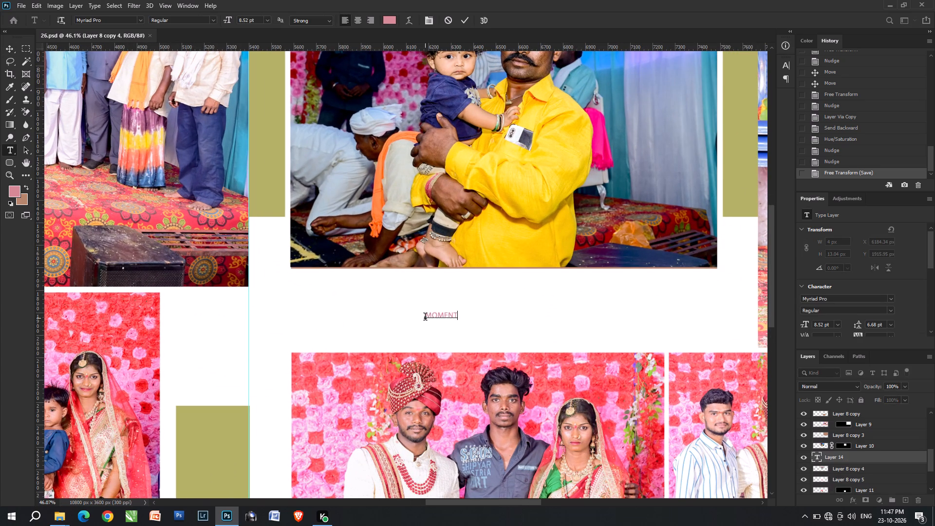
{"action": "left_click", "coordinate": [6, 50]}
Enlarge the MOMENT text proportionally to about 365%, giving a size of about 31 pt.
{"action": "key", "text": "ctrl+t"}
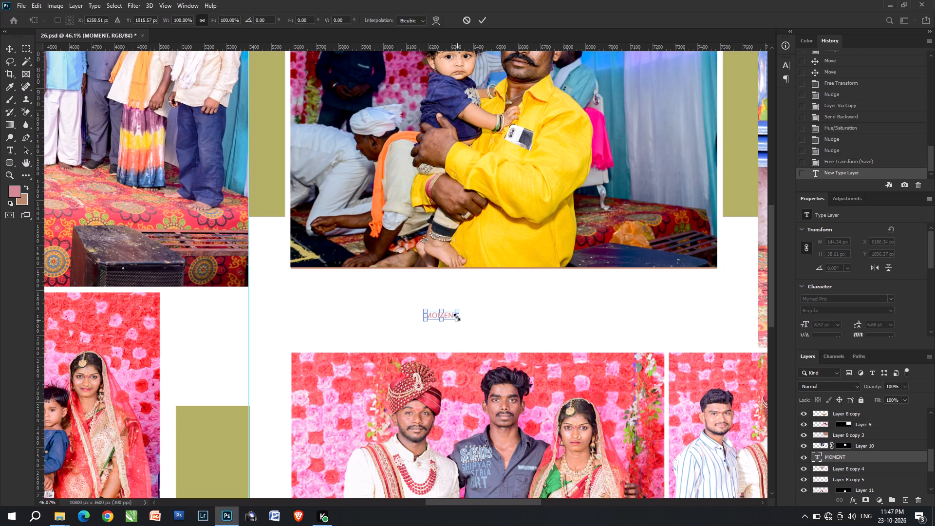
{"action": "left_click_drag", "start_coordinate": [457, 317], "coordinate": [542, 327]}
{"action": "double_click", "coordinate": [489, 330]}
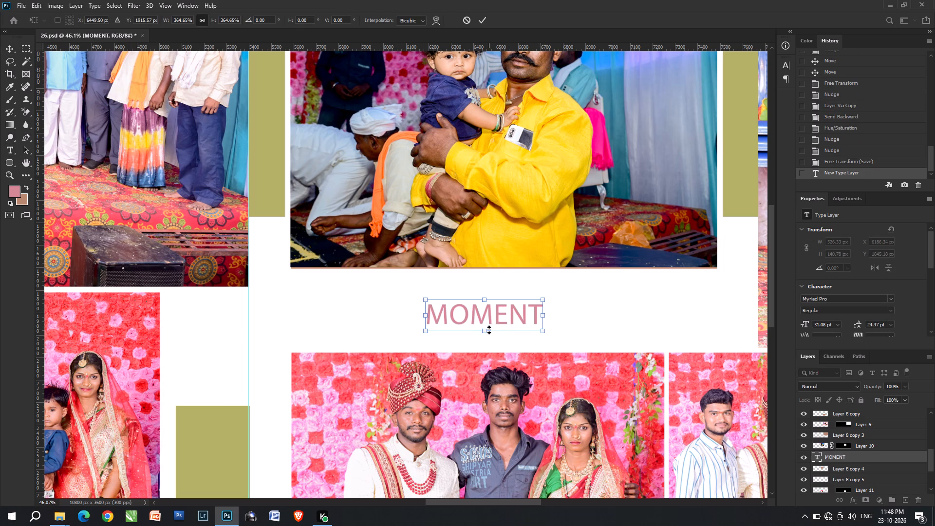
{"action": "triple_click", "coordinate": [496, 321]}
{"action": "double_click", "coordinate": [496, 321]}
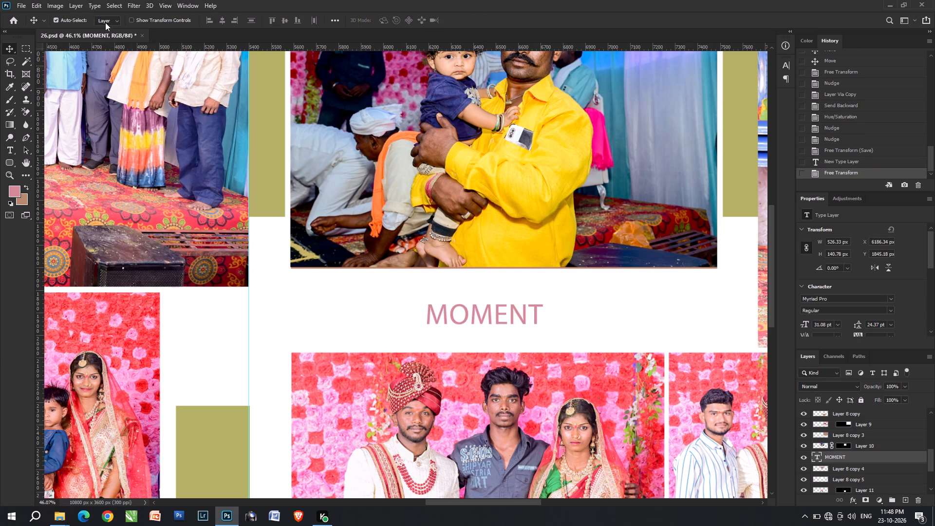
Change the MOMENT text's font to News701 BT Italic.
{"action": "double_click", "coordinate": [498, 309]}
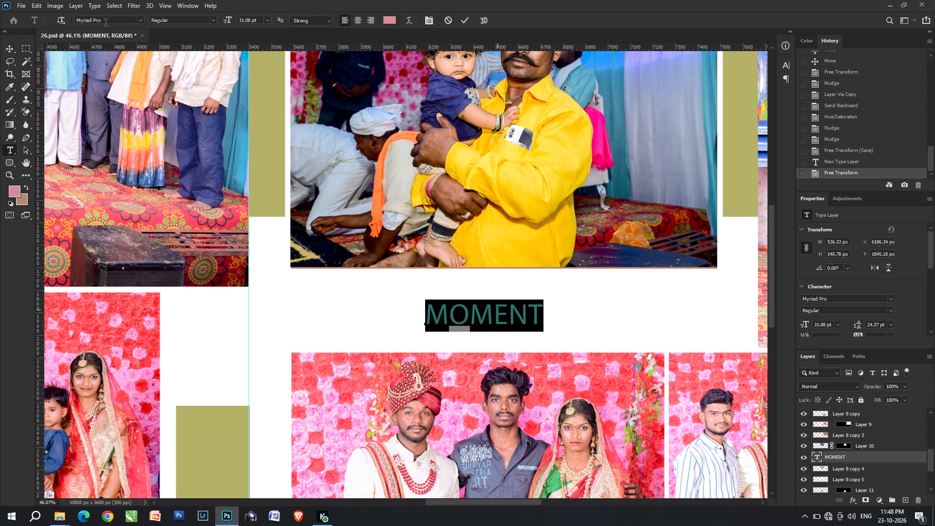
{"action": "left_click", "coordinate": [106, 24]}
{"action": "left_click", "coordinate": [140, 19]}
{"action": "left_click", "coordinate": [114, 19]}
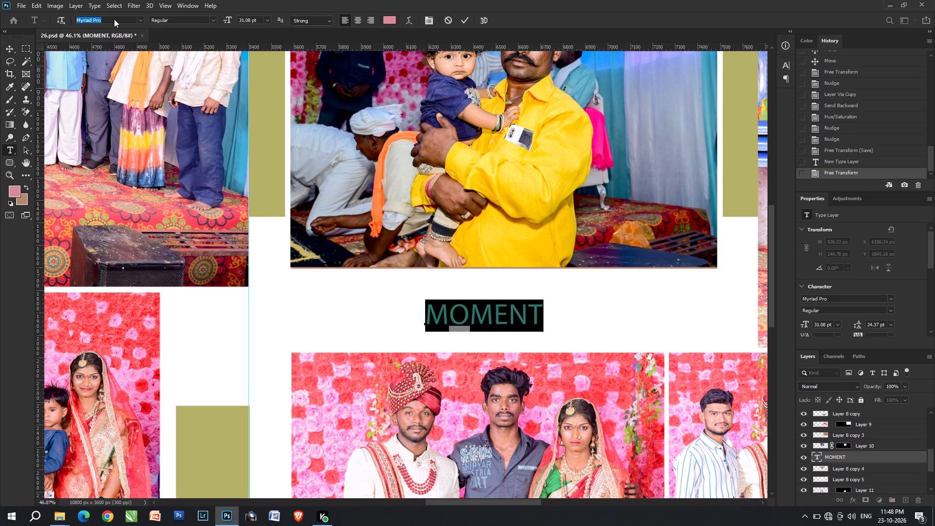
{"action": "scroll", "coordinate": [114, 19], "scroll_direction": "down", "scroll_amount": 1}
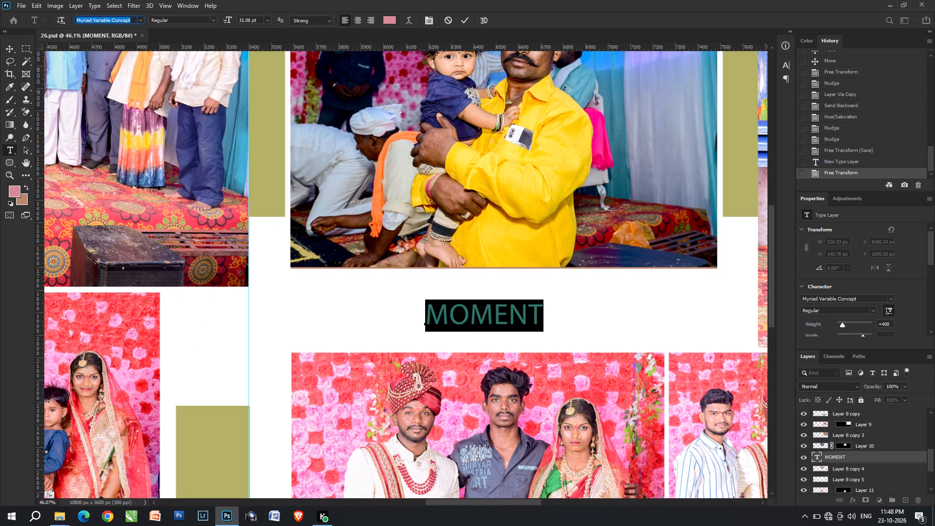
{"action": "scroll", "coordinate": [114, 19], "scroll_direction": "down", "scroll_amount": 2}
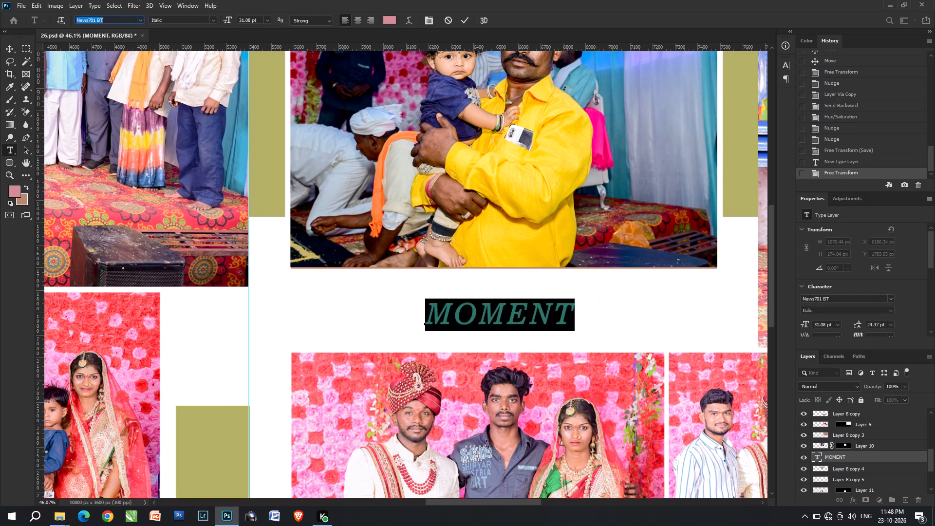
{"action": "left_click", "coordinate": [15, 52]}
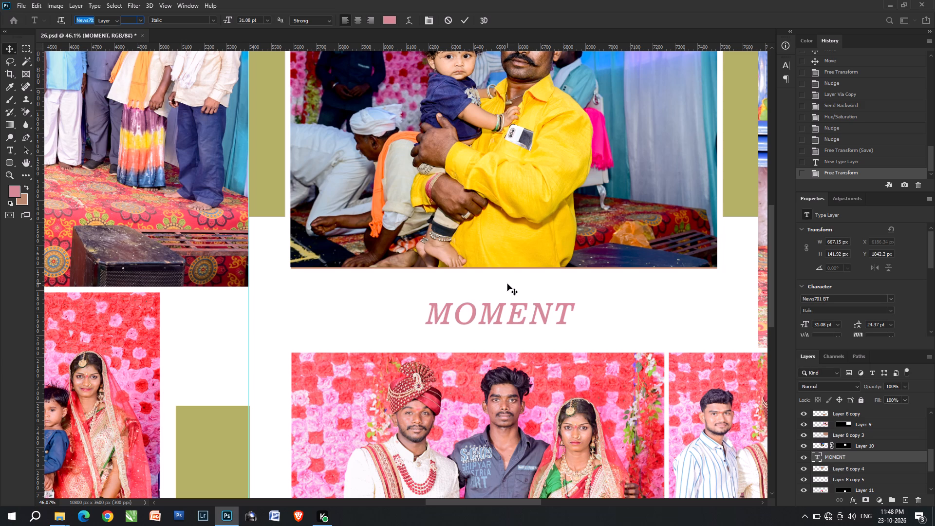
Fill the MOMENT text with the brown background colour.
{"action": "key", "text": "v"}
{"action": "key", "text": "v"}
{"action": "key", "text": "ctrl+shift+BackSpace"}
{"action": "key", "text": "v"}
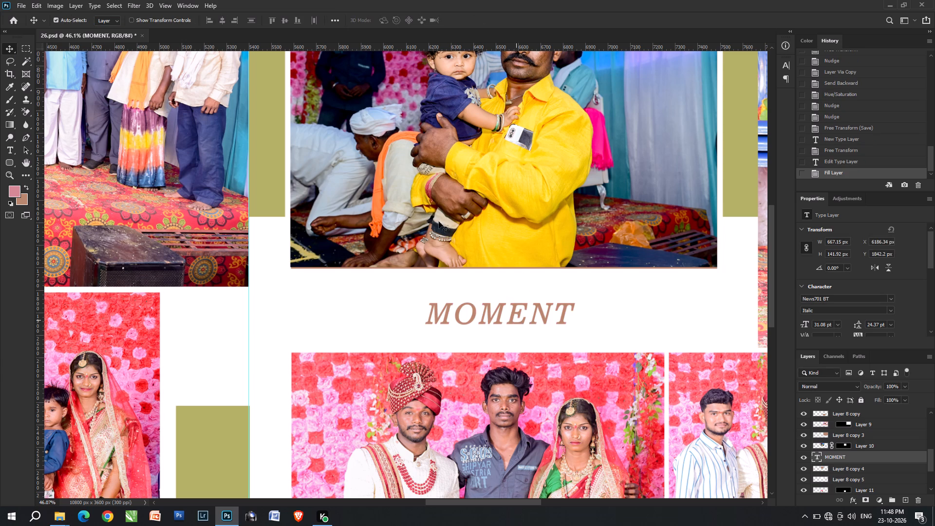
Sample the olive colour from the decorative band and fill the MOMENT text with it.
{"action": "key", "text": "i"}
{"action": "left_click", "coordinate": [275, 166]}
{"action": "key", "text": "x"}
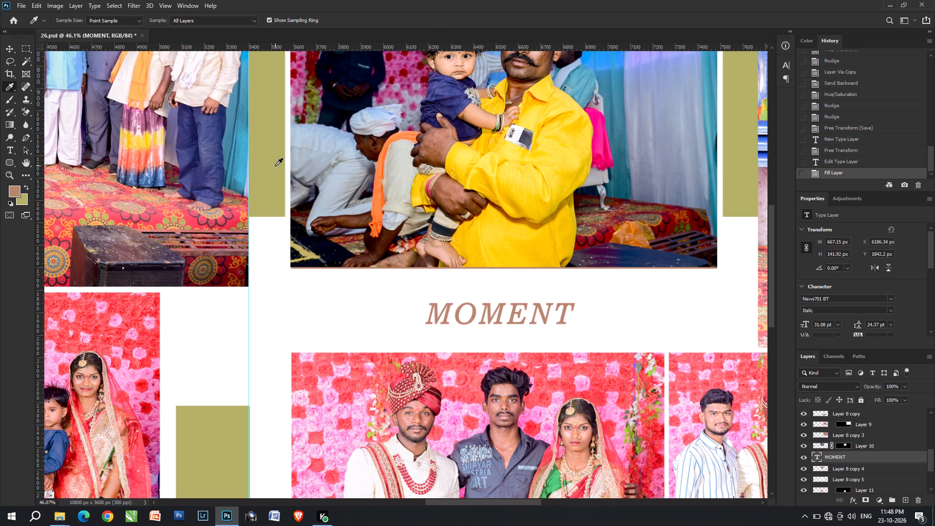
{"action": "key", "text": "ctrl+shift+BackSpace"}
Scale the MOMENT text up to about 110.6% and nudge it left to about X 6179 px.
{"action": "scroll", "coordinate": [275, 166], "scroll_direction": "down", "scroll_amount": 12, "text": "alt"}
{"action": "key", "text": "v"}
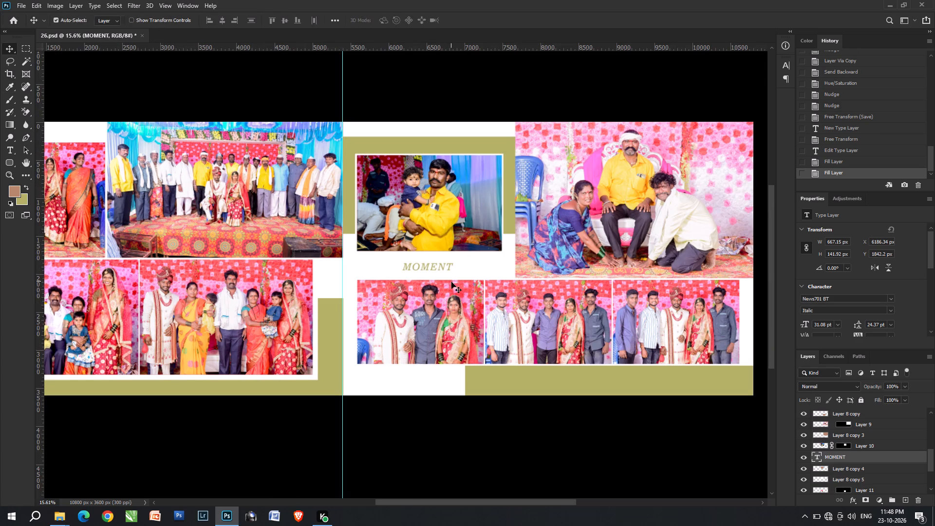
{"action": "key", "text": "ctrl+t"}
{"action": "left_click_drag", "start_coordinate": [458, 267], "coordinate": [463, 268]}
{"action": "key", "text": "Return"}
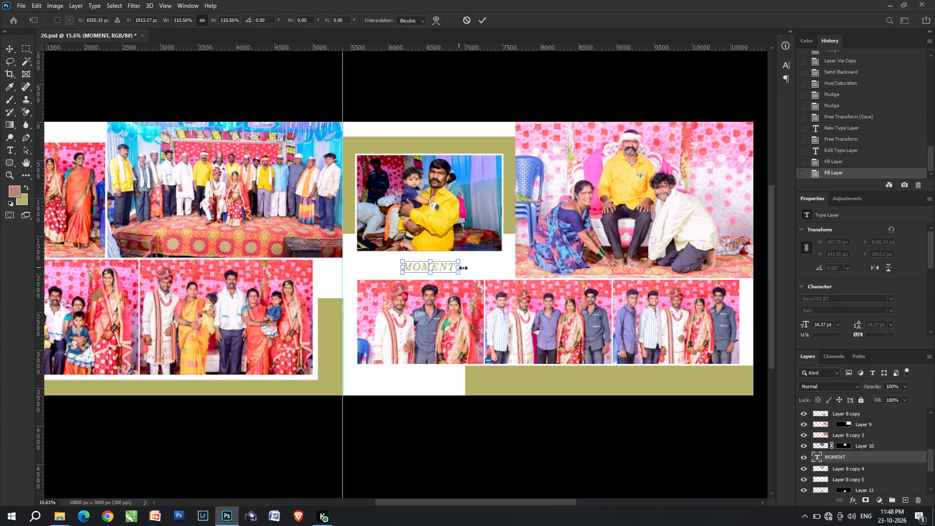
{"action": "key", "text": "Left"}
{"action": "key", "text": "Left"}
{"action": "key", "text": "Left"}
Save the 26.psd spread with the added MOMENT text.
{"action": "key", "text": "ctrl+s"}
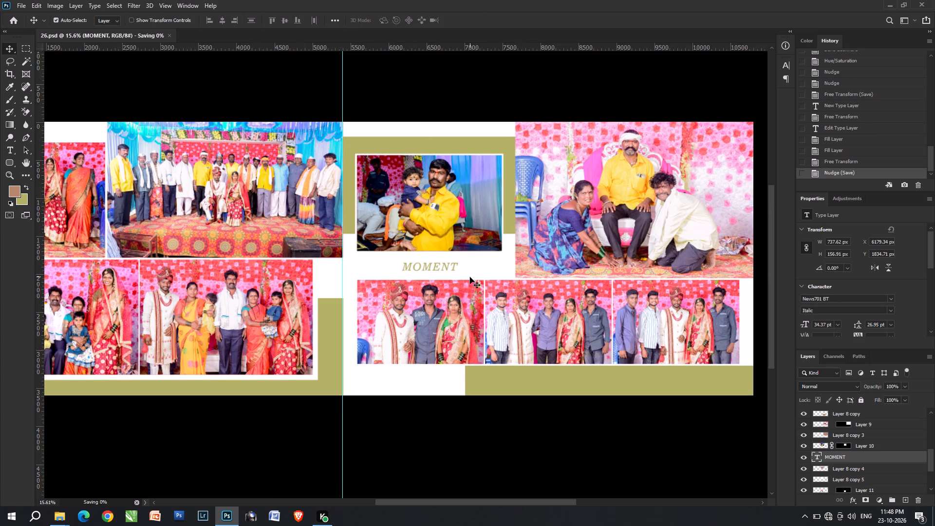
Merge all visible layers of the spread into a single background layer.
{"action": "key", "text": "ctrl+shift+e"}
{"action": "key", "text": "ctrl+shift+space"}
{"action": "key", "text": "ctrl+shift+space"}
{"action": "key", "text": "ctrl+shift+space"}
{"action": "key", "text": "ctrl+shift+space"}
{"action": "key", "text": "ctrl+shift+space"}
{"action": "key", "text": "ctrl+shift+space"}
{"action": "key", "text": "ctrl+shift+space"}
{"action": "key", "text": "ctrl+shift+space"}
{"action": "key", "text": "ctrl+shift+space"}
{"action": "key", "text": "ctrl+shift+space"}
{"action": "key", "text": "ctrl+shift+space"}
{"action": "key", "text": "ctrl+shift+space"}
{"action": "key", "text": "ctrl+shift+space"}
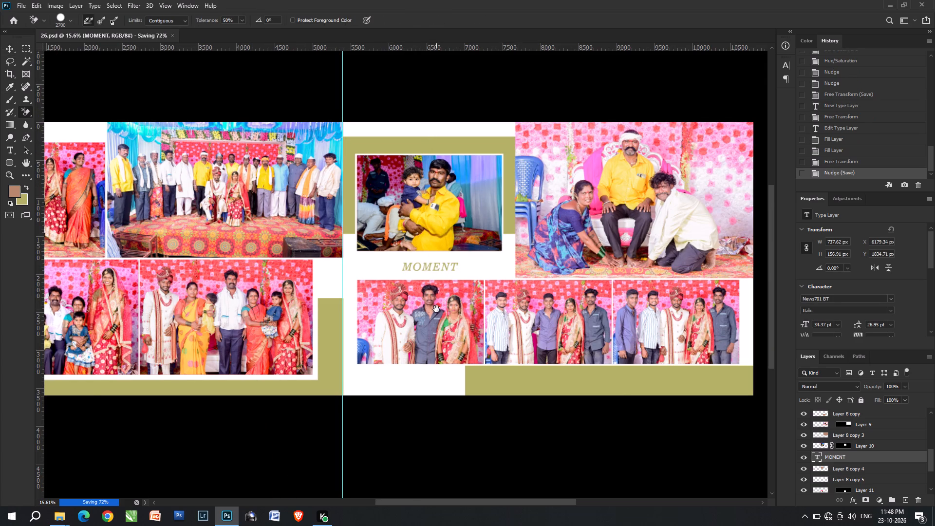
{"action": "left_click_drag", "start_coordinate": [436, 309], "coordinate": [608, 309]}
{"action": "key", "text": "ctrl+shift+e"}
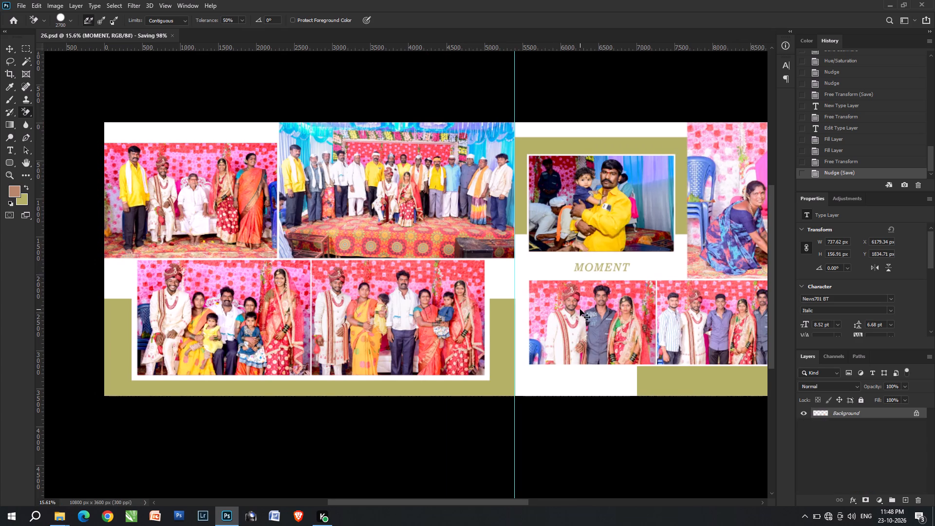
Save the merged spread as a JPEG named 26 in the sheet folder's JPEG subfolder.
{"action": "key", "text": "ctrl+shift+s"}
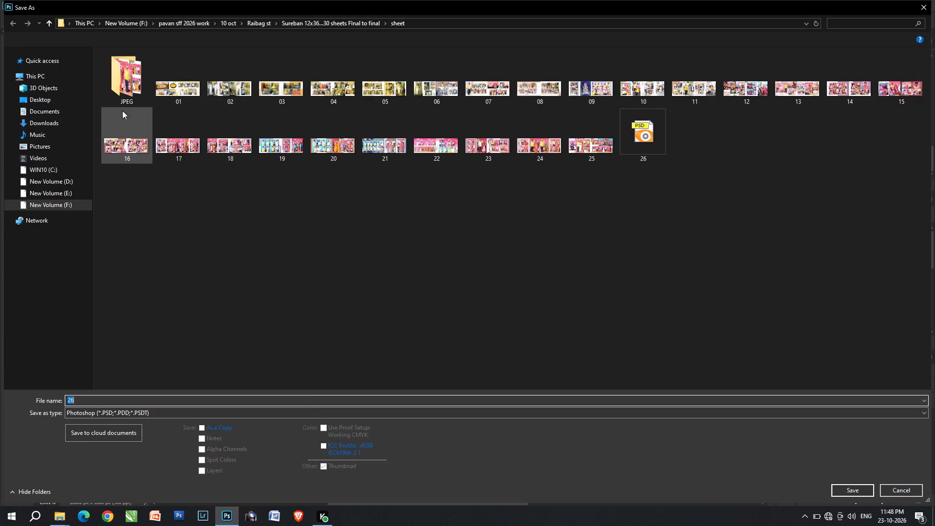
{"action": "double_click", "coordinate": [123, 90]}
{"action": "key", "text": "Tab"}
{"action": "key", "text": "Tab"}
{"action": "key", "text": "j"}
{"action": "key", "text": "Return"}
{"action": "key", "text": "Return"}
{"action": "key", "text": "Return"}
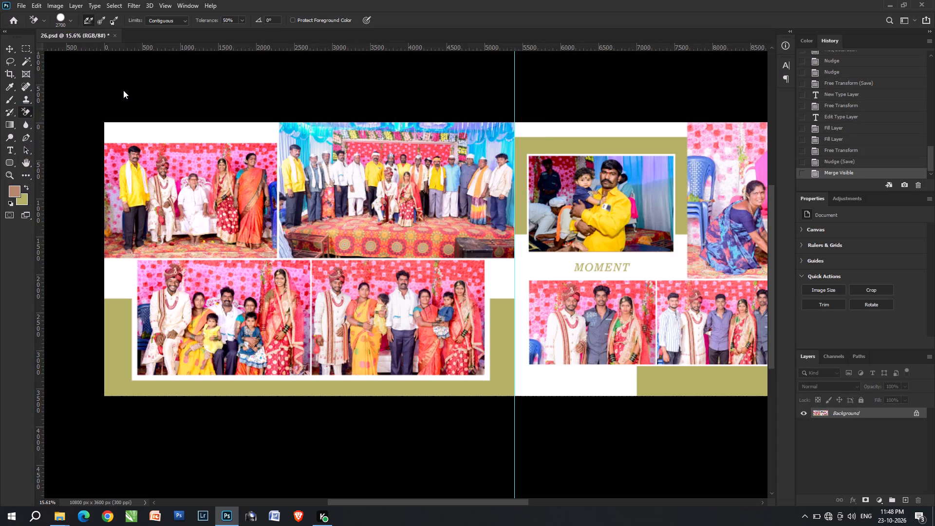
{"action": "key", "text": "Return"}
{"action": "key", "text": "Return"}
{"action": "key", "text": "Return"}
Turn the merged spread into a blank white page by reapplying the last Hue/Saturation adjustment.
{"action": "key", "text": "ctrl+alt+u"}
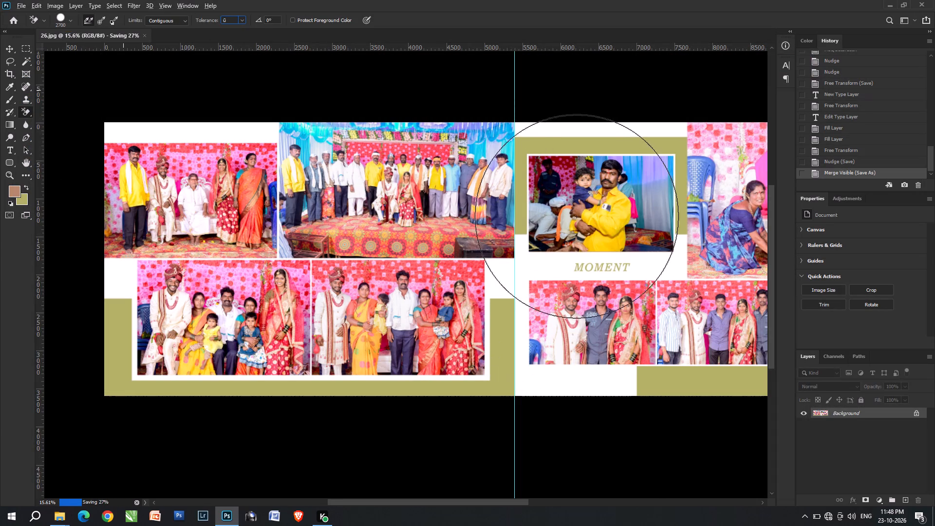
{"action": "left_click", "coordinate": [15, 50]}
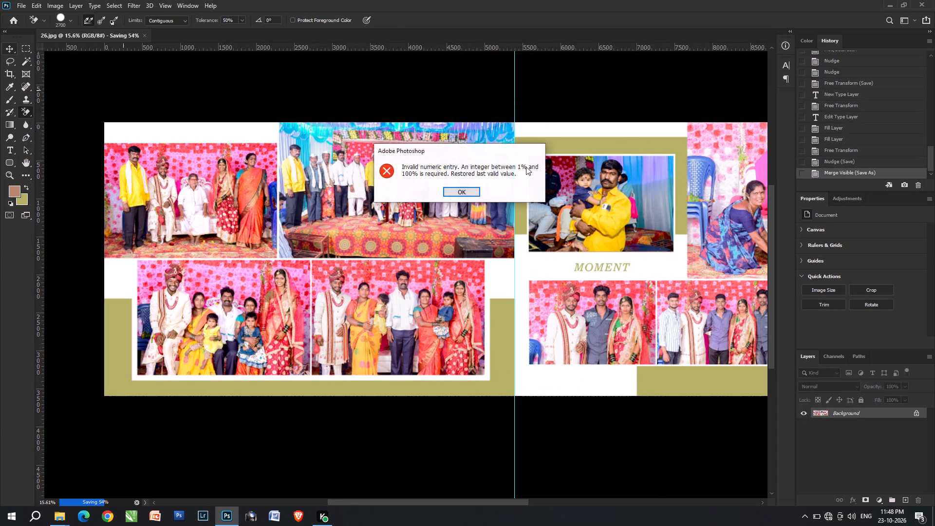
{"action": "key", "text": "Return"}
{"action": "key", "text": "ctrl+alt+u"}
{"action": "key", "text": "Return"}
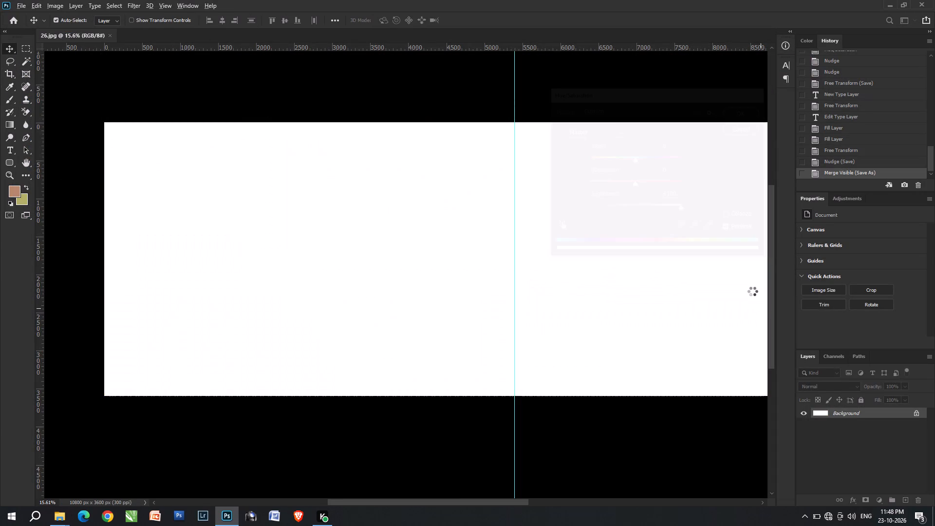
Save the blank page as a Photoshop PSD file named 27 in the sheet folder.
{"action": "key", "text": "ctrl+shift+s"}
{"action": "left_click", "coordinate": [398, 25]}
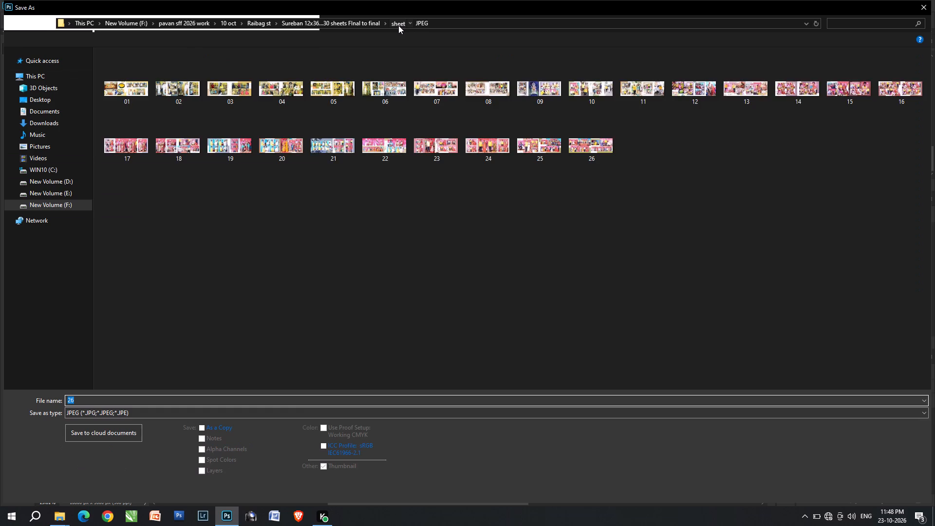
{"action": "type", "text": "27"}
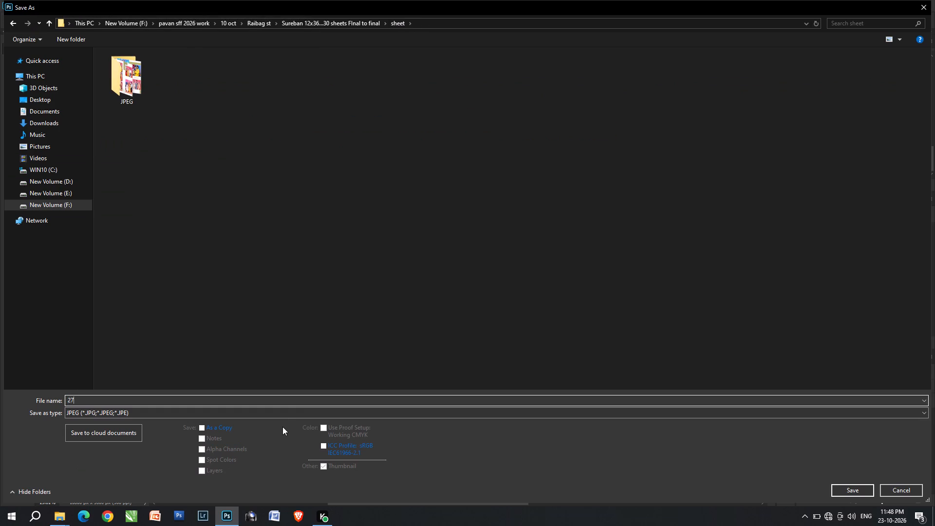
{"action": "left_click", "coordinate": [284, 414]}
{"action": "left_click", "coordinate": [193, 251]}
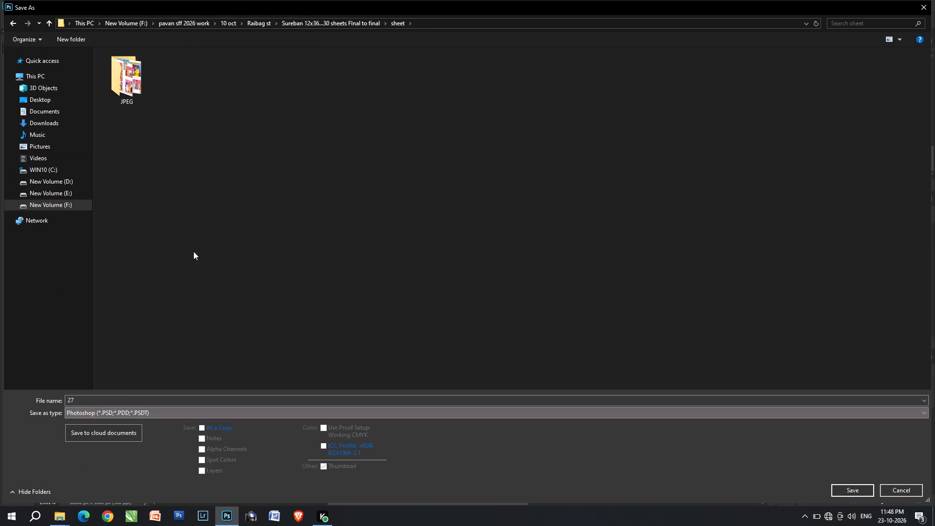
{"action": "key", "text": "Return"}
Switch to File Explorer and move the five selected photos, DSC_8709 to DSC_8833, into the done folder.
{"action": "key", "text": "ctrl+Tab"}
{"action": "key", "text": "alt+Tab"}
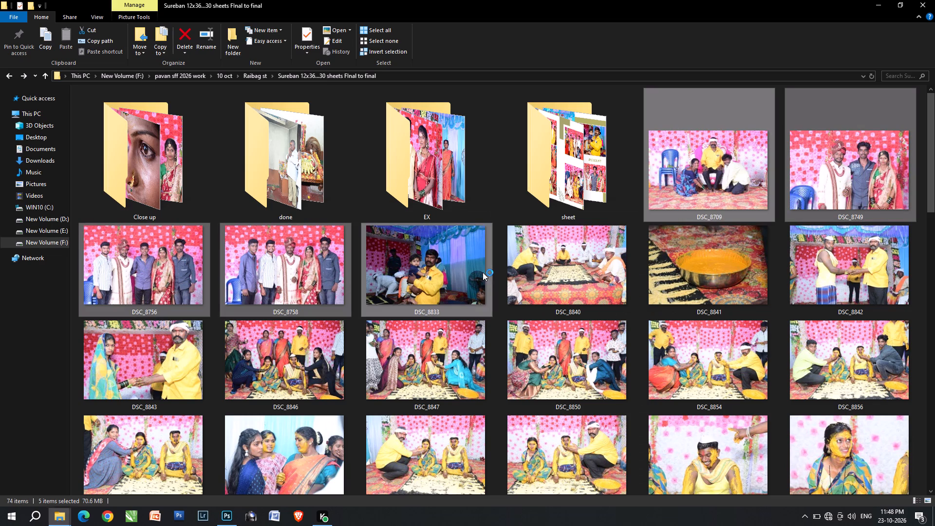
{"action": "left_click_drag", "start_coordinate": [722, 188], "coordinate": [275, 182]}
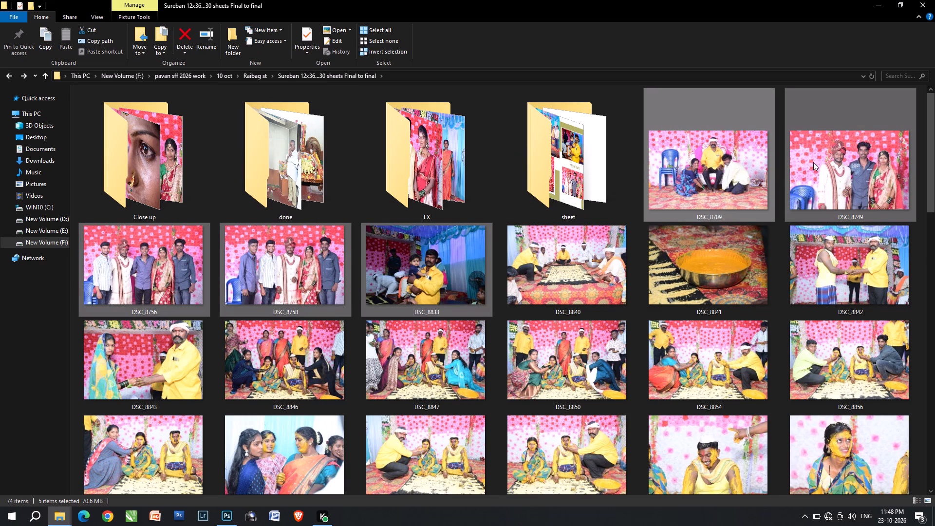
Check how many photos remain from DSC_8840 to the last one, DSC_9055, and how many up to DSC_8994.
{"action": "left_click", "coordinate": [718, 149]}
{"action": "left_click", "coordinate": [226, 276], "text": "shift"}
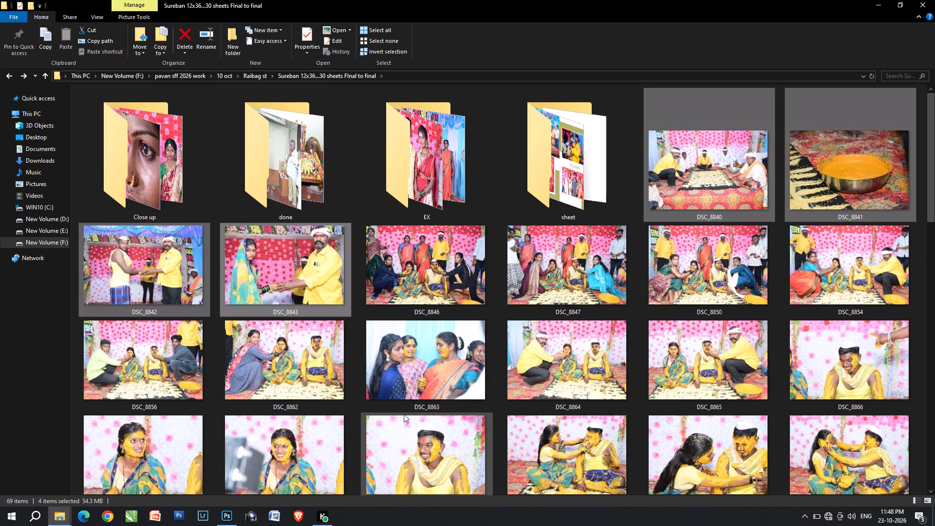
{"action": "scroll", "coordinate": [404, 414], "scroll_direction": "down", "scroll_amount": 3}
{"action": "scroll", "coordinate": [557, 351], "scroll_direction": "down", "scroll_amount": 6}
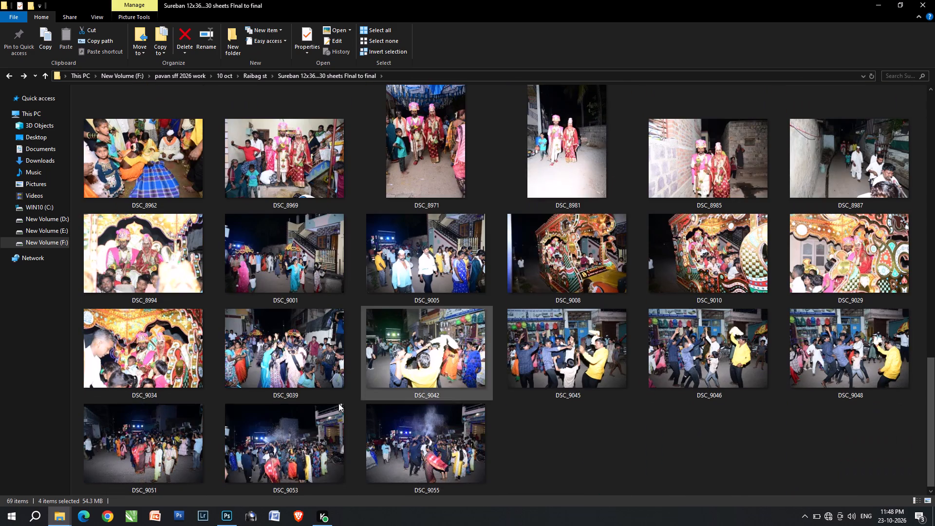
{"action": "scroll", "coordinate": [309, 408], "scroll_direction": "down", "scroll_amount": 2}
{"action": "left_click", "coordinate": [403, 446], "text": "shift"}
{"action": "left_click", "coordinate": [416, 438], "text": "ctrl"}
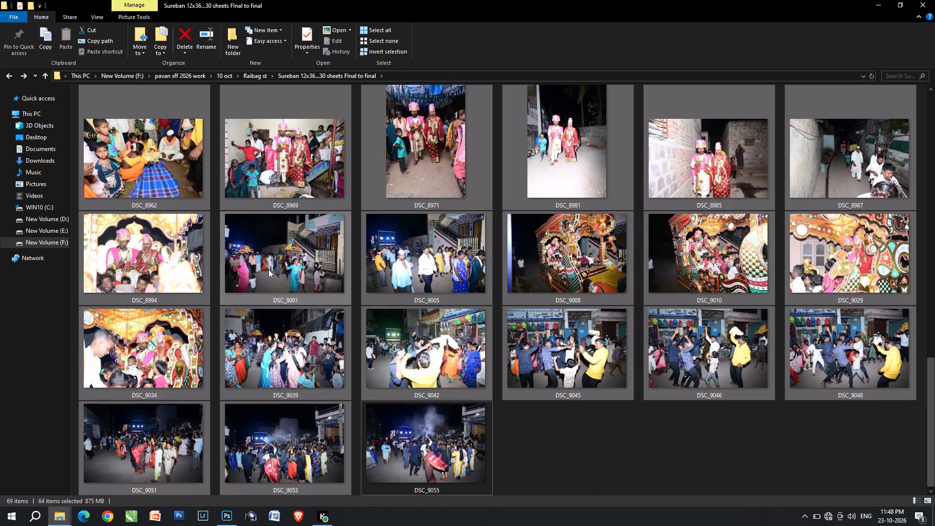
{"action": "left_click", "coordinate": [268, 269], "text": "ctrl+shift"}
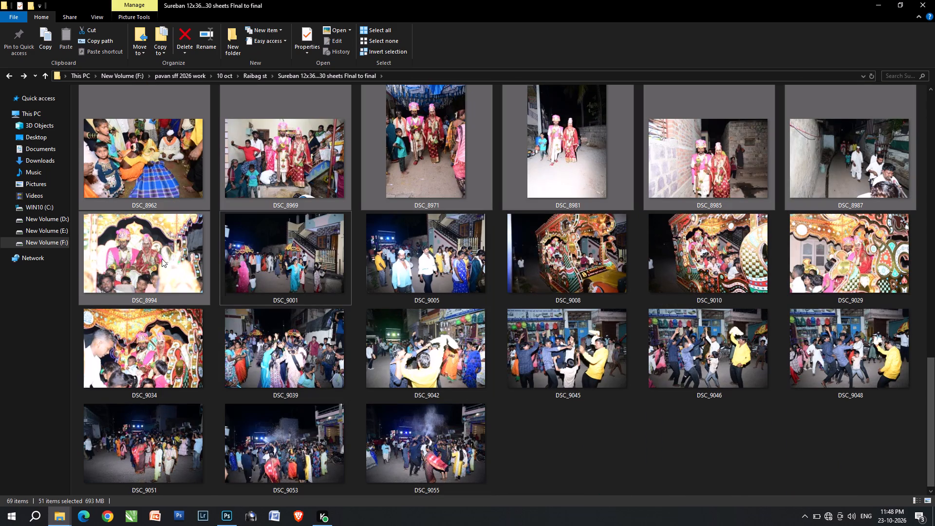
{"action": "scroll", "coordinate": [299, 298], "scroll_direction": "up", "scroll_amount": 3}
{"action": "scroll", "coordinate": [353, 291], "scroll_direction": "up", "scroll_amount": 2}
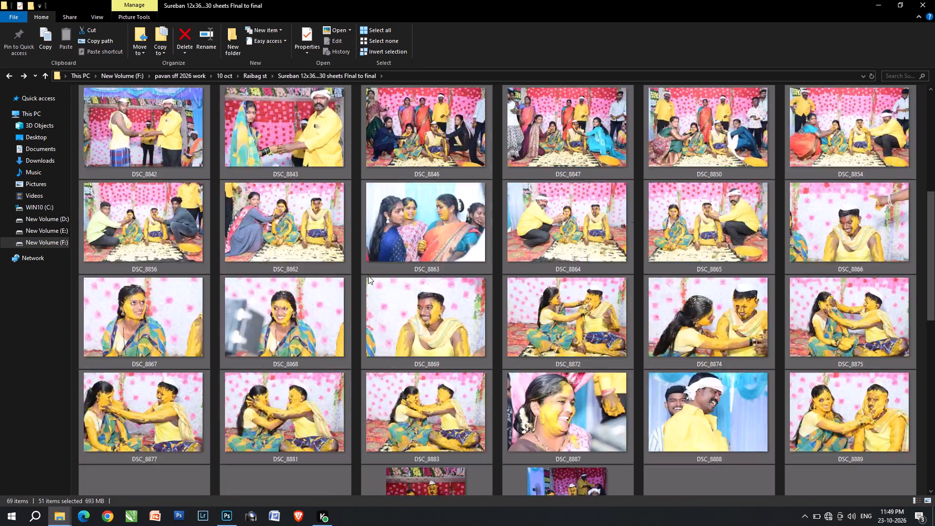
{"action": "scroll", "coordinate": [368, 276], "scroll_direction": "up", "scroll_amount": 1}
{"action": "scroll", "coordinate": [483, 278], "scroll_direction": "up", "scroll_amount": 3}
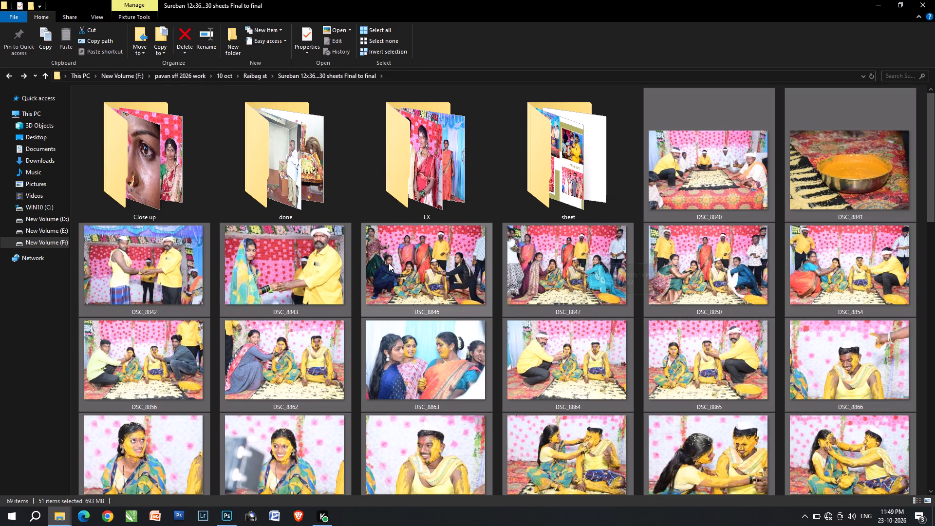
{"action": "scroll", "coordinate": [388, 263], "scroll_direction": "up", "scroll_amount": 2}
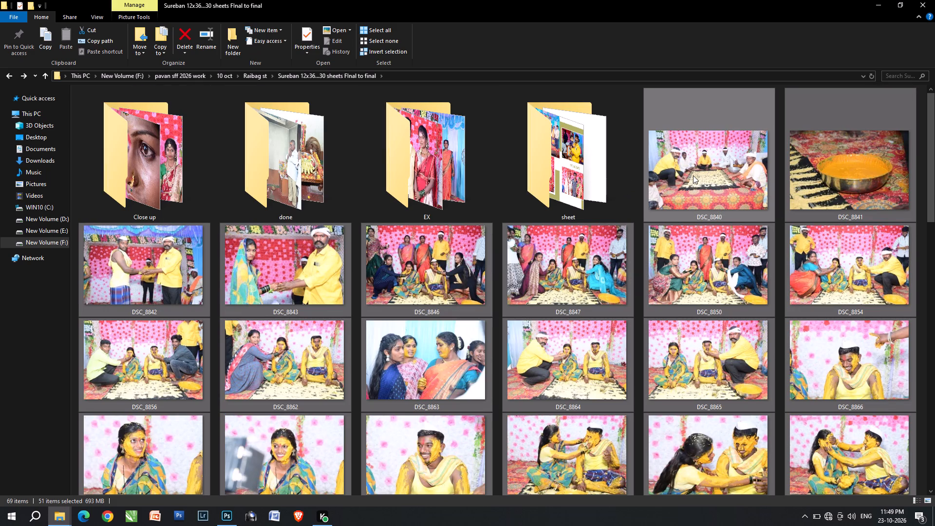
Examine the turmeric-ceremony photos from DSC_8840 to DSC_8869 in successive trial groups to plan how they divide into spreads.
{"action": "left_click", "coordinate": [712, 168]}
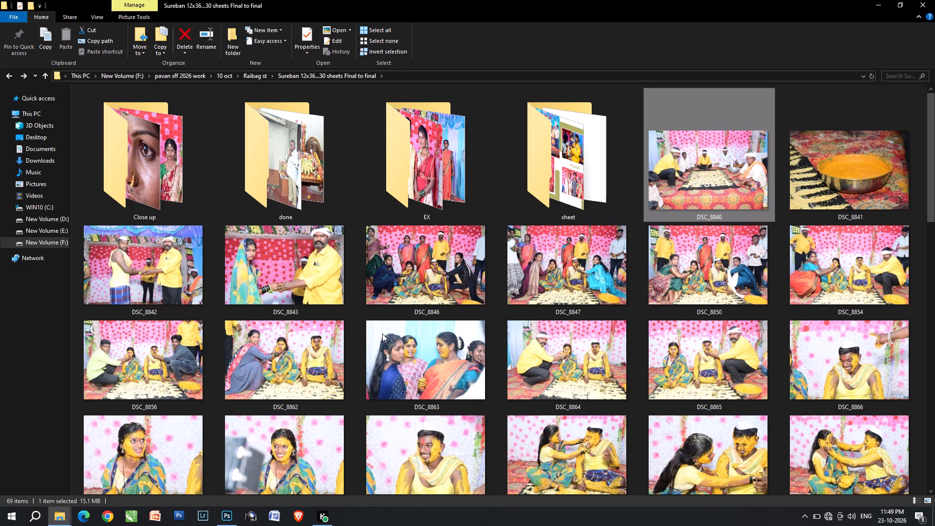
{"action": "left_click", "coordinate": [382, 334], "text": "shift"}
{"action": "left_click", "coordinate": [416, 284], "text": "shift"}
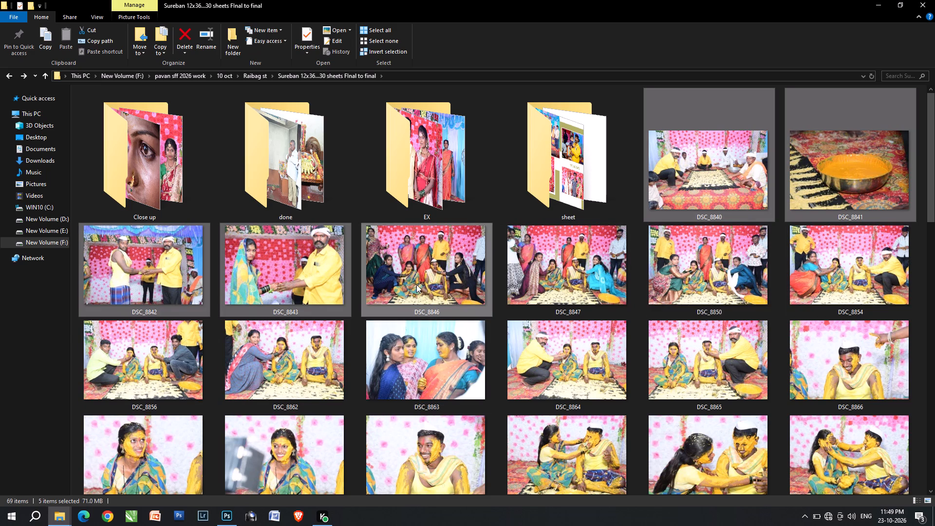
{"action": "left_click", "coordinate": [764, 179], "text": "ctrl"}
{"action": "left_click", "coordinate": [878, 178], "text": "ctrl"}
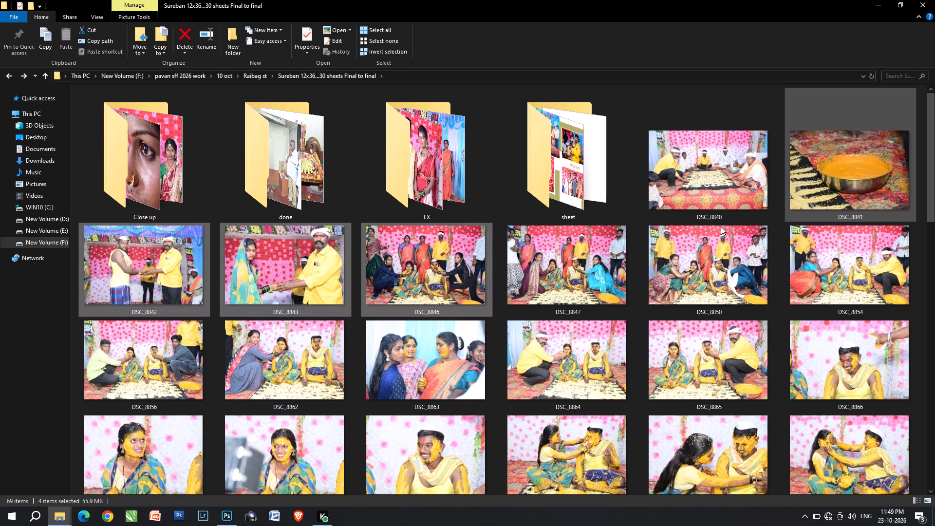
{"action": "left_click", "coordinate": [168, 280], "text": "ctrl"}
{"action": "left_click", "coordinate": [357, 272], "text": "ctrl"}
{"action": "left_click", "coordinate": [456, 280], "text": "ctrl"}
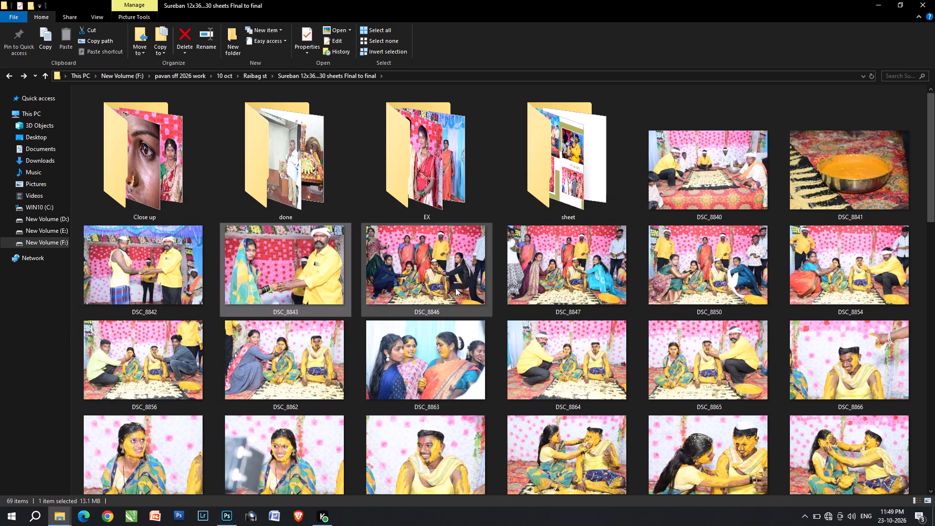
{"action": "left_click", "coordinate": [409, 278]}
{"action": "left_click", "coordinate": [711, 284], "text": "shift"}
{"action": "left_click", "coordinate": [812, 285], "text": "shift"}
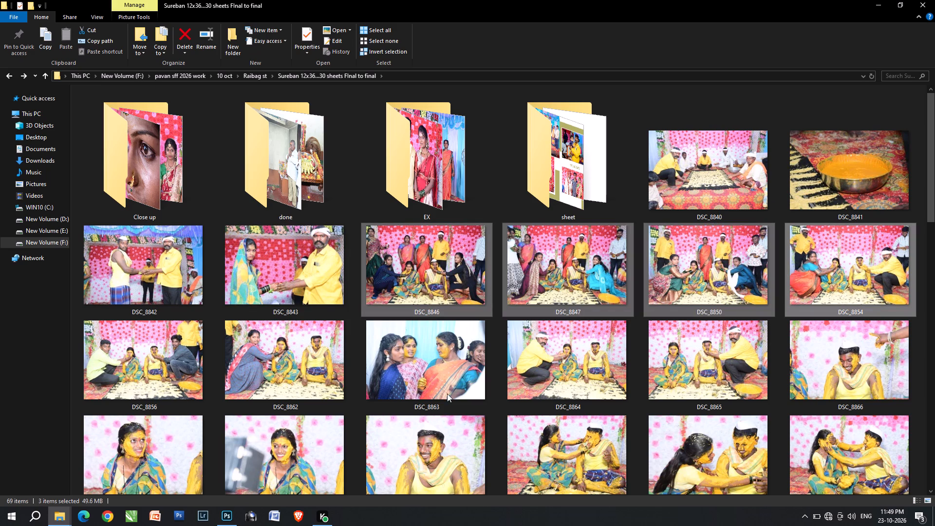
{"action": "left_click", "coordinate": [290, 368], "text": "shift"}
{"action": "left_click", "coordinate": [435, 381]}
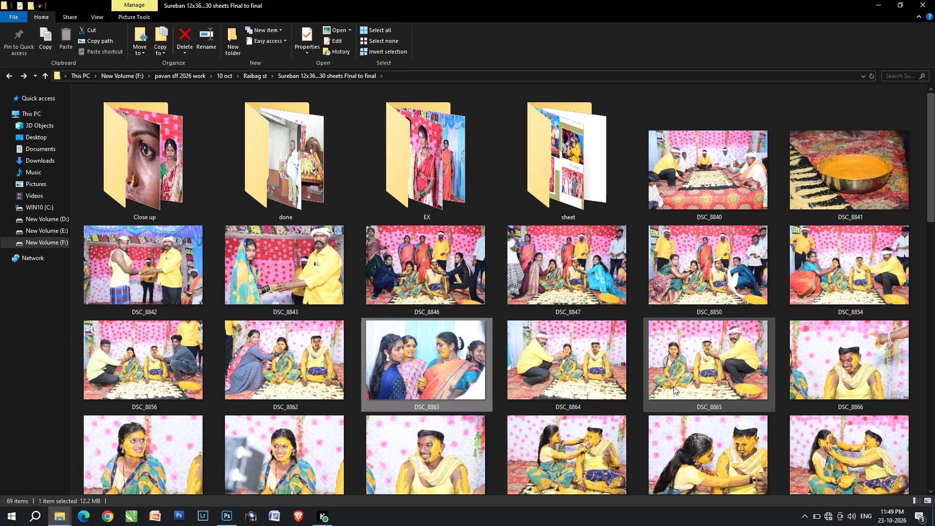
{"action": "left_click", "coordinate": [694, 389], "text": "shift"}
{"action": "left_click", "coordinate": [796, 386], "text": "ctrl"}
{"action": "left_click", "coordinate": [175, 452]}
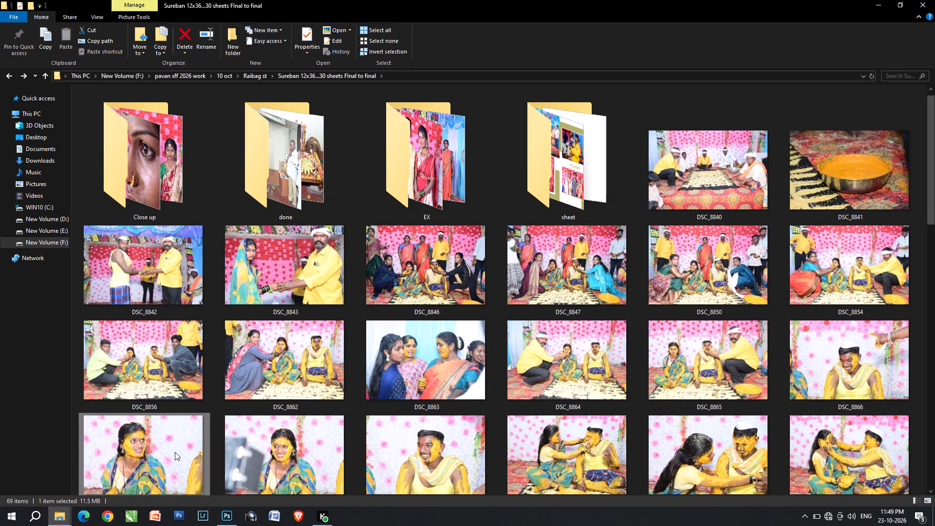
{"action": "left_click", "coordinate": [412, 459], "text": "ctrl"}
Select the couple's turmeric photos DSC_8872, DSC_8875, DSC_8877 and DSC_8883 together.
{"action": "left_click", "coordinate": [609, 439]}
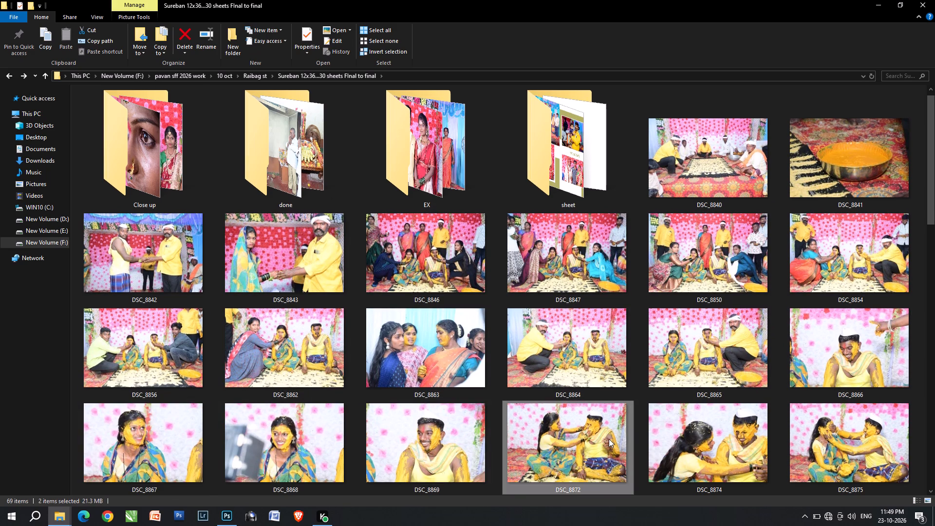
{"action": "scroll", "coordinate": [627, 436], "scroll_direction": "down", "scroll_amount": 1}
{"action": "left_click", "coordinate": [824, 236], "text": "ctrl"}
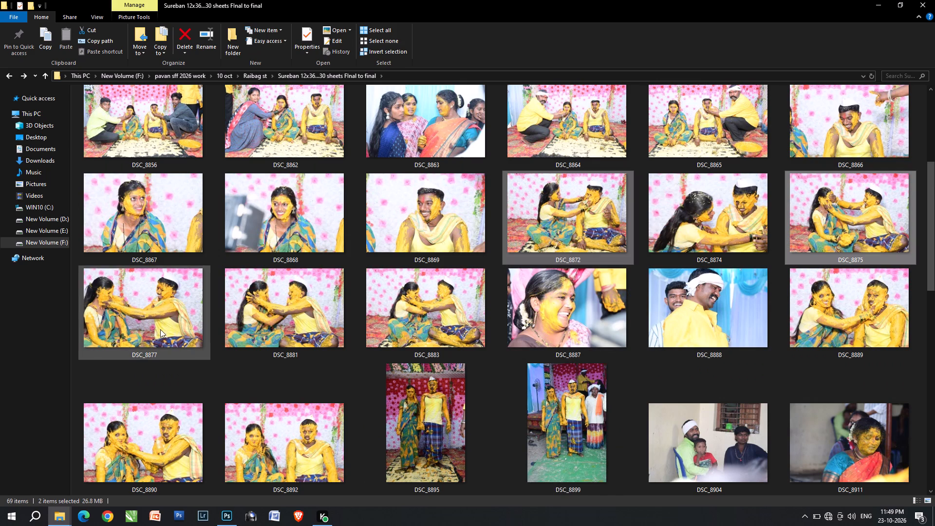
{"action": "left_click", "coordinate": [160, 329], "text": "ctrl"}
{"action": "left_click", "coordinate": [366, 319], "text": "ctrl"}
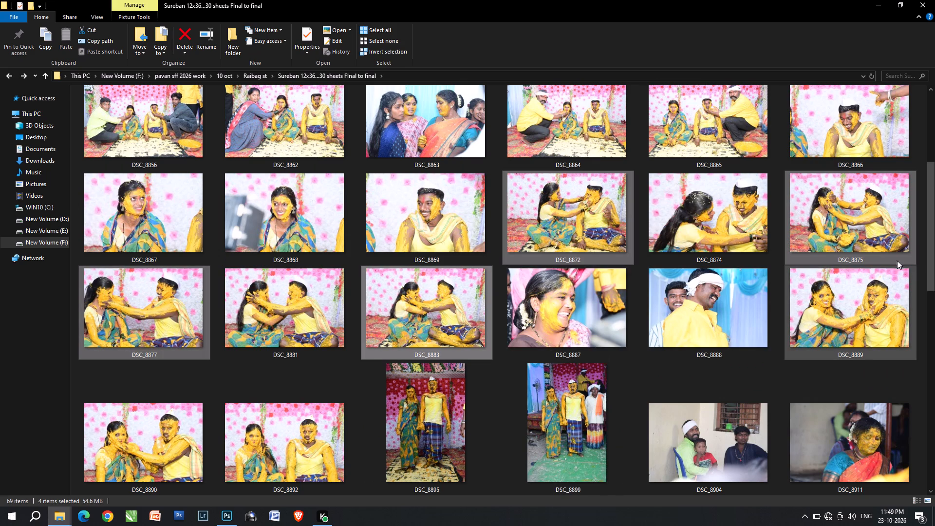
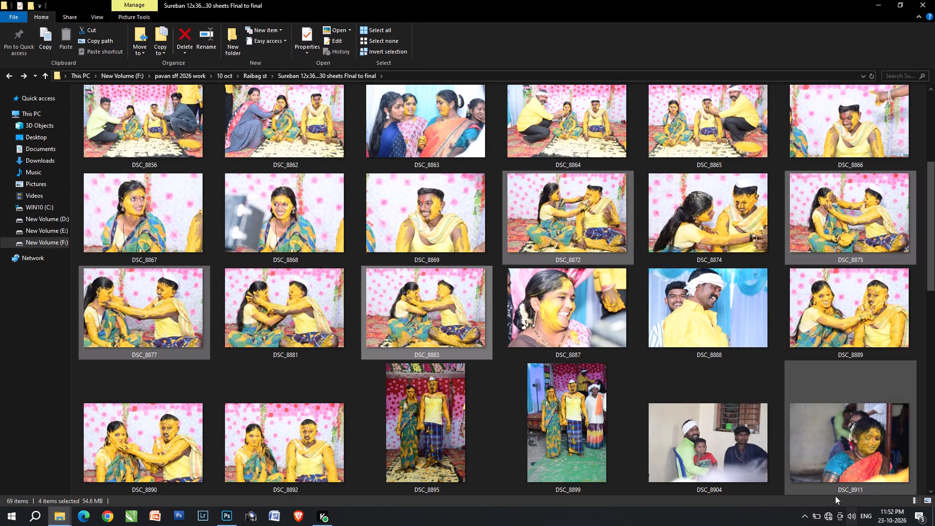
Connect the computer to the vivo T5x 5G Wi-Fi network and return to the photo folder.
{"action": "left_click", "coordinate": [826, 518]}
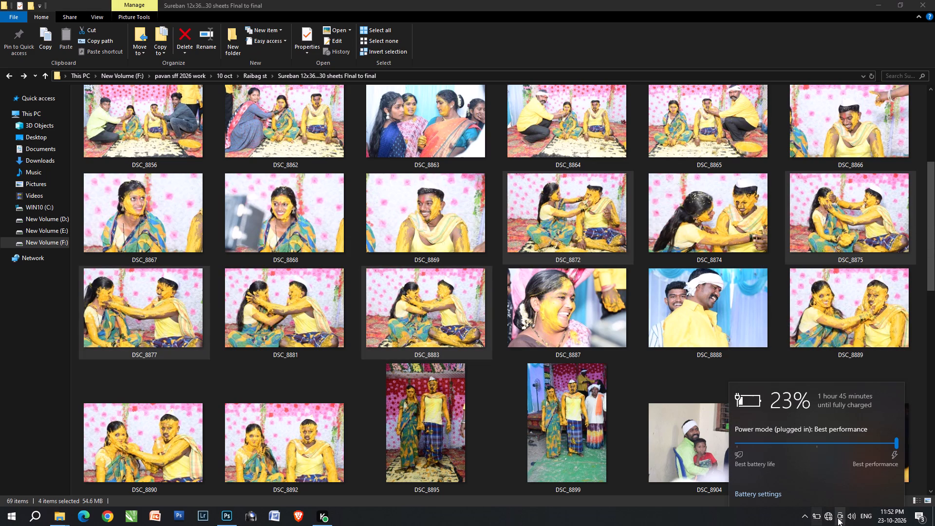
{"action": "left_click", "coordinate": [831, 518]}
{"action": "left_click", "coordinate": [840, 240]}
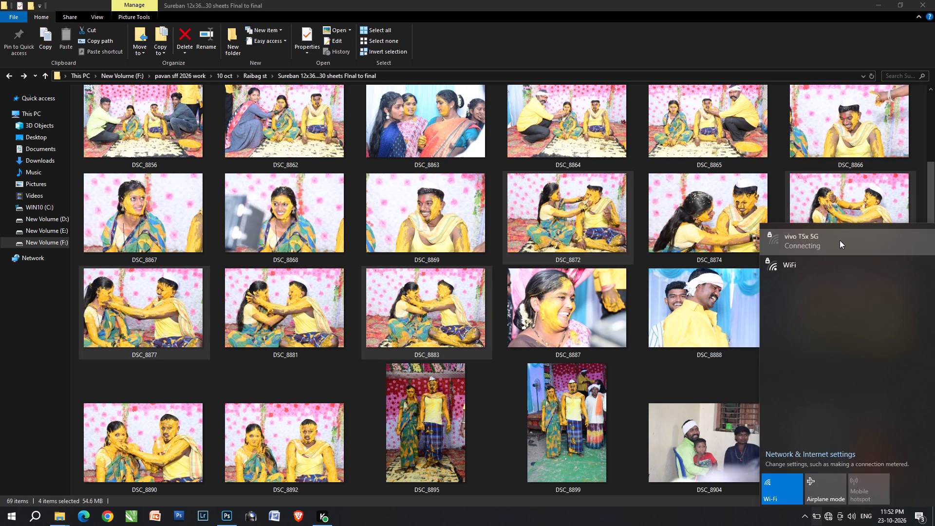
{"action": "left_click", "coordinate": [510, 525]}
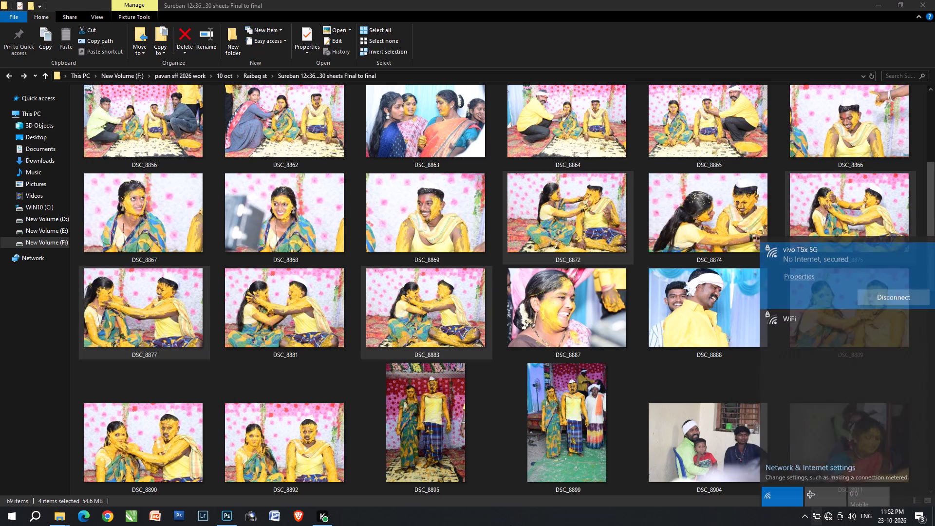
{"action": "left_click", "coordinate": [330, 506]}
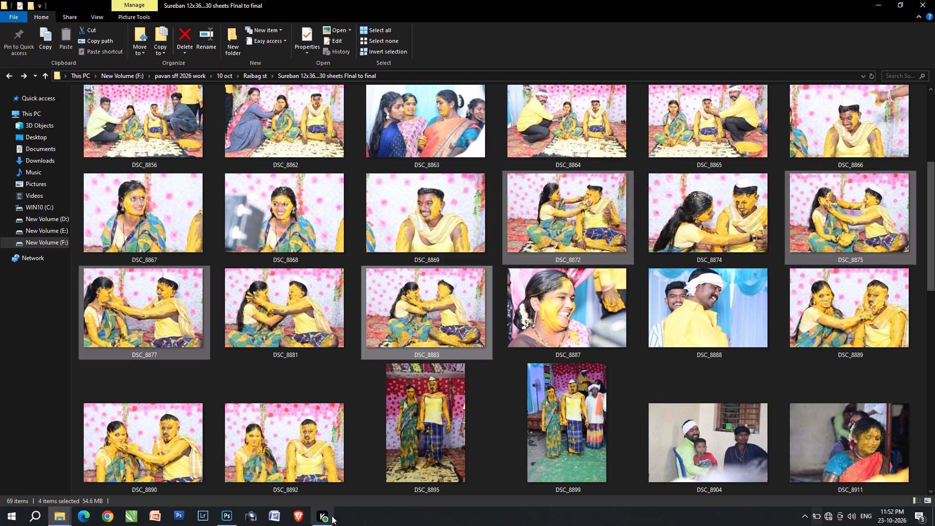
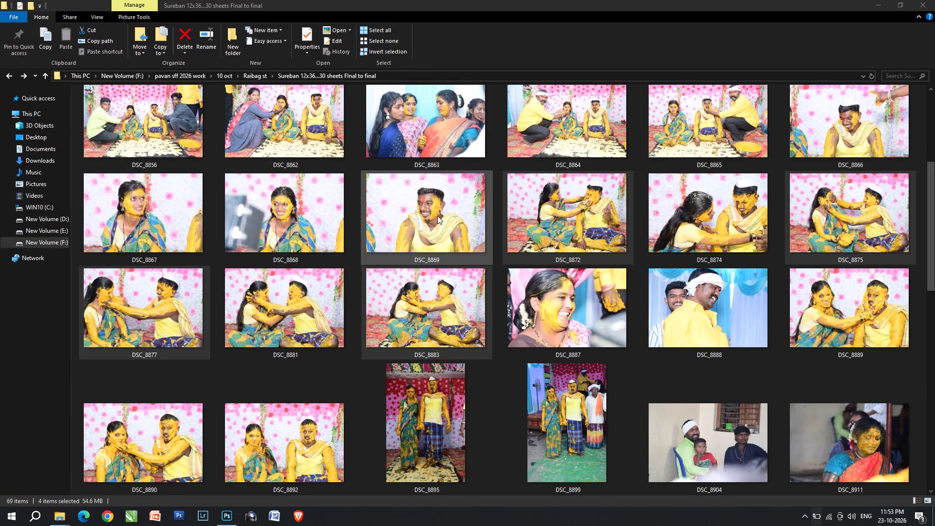
Select the first four turmeric-ceremony photos together, from DSC_8840 to DSC_8843.
{"action": "scroll", "coordinate": [443, 216], "scroll_direction": "up", "scroll_amount": 3}
{"action": "left_click", "coordinate": [742, 189]}
{"action": "left_click", "coordinate": [307, 264], "text": "shift"}
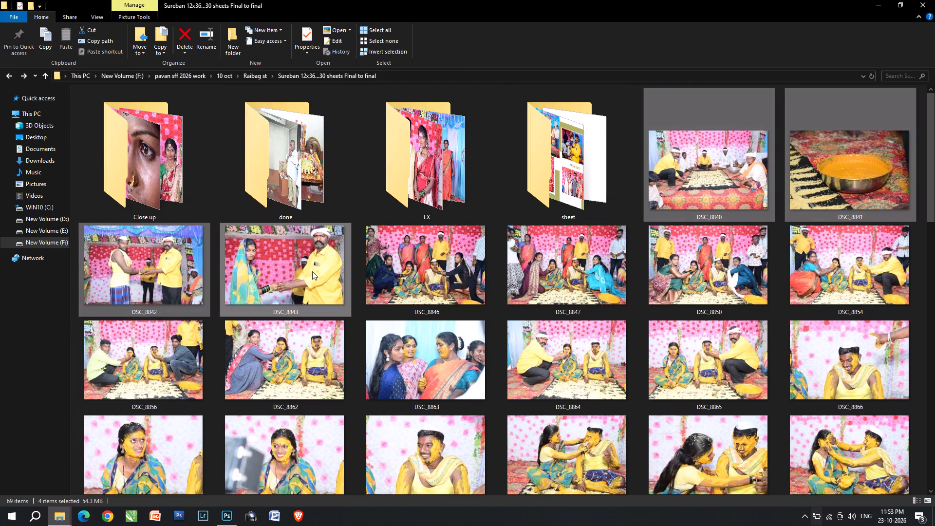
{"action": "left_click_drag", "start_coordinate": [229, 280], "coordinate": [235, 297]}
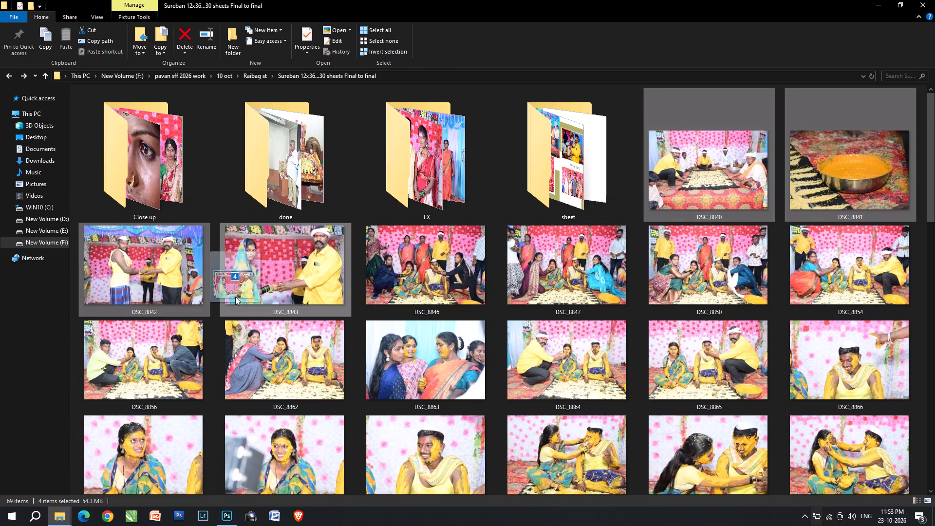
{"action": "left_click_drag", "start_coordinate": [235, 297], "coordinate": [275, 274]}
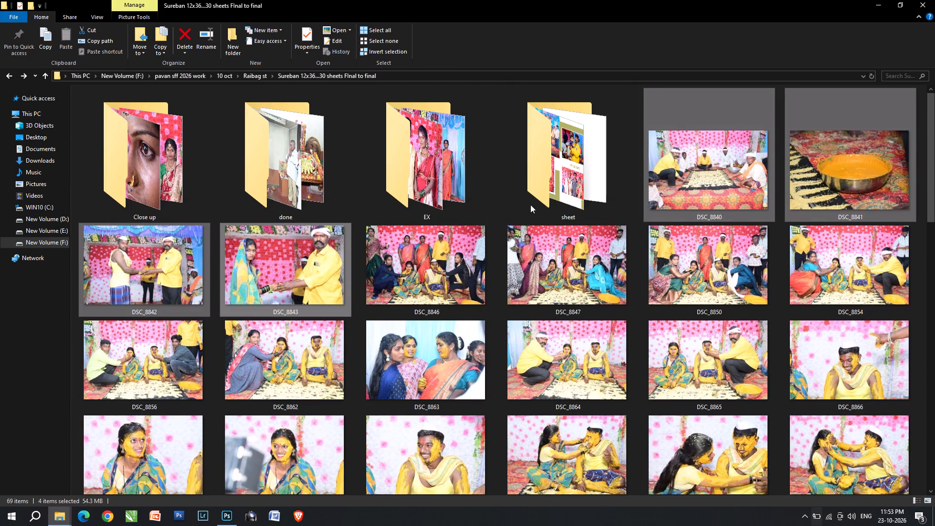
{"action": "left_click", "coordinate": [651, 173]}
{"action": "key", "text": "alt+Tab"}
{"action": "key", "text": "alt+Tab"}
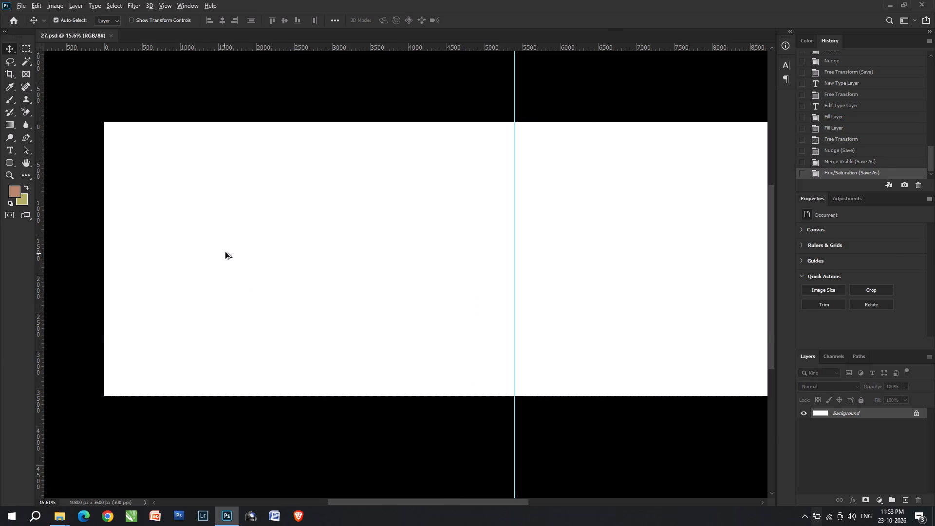
Examine the turmeric-ceremony photos DSC_8840 to DSC_8869 in two trial groups, with the second starting at DSC_8856.
{"action": "left_click", "coordinate": [684, 175]}
{"action": "left_click", "coordinate": [286, 278], "text": "shift"}
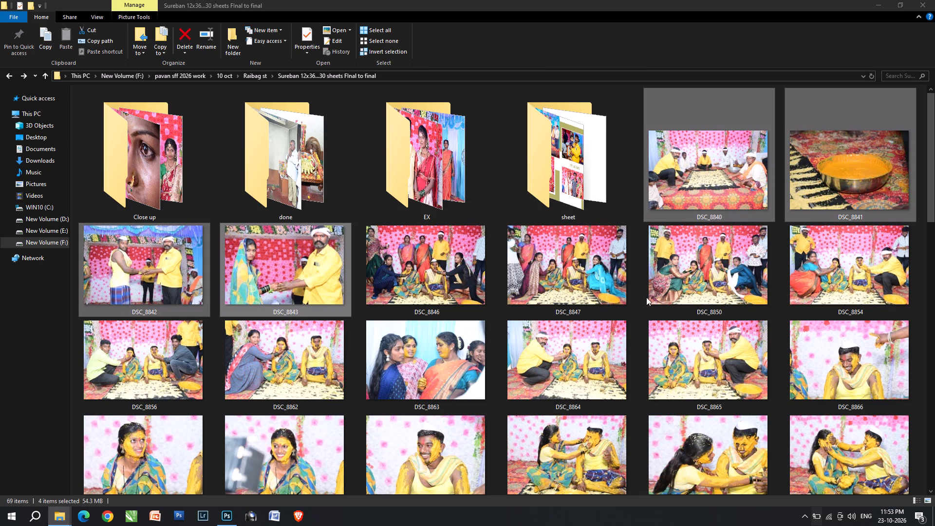
{"action": "left_click", "coordinate": [839, 272], "text": "shift"}
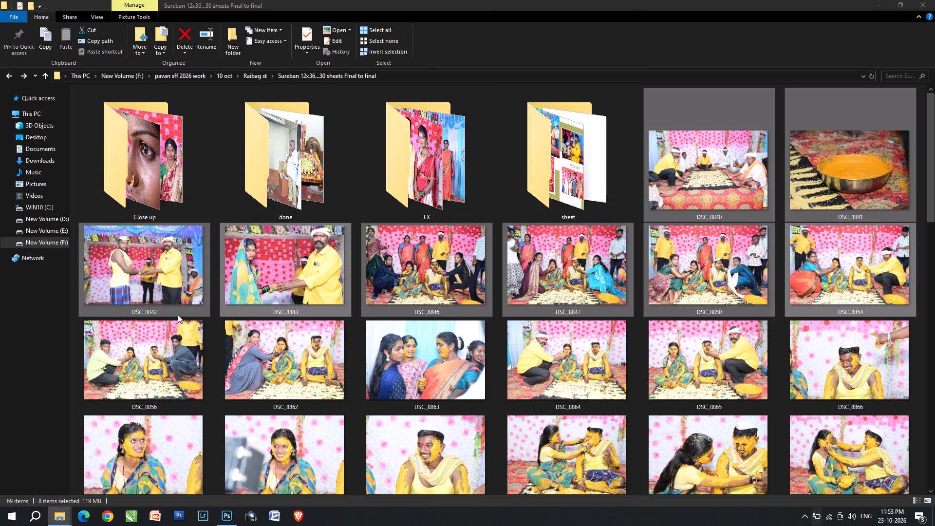
{"action": "left_click", "coordinate": [100, 363]}
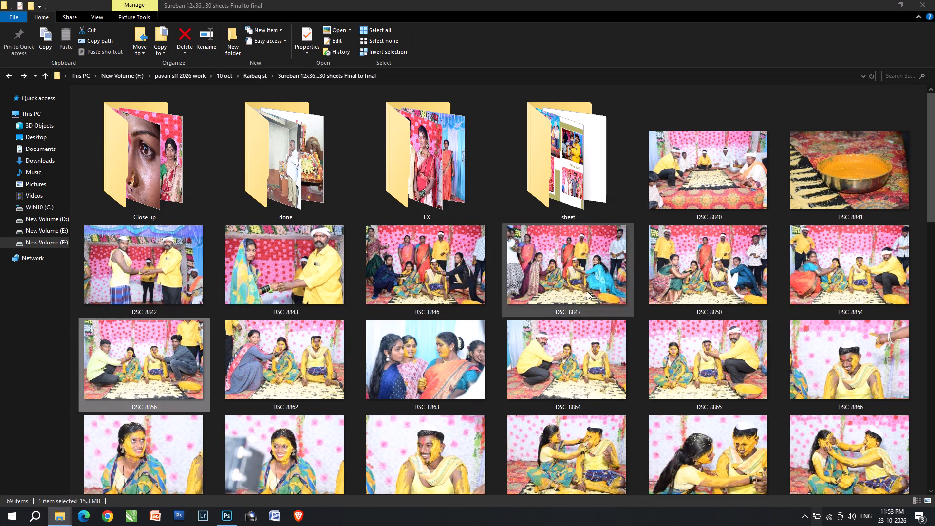
{"action": "left_click", "coordinate": [681, 228]}
{"action": "left_click", "coordinate": [755, 213]}
{"action": "left_click", "coordinate": [848, 274], "text": "shift"}
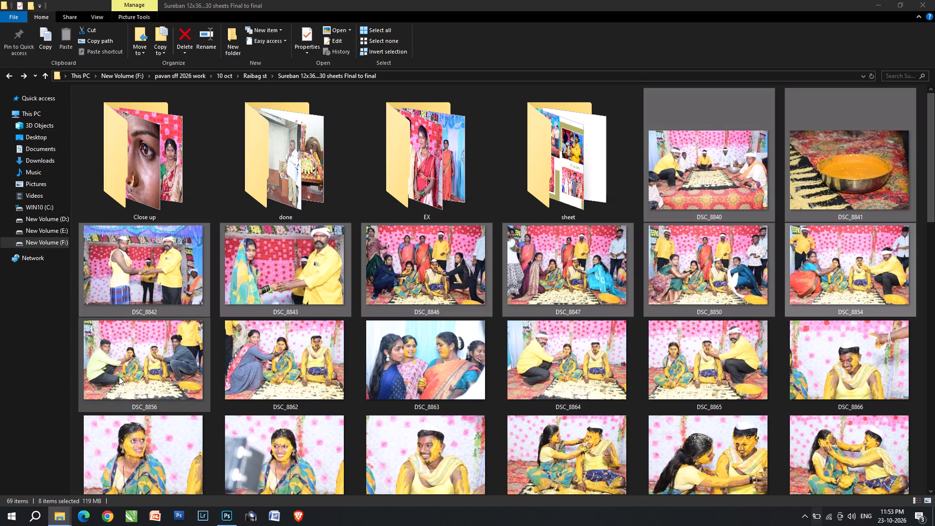
{"action": "left_click", "coordinate": [125, 360]}
{"action": "left_click", "coordinate": [583, 372], "text": "shift"}
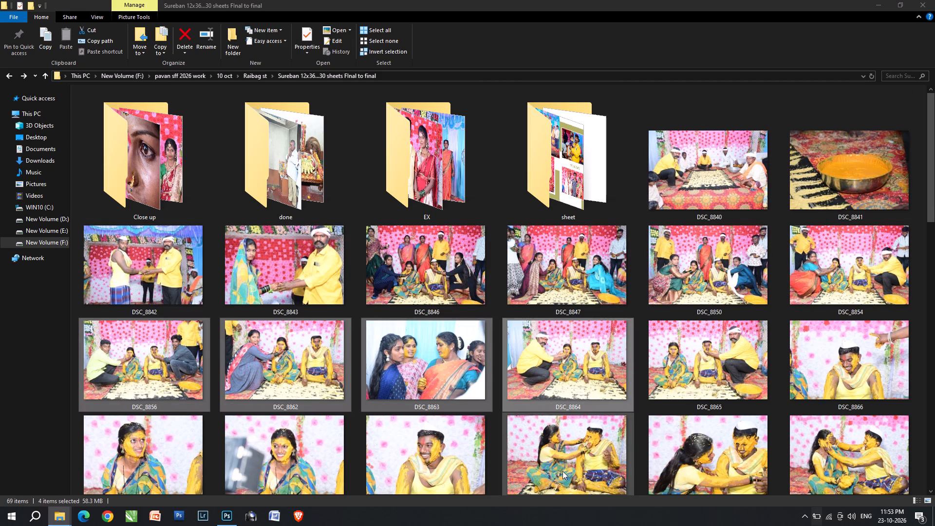
{"action": "left_click", "coordinate": [562, 471], "text": "shift"}
{"action": "scroll", "coordinate": [304, 345], "scroll_direction": "down", "scroll_amount": 1}
{"action": "left_click", "coordinate": [248, 210], "text": "shift"}
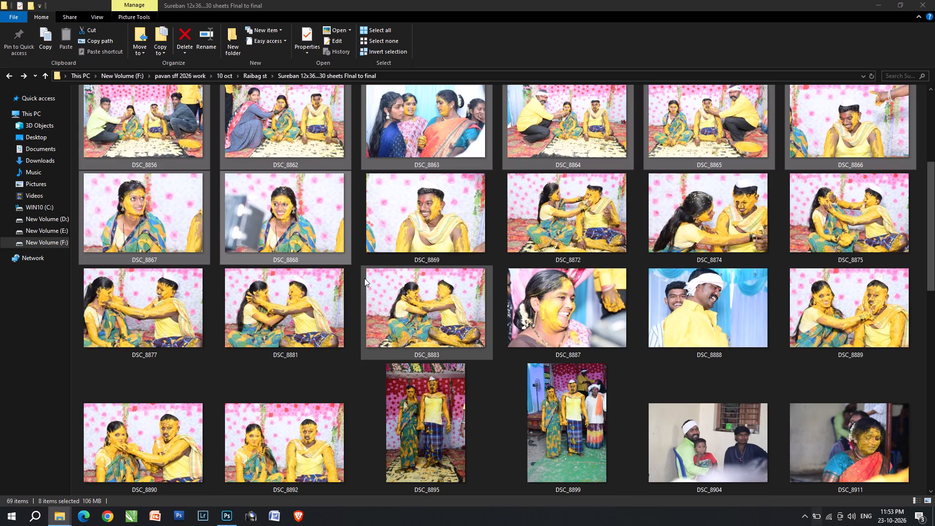
{"action": "left_click", "coordinate": [438, 216], "text": "ctrl"}
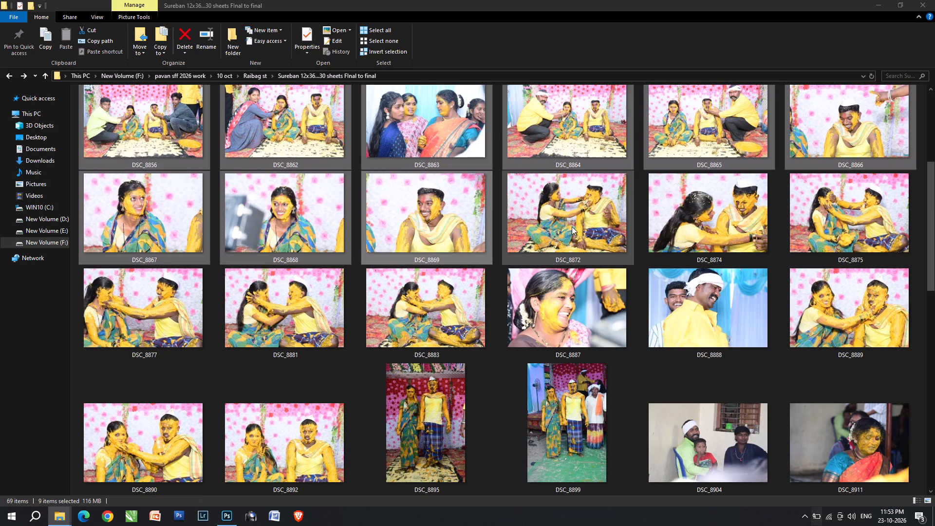
Examine the couple's turmeric photos from DSC_8872 to DSC_8892 as a further trial group for one spread.
{"action": "left_click", "coordinate": [572, 226]}
{"action": "left_click", "coordinate": [377, 288], "text": "shift"}
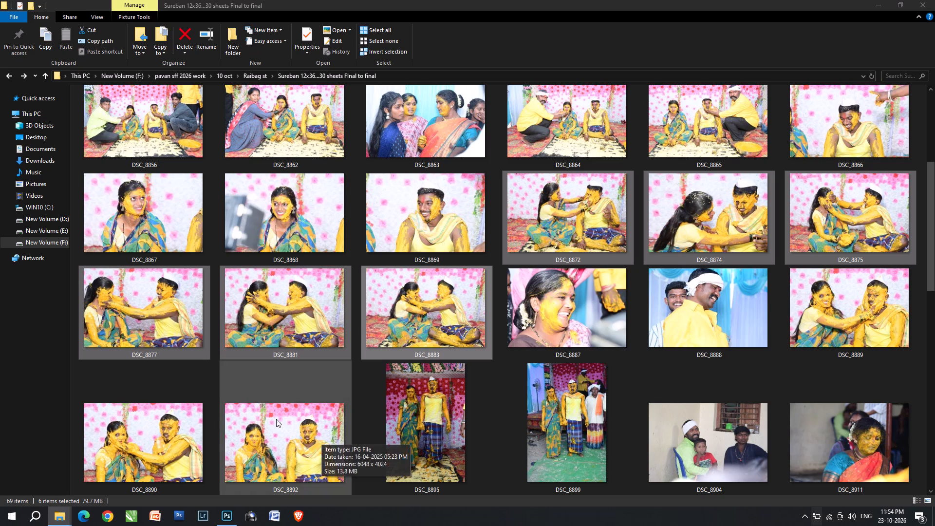
{"action": "left_click", "coordinate": [146, 425], "text": "shift"}
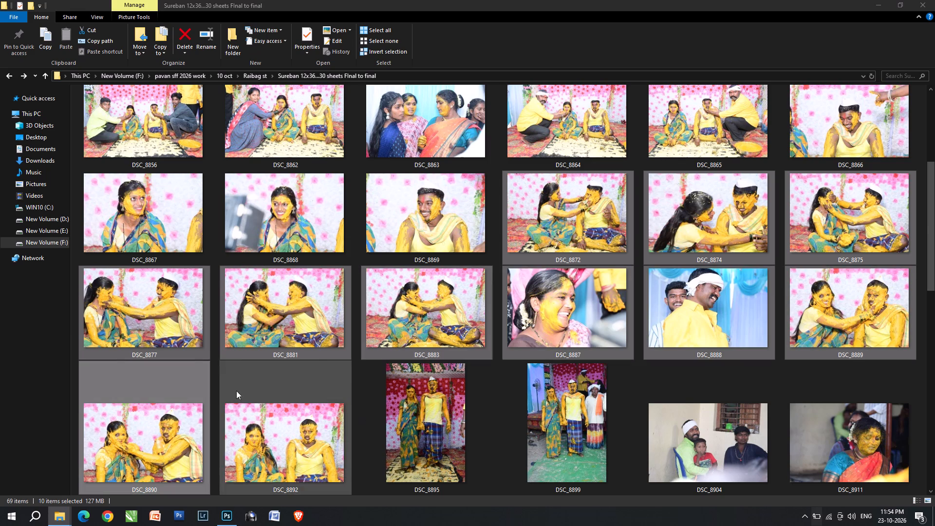
{"action": "scroll", "coordinate": [247, 386], "scroll_direction": "down", "scroll_amount": 1}
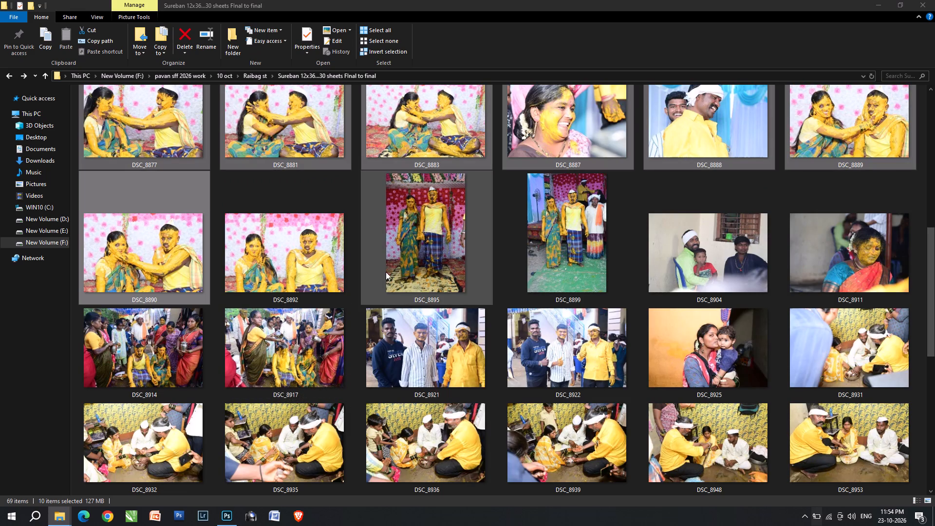
{"action": "left_click", "coordinate": [277, 264], "text": "shift"}
{"action": "left_click", "coordinate": [445, 264]}
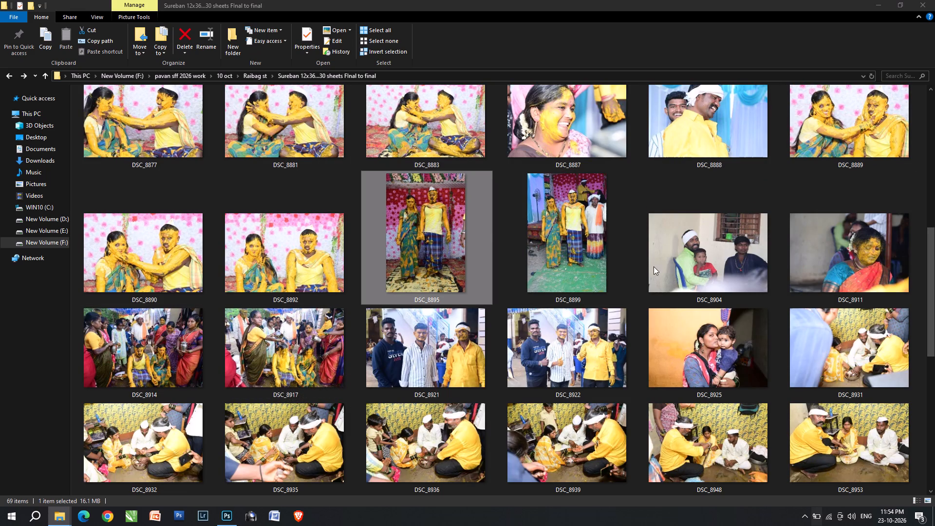
Check how many photos there are from DSC_8840 through DSC_8892.
{"action": "left_click", "coordinate": [315, 230]}
{"action": "scroll", "coordinate": [355, 231], "scroll_direction": "up", "scroll_amount": 4}
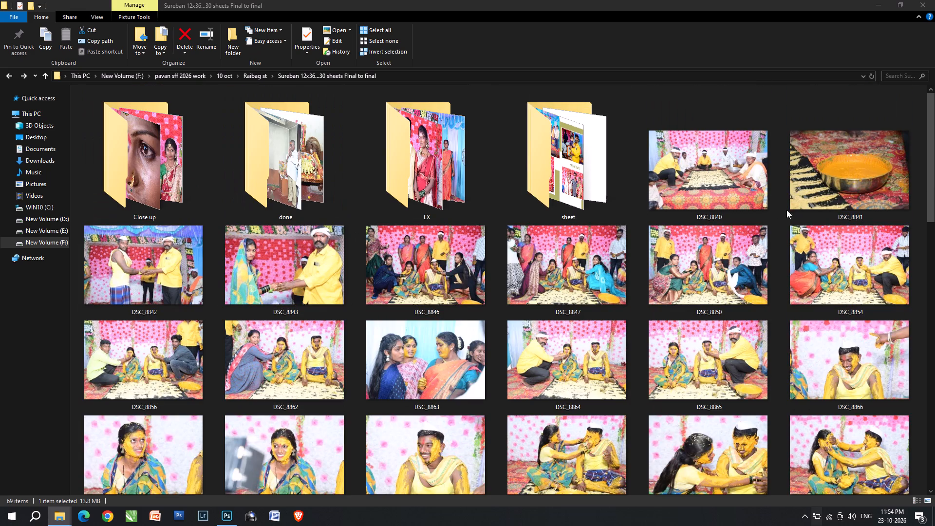
{"action": "left_click", "coordinate": [732, 169], "text": "shift"}
{"action": "scroll", "coordinate": [669, 238], "scroll_direction": "down", "scroll_amount": 3}
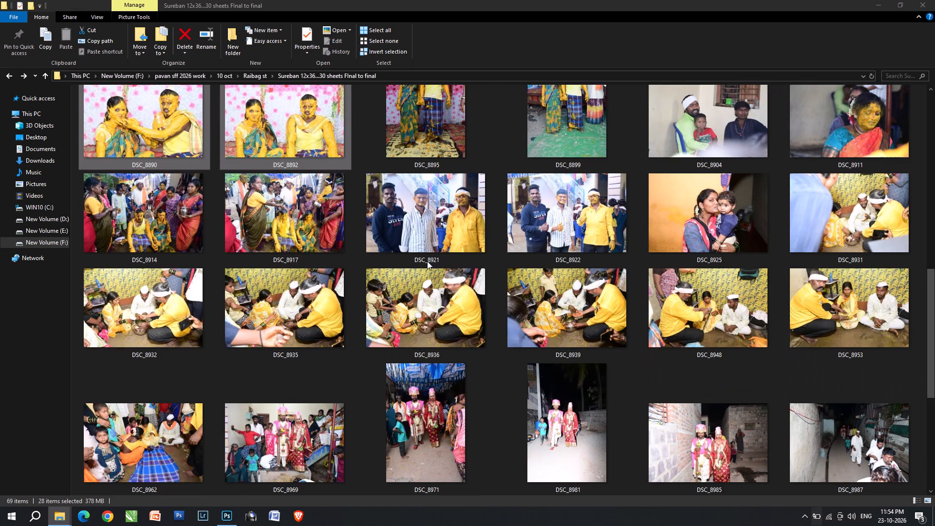
Examine the photos DSC_8895 to DSC_8922 as a trial group, trying it with and without DSC_8904 and DSC_8911.
{"action": "scroll", "coordinate": [407, 279], "scroll_direction": "up", "scroll_amount": 1}
{"action": "left_click", "coordinate": [445, 278]}
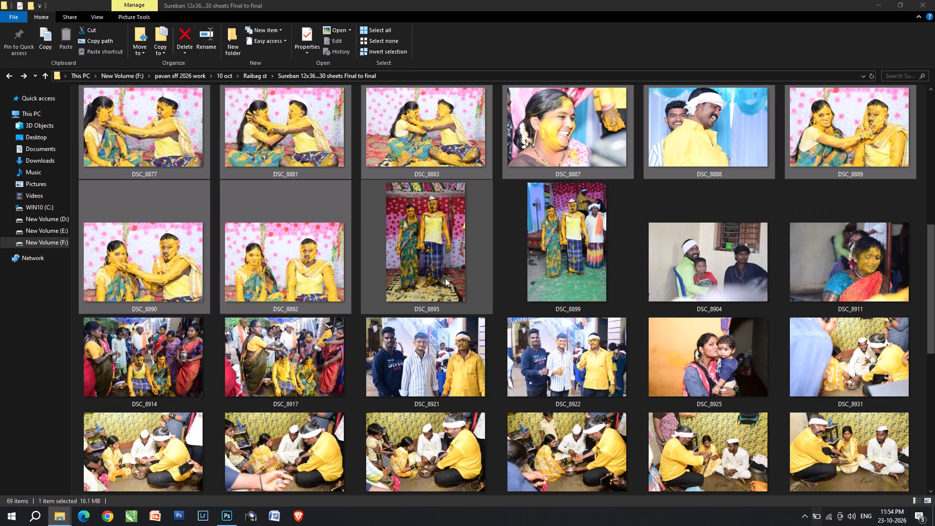
{"action": "left_click", "coordinate": [587, 273], "text": "ctrl"}
{"action": "left_click", "coordinate": [724, 273], "text": "ctrl"}
{"action": "left_click", "coordinate": [815, 272], "text": "ctrl"}
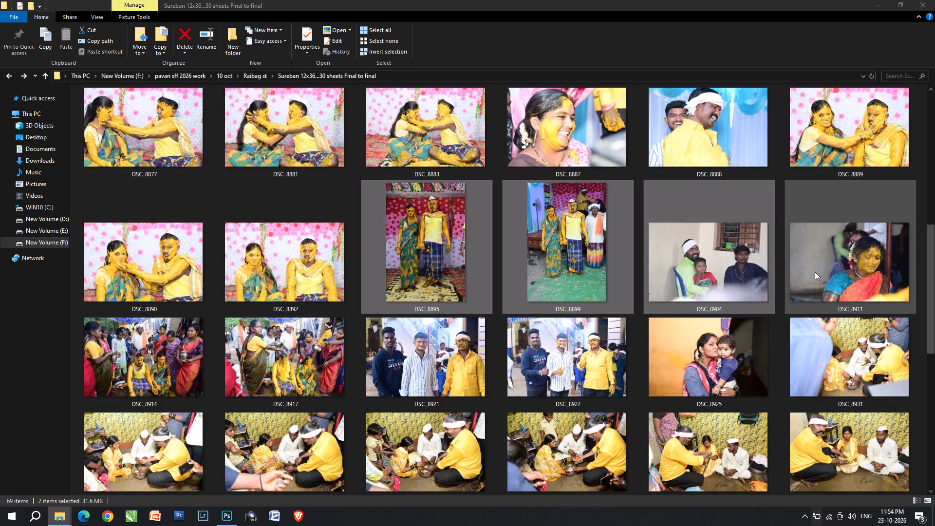
{"action": "left_click", "coordinate": [841, 266], "text": "ctrl"}
{"action": "left_click", "coordinate": [158, 364], "text": "ctrl"}
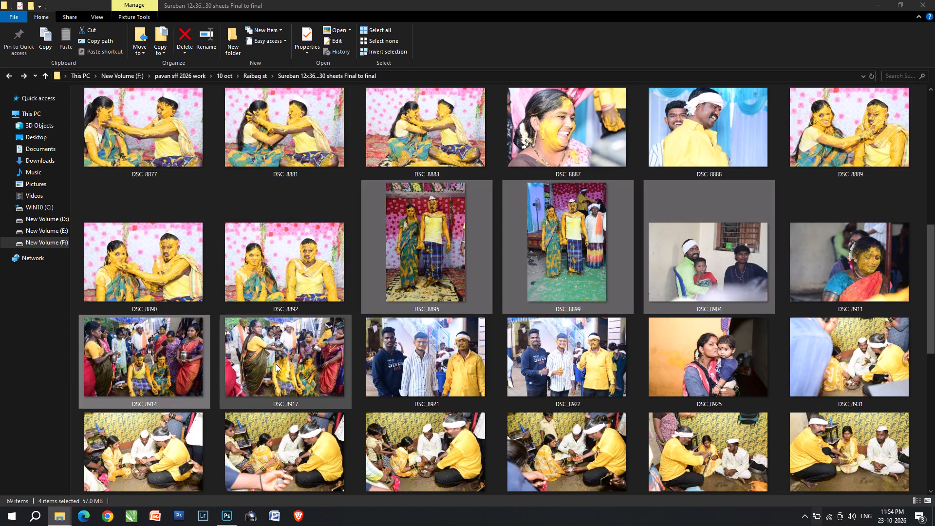
{"action": "left_click", "coordinate": [277, 364], "text": "ctrl"}
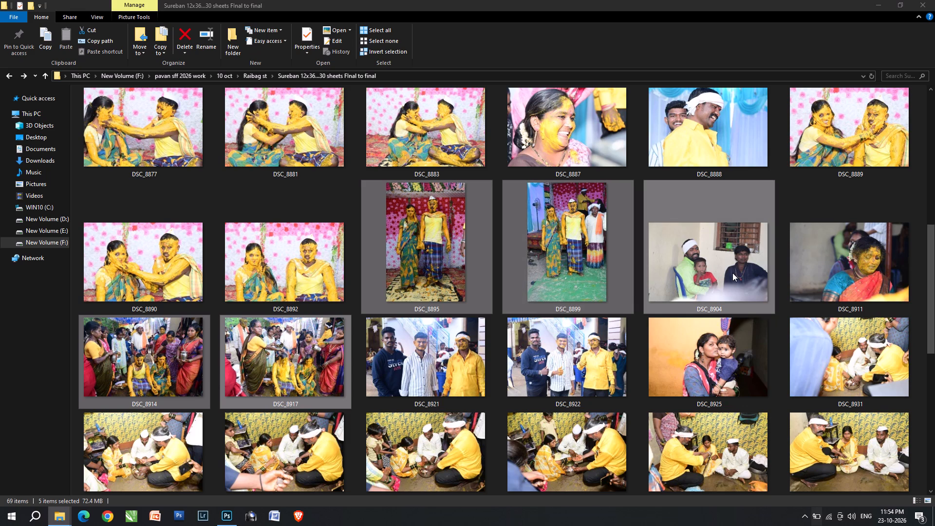
{"action": "left_click", "coordinate": [713, 277], "text": "ctrl"}
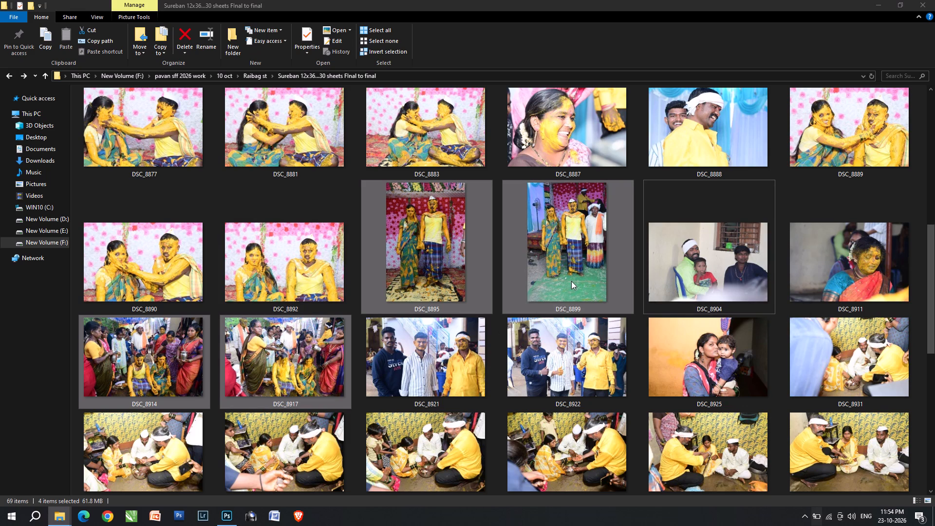
{"action": "left_click", "coordinate": [680, 286], "text": "ctrl"}
{"action": "left_click", "coordinate": [869, 277], "text": "ctrl"}
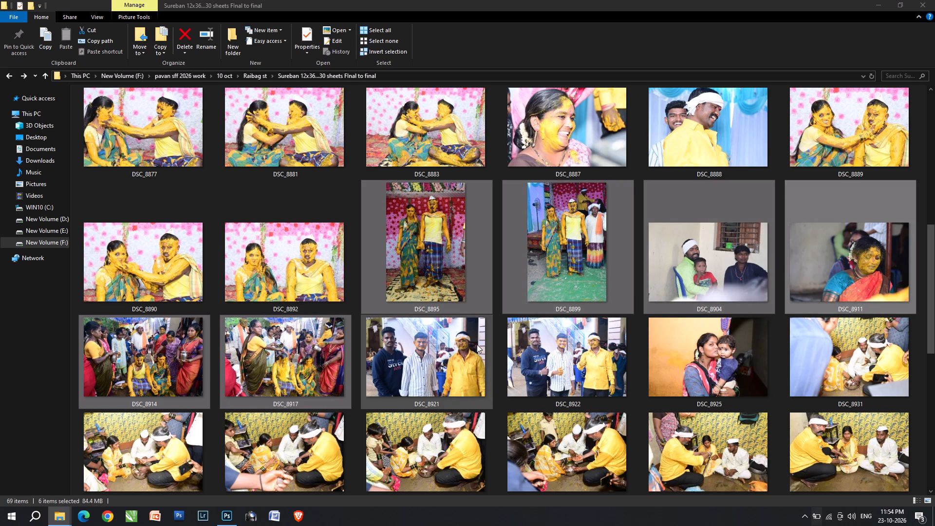
{"action": "left_click", "coordinate": [477, 344], "text": "ctrl"}
{"action": "left_click", "coordinate": [548, 358], "text": "ctrl"}
Examine the photos DSC_8925 to DSC_8953 of the indoor ritual as another trial spread group.
{"action": "left_click", "coordinate": [722, 354]}
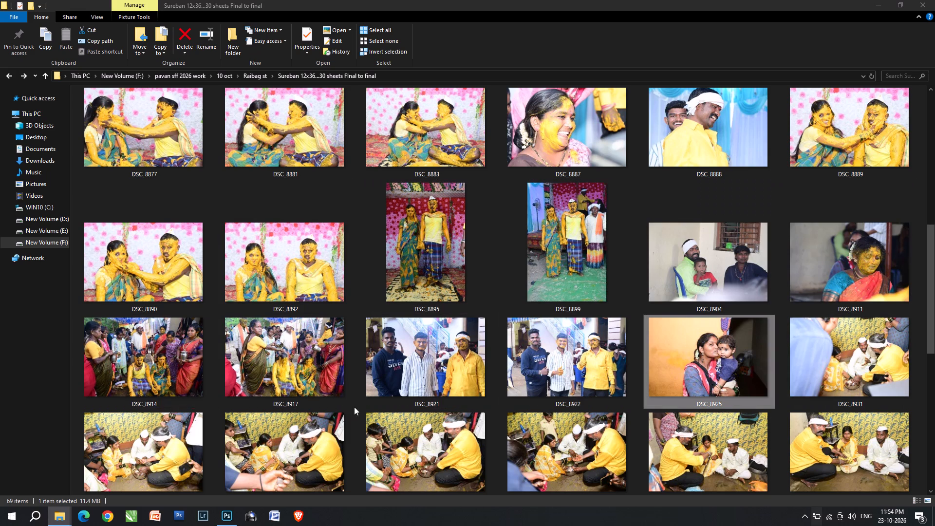
{"action": "left_click", "coordinate": [225, 461], "text": "shift"}
{"action": "scroll", "coordinate": [271, 432], "scroll_direction": "down", "scroll_amount": 1}
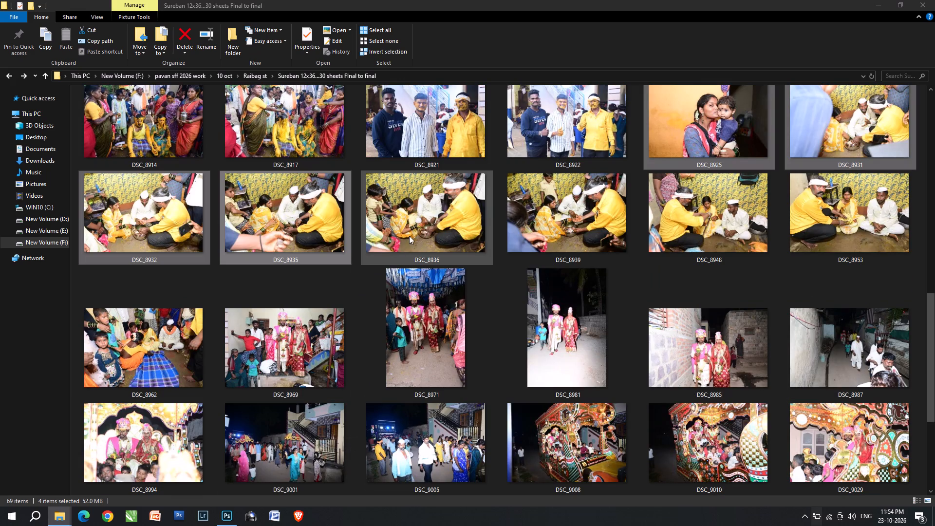
{"action": "left_click", "coordinate": [685, 230], "text": "shift"}
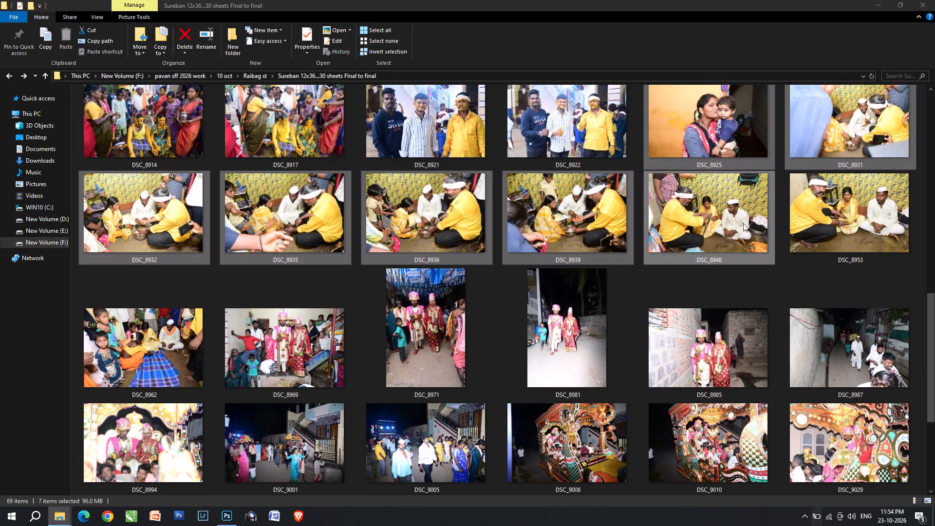
{"action": "left_click", "coordinate": [835, 220], "text": "shift"}
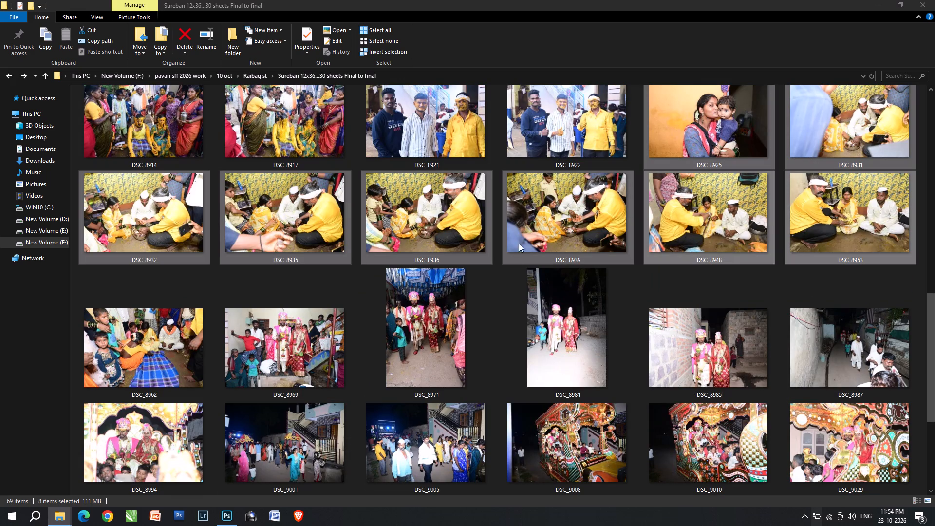
Examine the photos DSC_8962 to DSC_9008 in successive trial groups, starting new ones at DSC_8981 and DSC_8994.
{"action": "left_click", "coordinate": [163, 356]}
{"action": "scroll", "coordinate": [472, 350], "scroll_direction": "down", "scroll_amount": 3}
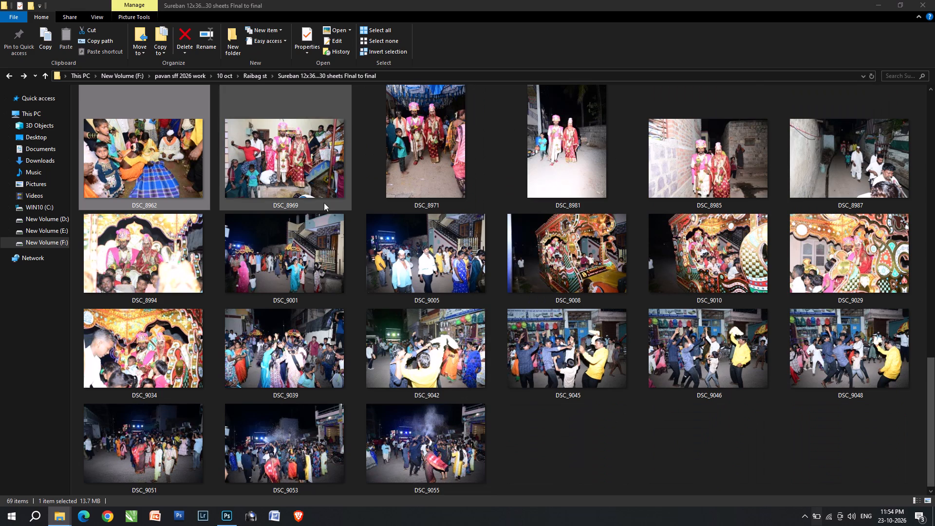
{"action": "left_click", "coordinate": [332, 175], "text": "ctrl"}
{"action": "left_click", "coordinate": [499, 170], "text": "ctrl"}
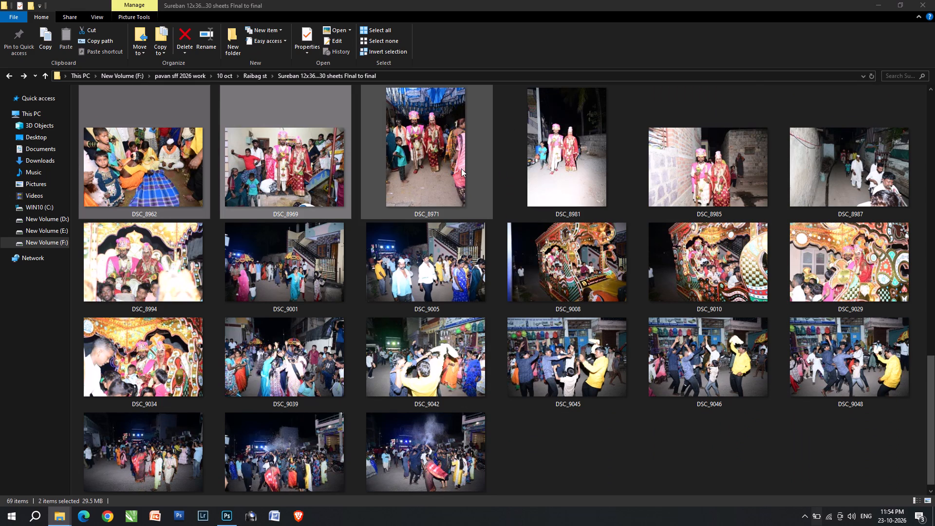
{"action": "left_click", "coordinate": [461, 169], "text": "ctrl"}
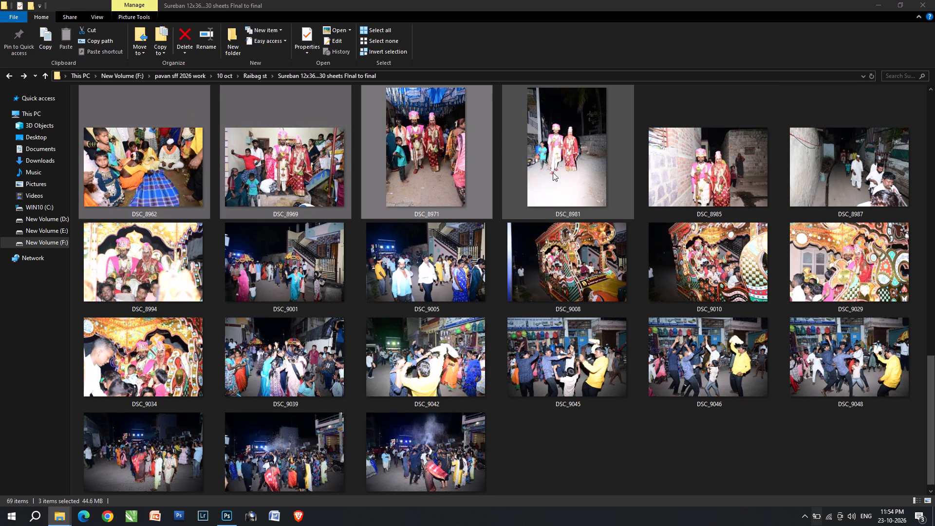
{"action": "left_click", "coordinate": [573, 177]}
{"action": "left_click", "coordinate": [826, 183], "text": "shift"}
{"action": "left_click", "coordinate": [190, 264]}
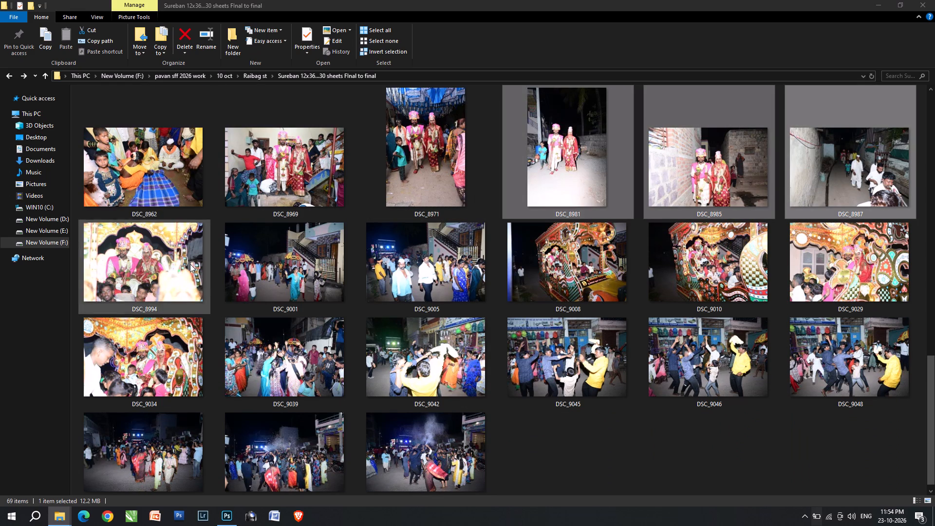
{"action": "left_click", "coordinate": [581, 275], "text": "shift"}
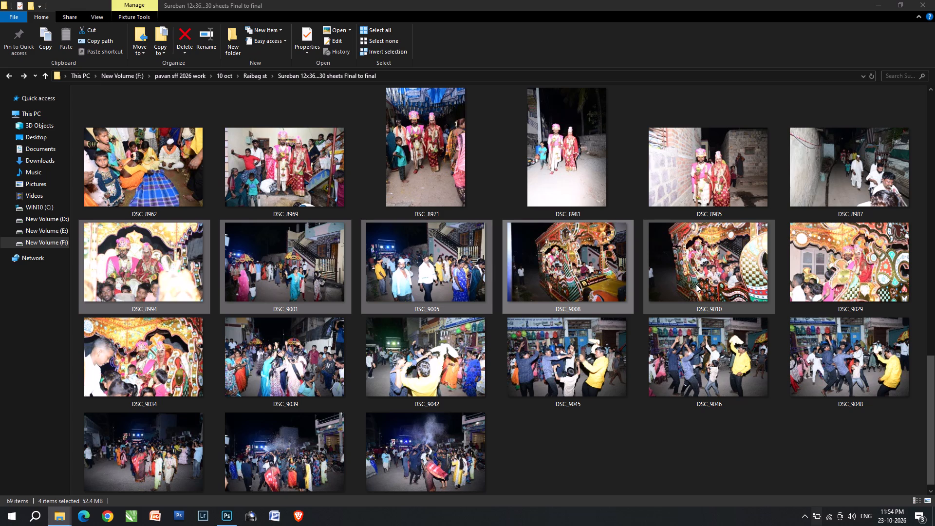
Examine the procession photos DSC_9010 to DSC_9055 as a trial spread group, going through them one by one from the end.
{"action": "left_click", "coordinate": [696, 284]}
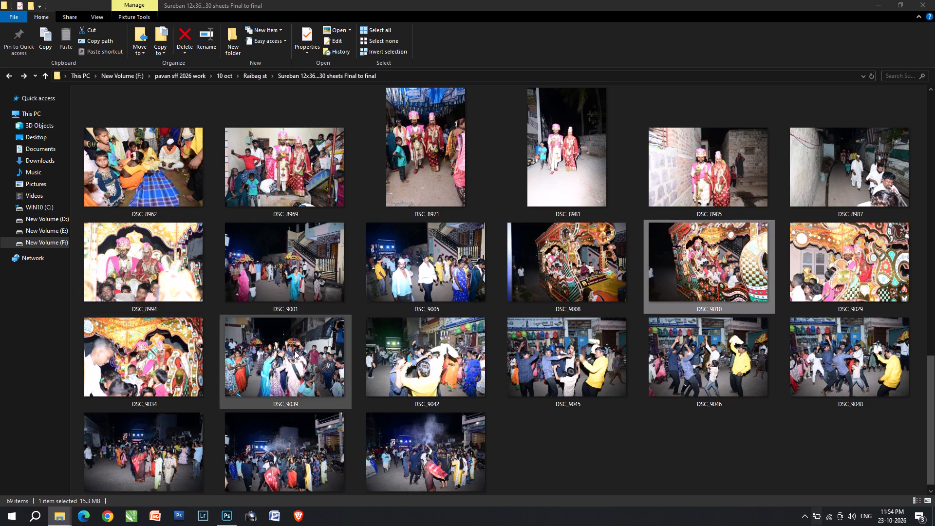
{"action": "left_click", "coordinate": [368, 424], "text": "shift"}
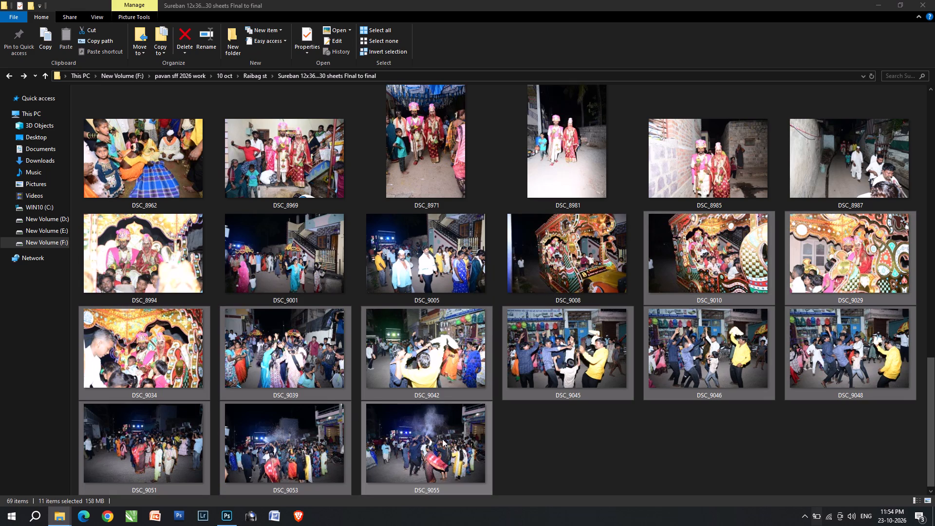
{"action": "left_click", "coordinate": [442, 439], "text": "ctrl"}
{"action": "left_click", "coordinate": [327, 436], "text": "ctrl"}
{"action": "left_click", "coordinate": [162, 434], "text": "ctrl"}
{"action": "left_click", "coordinate": [837, 372], "text": "ctrl"}
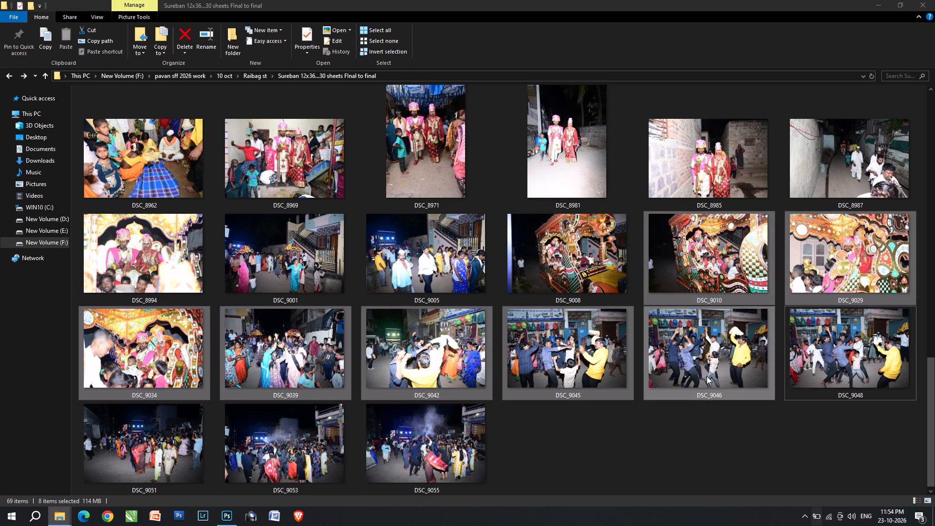
{"action": "left_click", "coordinate": [707, 376], "text": "ctrl"}
{"action": "left_click", "coordinate": [547, 368], "text": "ctrl"}
{"action": "left_click", "coordinate": [369, 383], "text": "ctrl"}
{"action": "left_click", "coordinate": [246, 371], "text": "ctrl"}
{"action": "left_click", "coordinate": [174, 354], "text": "ctrl"}
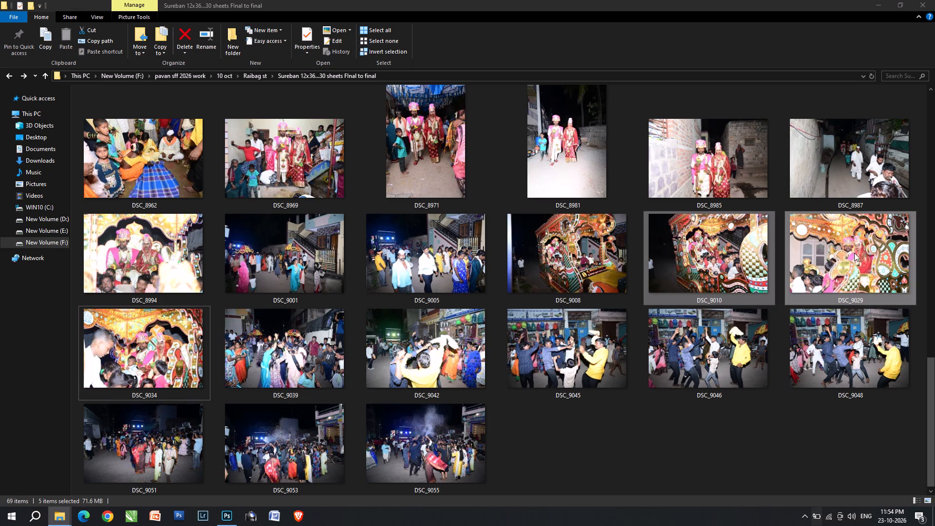
{"action": "left_click", "coordinate": [856, 252], "text": "ctrl"}
{"action": "left_click", "coordinate": [667, 261], "text": "ctrl"}
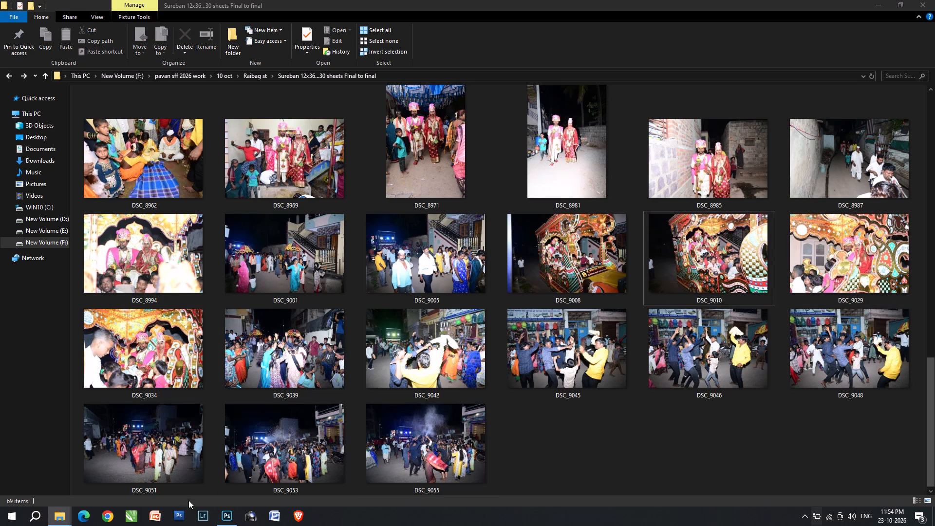
Examine the turmeric photos from DSC_8840 on in trial groups, trying DSC_8846 as a new start and DSC_8862 or DSC_8863 as the end.
{"action": "left_click", "coordinate": [224, 515]}
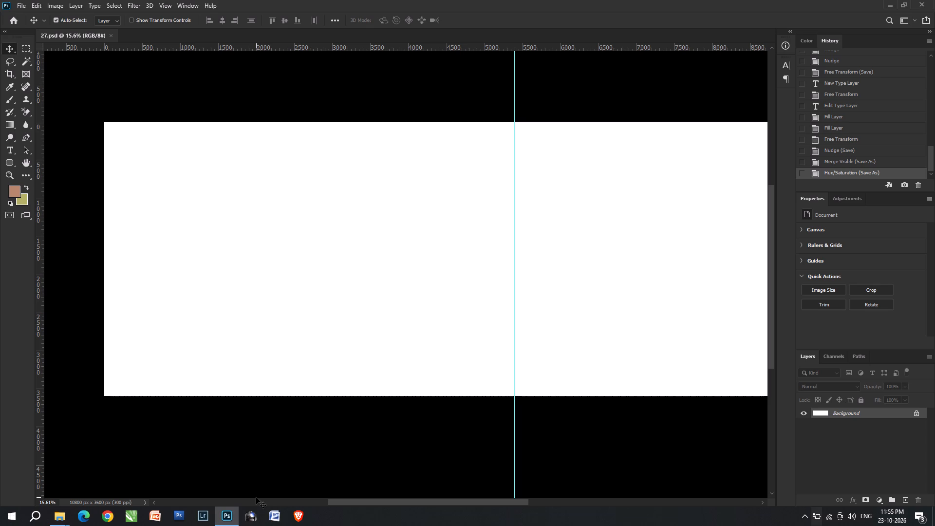
{"action": "key", "text": "alt+Tab"}
{"action": "scroll", "coordinate": [519, 205], "scroll_direction": "up", "scroll_amount": 12}
{"action": "left_click", "coordinate": [732, 159]}
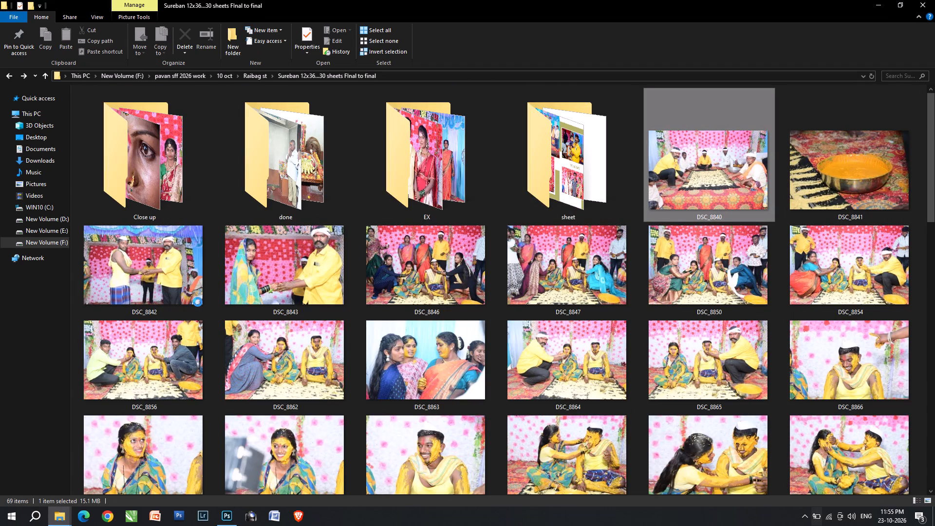
{"action": "left_click", "coordinate": [266, 280], "text": "shift"}
{"action": "left_click", "coordinate": [439, 279]}
{"action": "left_click", "coordinate": [465, 376], "text": "shift"}
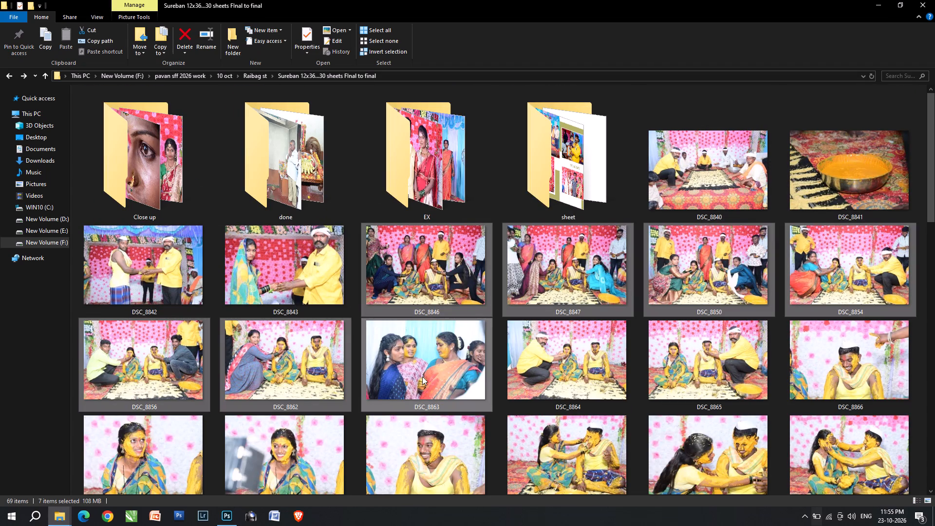
{"action": "left_click", "coordinate": [348, 364], "text": "shift"}
{"action": "left_click", "coordinate": [588, 218]}
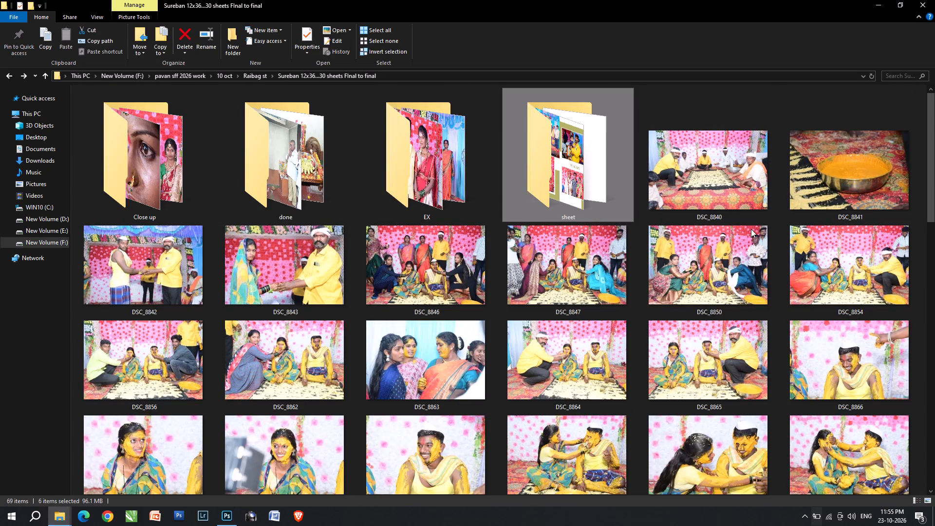
{"action": "left_click", "coordinate": [751, 229]}
{"action": "left_click", "coordinate": [730, 207]}
{"action": "left_click", "coordinate": [346, 378], "text": "shift"}
Open the photos DSC_8840, DSC_8841, DSC_8842 and DSC_8843 together in Photoshop.
{"action": "left_click", "coordinate": [655, 185]}
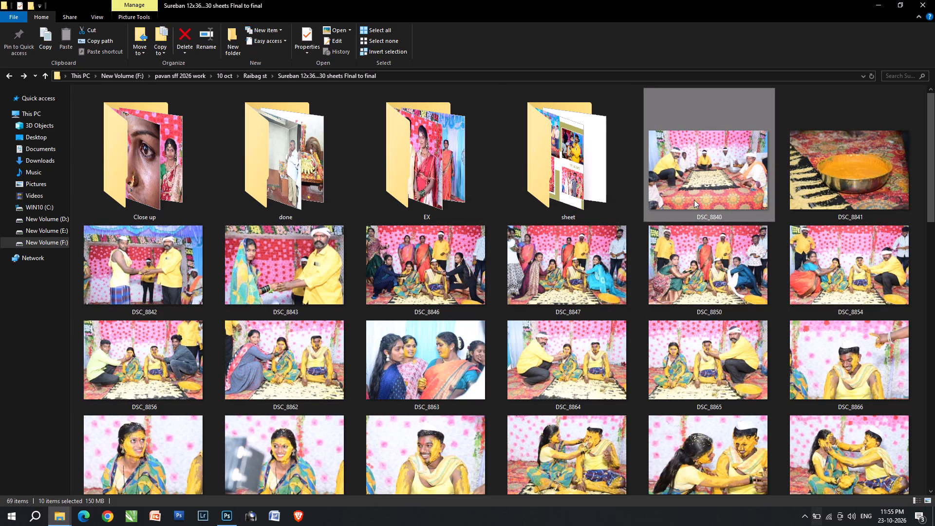
{"action": "left_click", "coordinate": [280, 282], "text": "shift"}
{"action": "left_click_drag", "start_coordinate": [141, 282], "coordinate": [403, 0]}
{"action": "key", "text": "alt+Tab"}
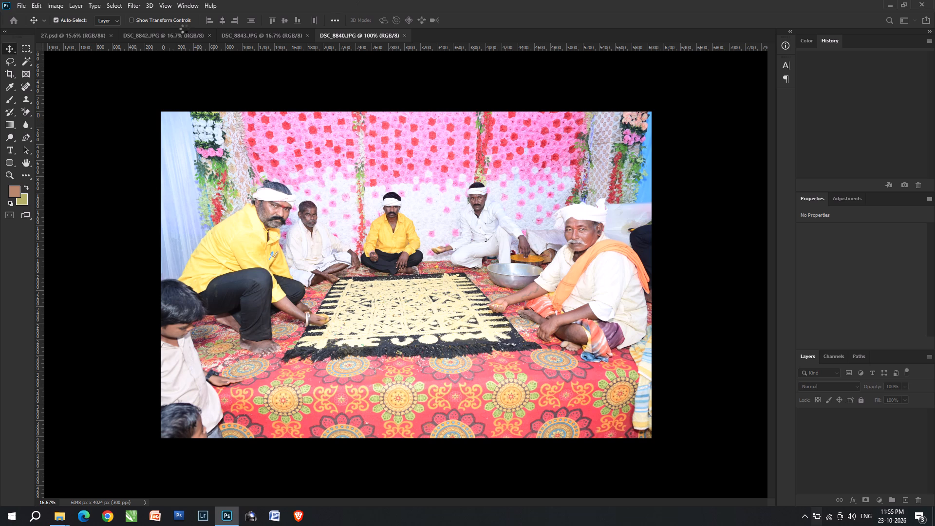
Reapply the Camera Raw filter to DSC_8840 and adjust its Levels to midtone 1.09 and white input 250.
{"action": "left_click", "coordinate": [338, 38]}
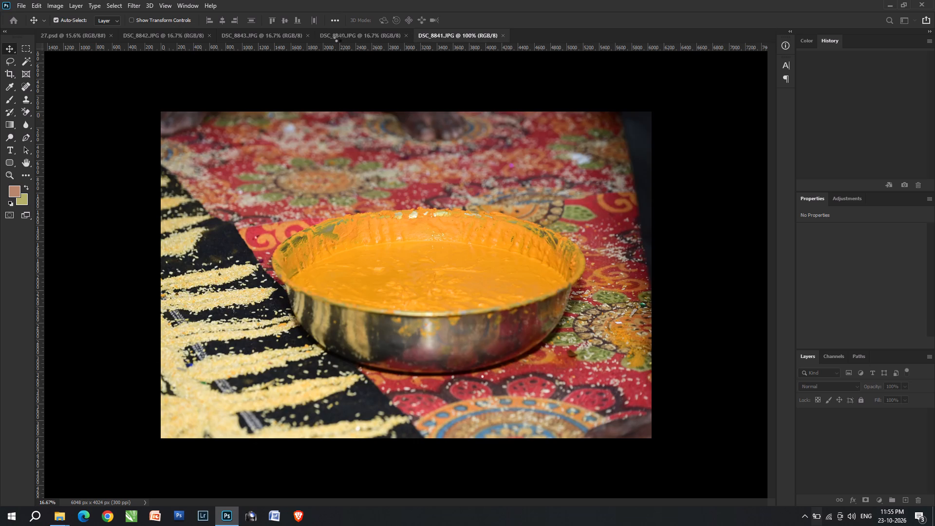
{"action": "left_click", "coordinate": [340, 37]}
{"action": "key", "text": "ctrl+alt+f"}
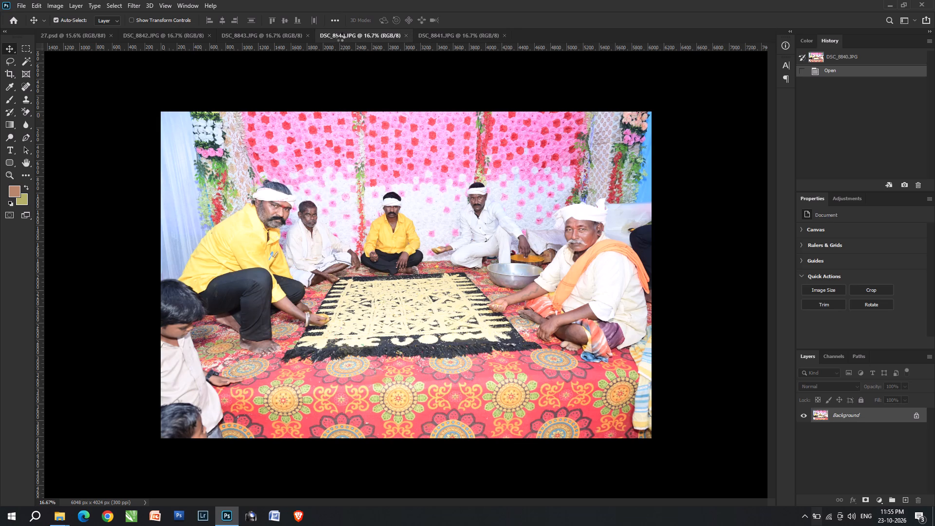
{"action": "key", "text": "ctrl+l"}
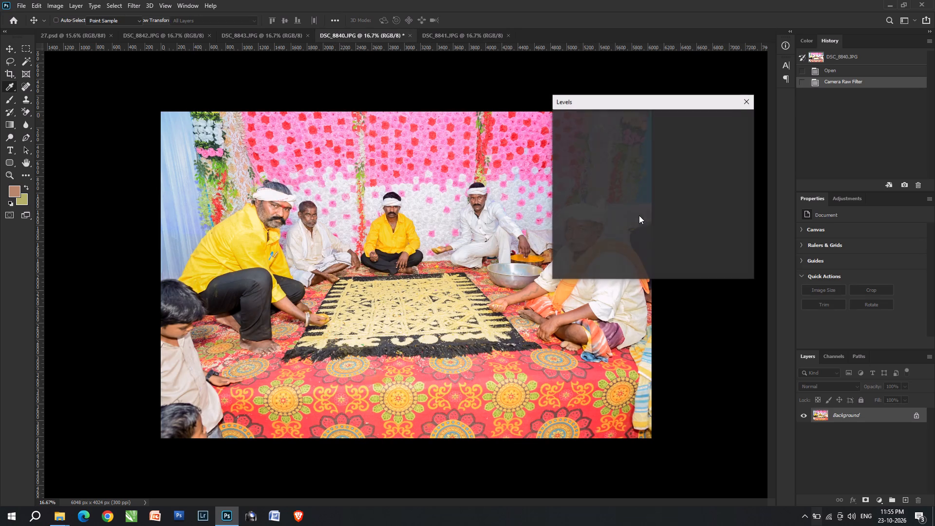
{"action": "left_click", "coordinate": [623, 209]}
{"action": "left_click", "coordinate": [686, 208]}
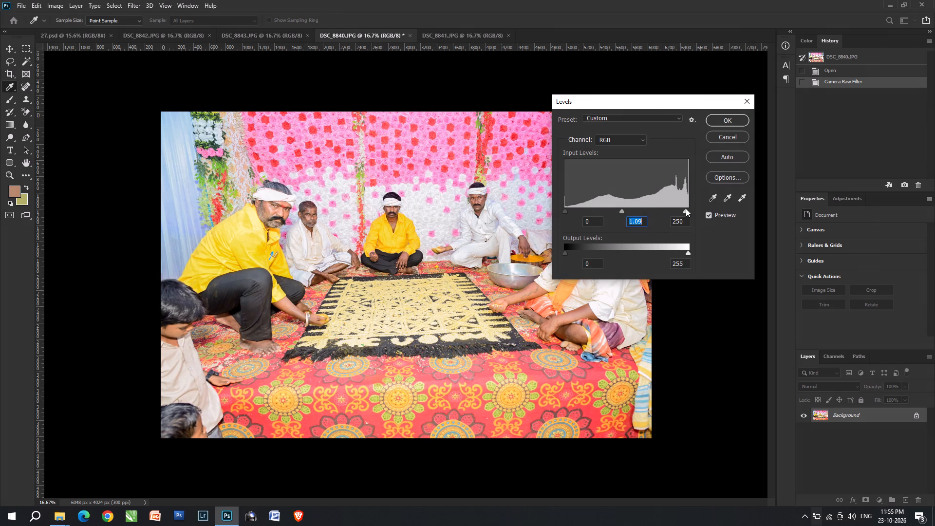
{"action": "key", "text": "Return"}
Transfer the corrected DSC_8840 photo to 27.psd, scale it to about 49% and place it in the spread's upper-left corner.
{"action": "key", "text": "ctrl+a"}
{"action": "key", "text": "ctrl+x"}
{"action": "key", "text": "ctrl+c"}
{"action": "left_click", "coordinate": [79, 33]}
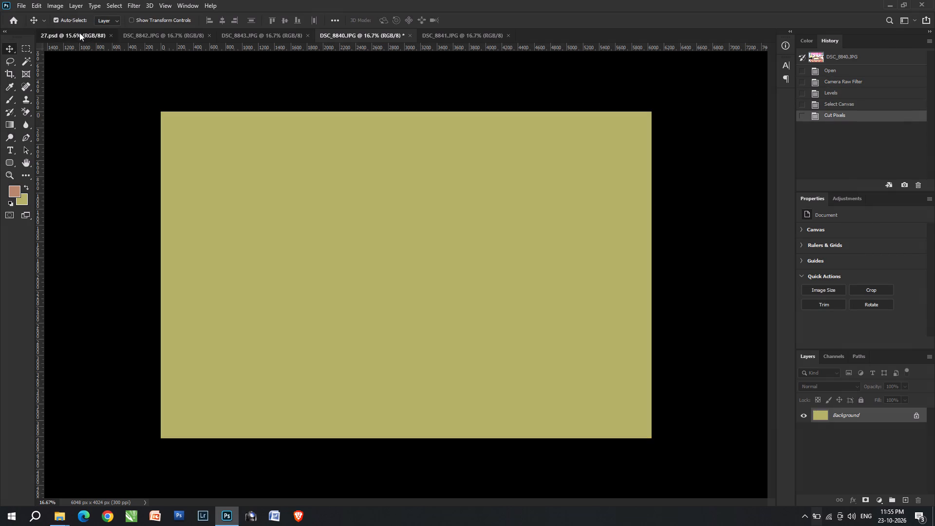
{"action": "key", "text": "ctrl+v"}
{"action": "key", "text": "ctrl+t"}
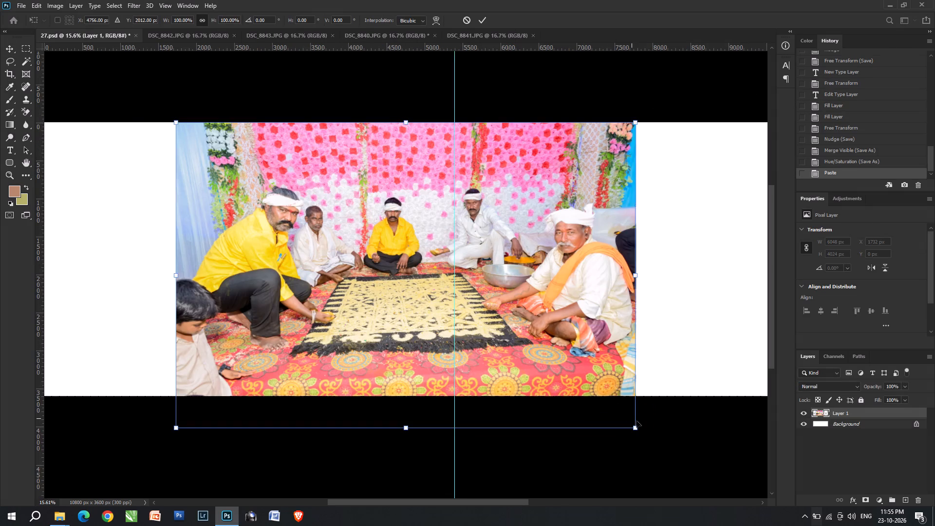
{"action": "left_click_drag", "start_coordinate": [637, 422], "coordinate": [402, 253]}
{"action": "left_click_drag", "start_coordinate": [352, 259], "coordinate": [236, 168]}
{"action": "key", "text": "space"}
{"action": "key", "text": "space"}
{"action": "left_click_drag", "start_coordinate": [236, 168], "coordinate": [413, 223]}
{"action": "left_click_drag", "start_coordinate": [354, 234], "coordinate": [341, 238]}
{"action": "double_click", "coordinate": [360, 242]}
Duplicate the photo below itself, fill the copy with the background colour and scale it to a placeholder of about 1998 × 1329 px.
{"action": "left_click_drag", "start_coordinate": [374, 245], "coordinate": [394, 361], "text": "alt"}
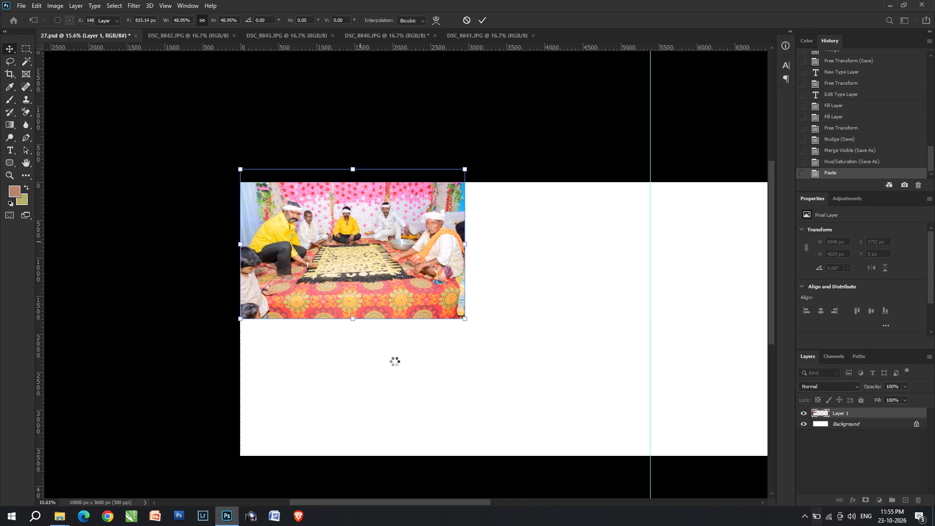
{"action": "left_click_drag", "start_coordinate": [394, 361], "coordinate": [395, 364], "text": "alt"}
{"action": "key", "text": "ctrl+shift+BackSpace"}
{"action": "key", "text": "ctrl+t"}
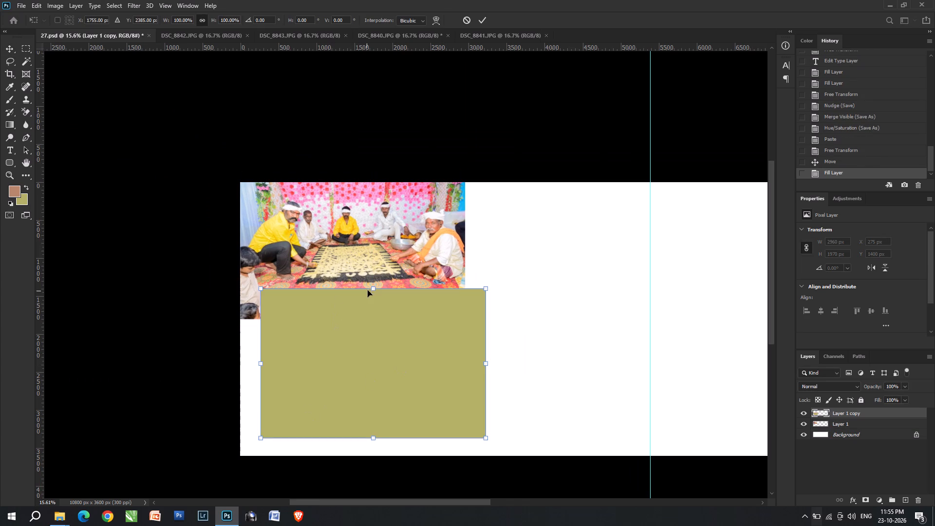
{"action": "left_click_drag", "start_coordinate": [372, 286], "coordinate": [378, 335]}
{"action": "left_click_drag", "start_coordinate": [407, 390], "coordinate": [394, 378]}
{"action": "double_click", "coordinate": [394, 378]}
Duplicate the placeholder to its right on the same level, leaving a gap of about 36 px between the two.
{"action": "left_click_drag", "start_coordinate": [364, 378], "coordinate": [521, 363], "text": "alt+shift"}
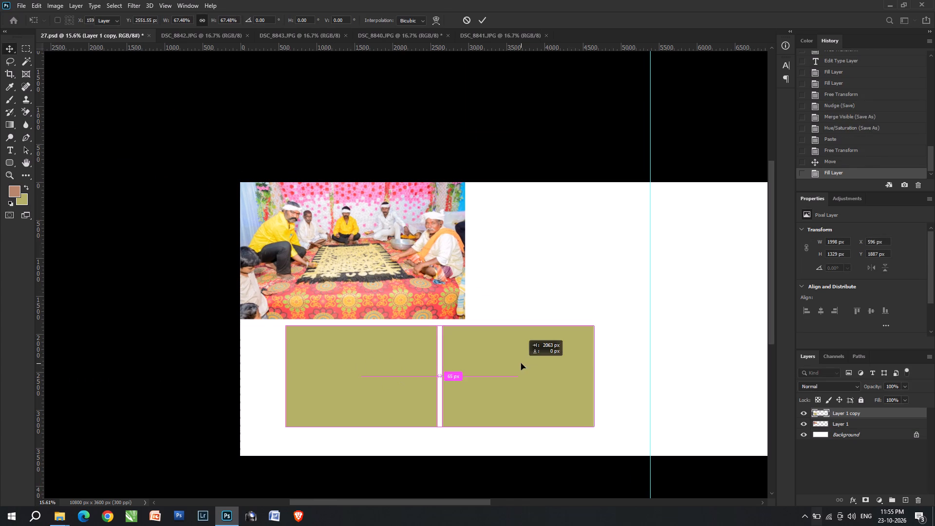
{"action": "left_click_drag", "start_coordinate": [521, 363], "coordinate": [519, 362], "text": "alt+shift"}
{"action": "key", "text": "Right"}
{"action": "key", "text": "Right"}
{"action": "key", "text": "Right"}
{"action": "key", "text": "Right"}
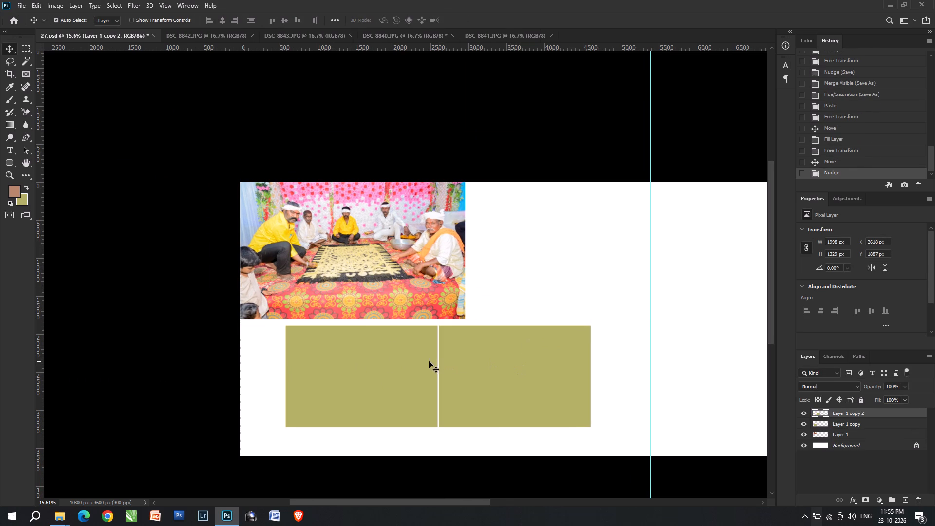
{"action": "key", "text": "Right"}
{"action": "key", "text": "Right"}
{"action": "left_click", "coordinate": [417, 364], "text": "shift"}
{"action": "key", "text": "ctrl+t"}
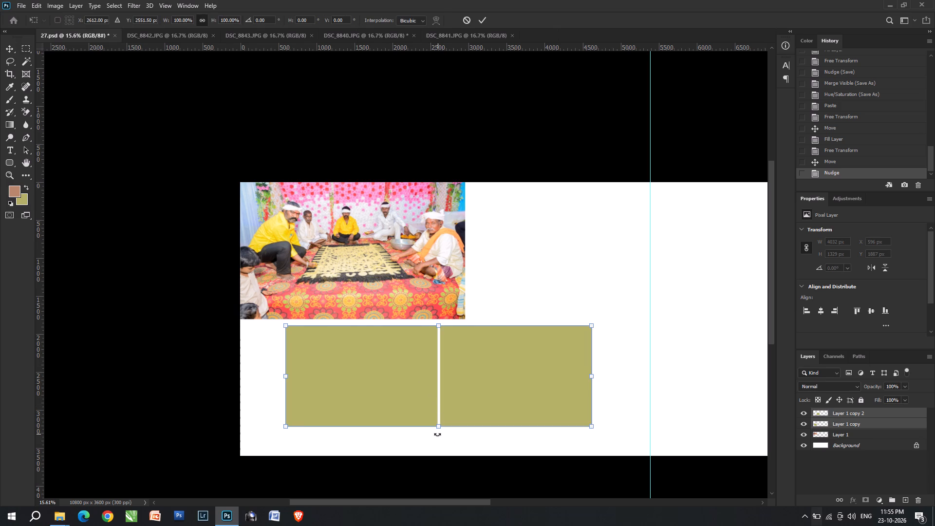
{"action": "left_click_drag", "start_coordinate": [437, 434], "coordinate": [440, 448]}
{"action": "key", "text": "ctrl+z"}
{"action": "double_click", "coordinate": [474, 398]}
Nudge the right placeholder closer to the left one, narrowing the gap to about 22 px.
{"action": "right_click", "coordinate": [474, 398]}
{"action": "left_click", "coordinate": [486, 405]}
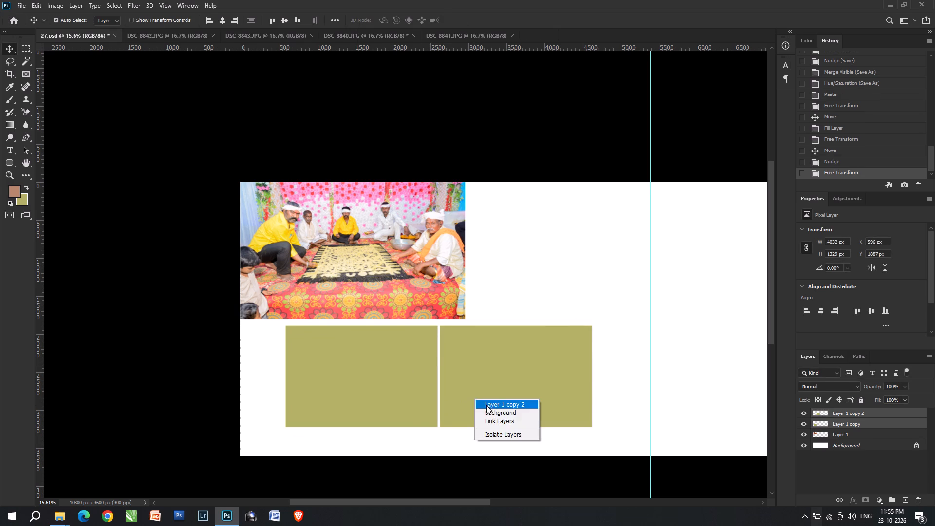
{"action": "key", "text": "Left"}
{"action": "key", "text": "Left"}
Enlarge both placeholders together to about 4728 × 1565 px and position them below the DSC_8840 photo.
{"action": "left_click_drag", "start_coordinate": [467, 442], "coordinate": [406, 402]}
{"action": "key", "text": "ctrl+t"}
{"action": "left_click_drag", "start_coordinate": [591, 377], "coordinate": [639, 373]}
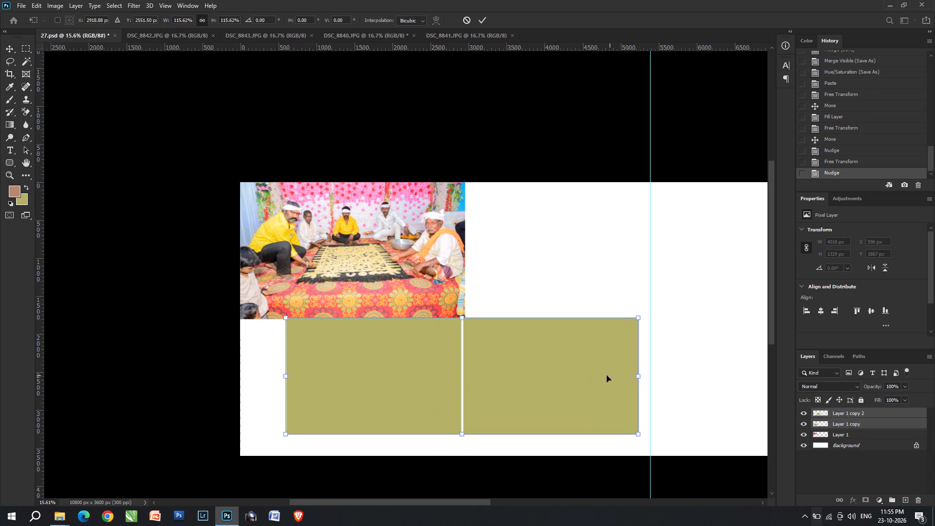
{"action": "left_click_drag", "start_coordinate": [600, 376], "coordinate": [587, 376], "text": "shift"}
{"action": "left_click_drag", "start_coordinate": [573, 385], "coordinate": [568, 384], "text": "shift"}
{"action": "left_click_drag", "start_coordinate": [566, 384], "coordinate": [566, 376]}
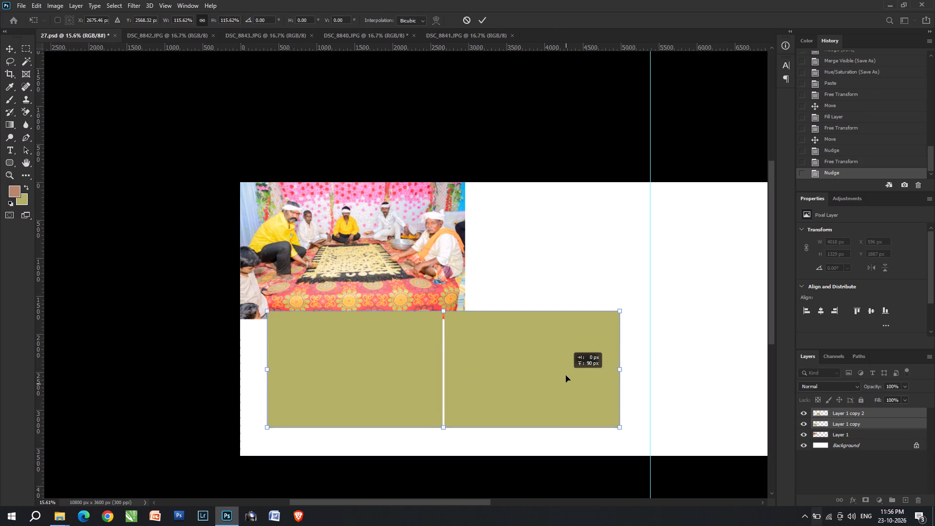
{"action": "left_click_drag", "start_coordinate": [566, 376], "coordinate": [561, 376]}
{"action": "double_click", "coordinate": [560, 376]}
{"action": "key", "text": "v"}
{"action": "key", "text": "v"}
{"action": "left_click_drag", "start_coordinate": [507, 364], "coordinate": [506, 369]}
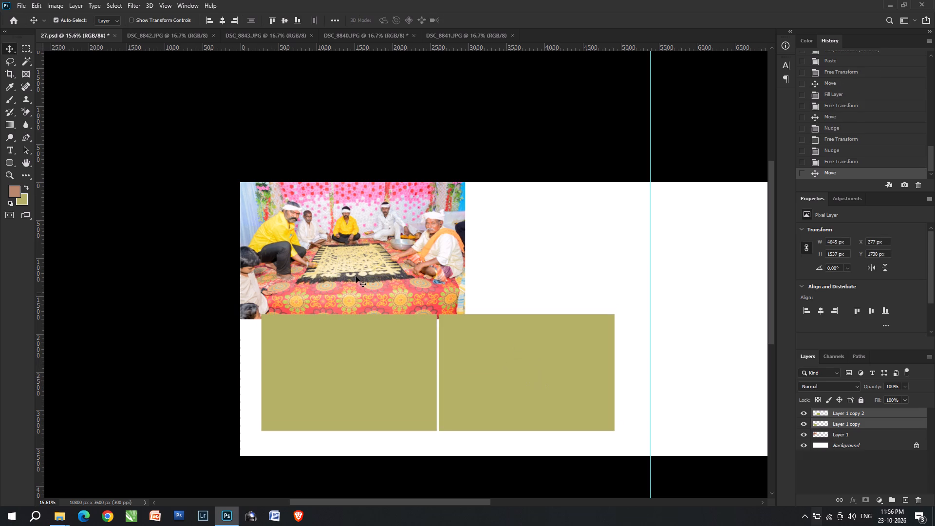
{"action": "left_click", "coordinate": [459, 370]}
{"action": "key", "text": "ctrl+t"}
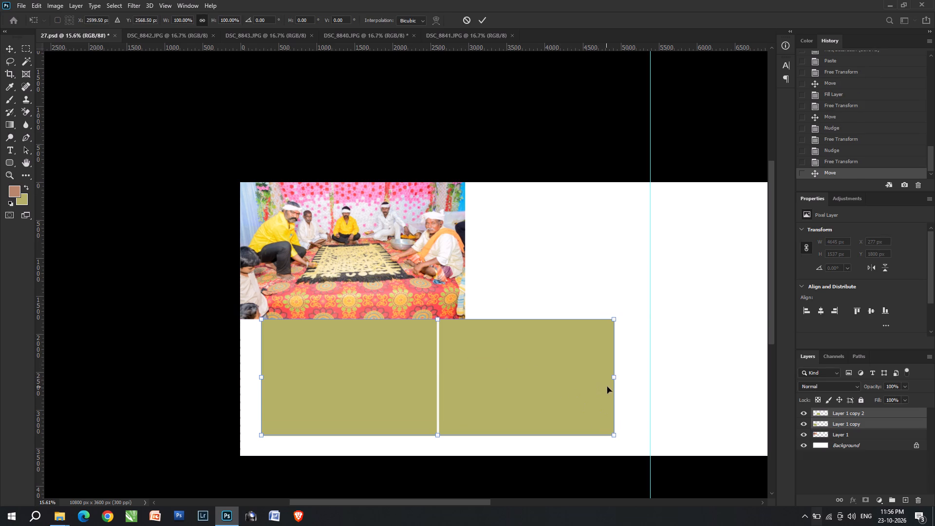
{"action": "left_click_drag", "start_coordinate": [614, 377], "coordinate": [620, 377]}
{"action": "key", "text": "Return"}
Enlarge the DSC_8840 photo slightly so its lower edge extends behind the top of the placeholders.
{"action": "left_click", "coordinate": [433, 310]}
{"action": "key", "text": "ctrl+t"}
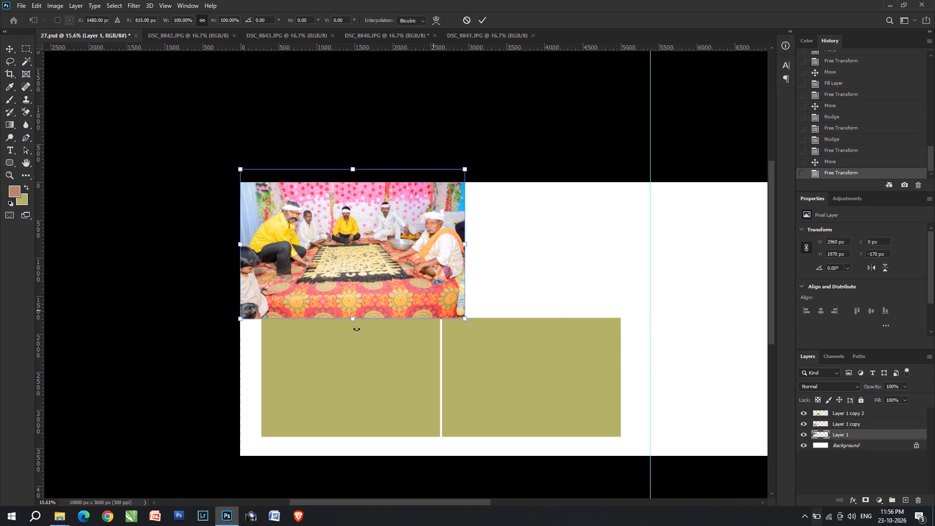
{"action": "left_click_drag", "start_coordinate": [359, 321], "coordinate": [360, 333]}
{"action": "key", "text": "Return"}
Scale both placeholders together down to about 95% (4496 × 1489 px) and shift them slightly down and right.
{"action": "left_click_drag", "start_coordinate": [434, 456], "coordinate": [465, 425]}
{"action": "key", "text": "ctrl+t"}
{"action": "left_click_drag", "start_coordinate": [442, 440], "coordinate": [449, 434]}
{"action": "key", "text": "Return"}
{"action": "key", "text": "Down"}
{"action": "key", "text": "Right"}
{"action": "key", "text": "Right"}
{"action": "key", "text": "Right"}
{"action": "key", "text": "Right"}
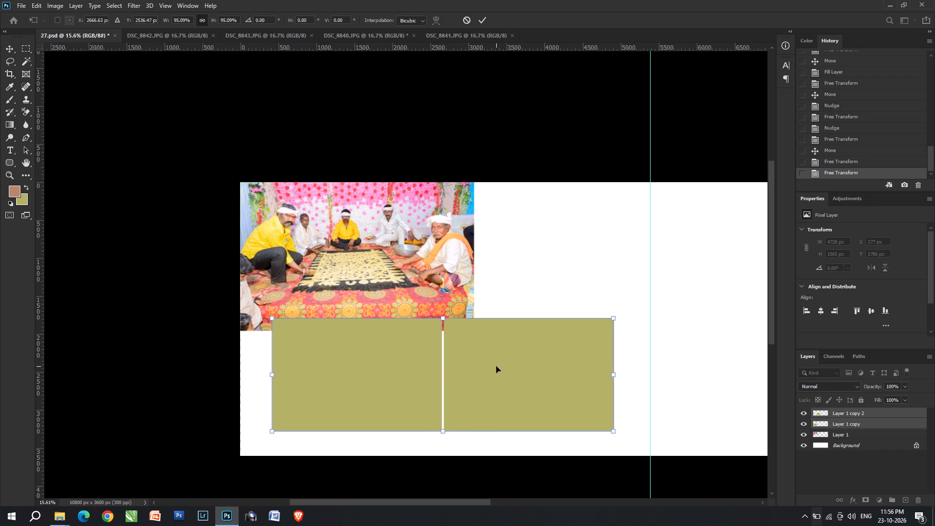
{"action": "key", "text": "Return"}
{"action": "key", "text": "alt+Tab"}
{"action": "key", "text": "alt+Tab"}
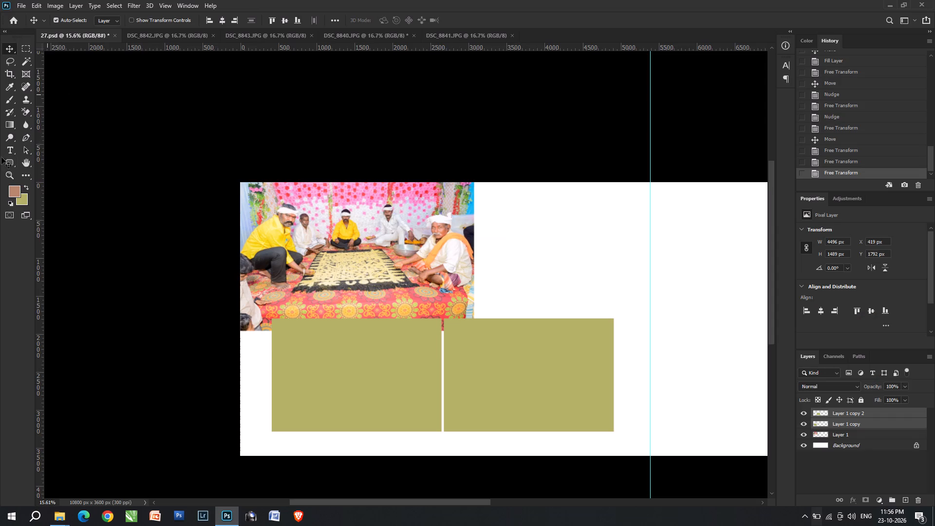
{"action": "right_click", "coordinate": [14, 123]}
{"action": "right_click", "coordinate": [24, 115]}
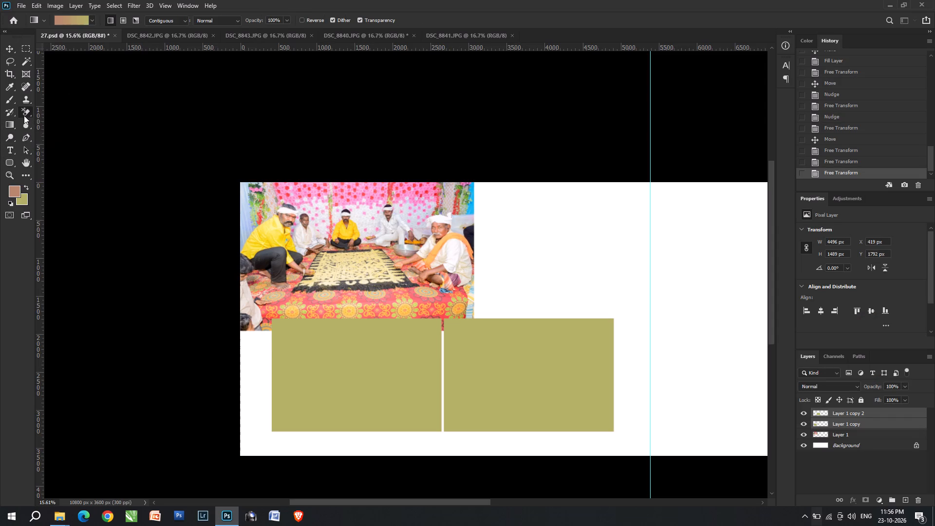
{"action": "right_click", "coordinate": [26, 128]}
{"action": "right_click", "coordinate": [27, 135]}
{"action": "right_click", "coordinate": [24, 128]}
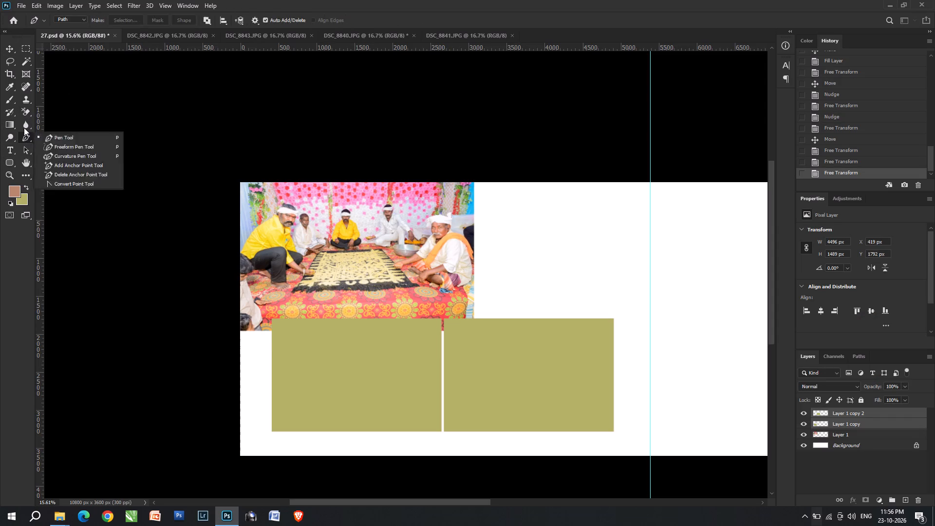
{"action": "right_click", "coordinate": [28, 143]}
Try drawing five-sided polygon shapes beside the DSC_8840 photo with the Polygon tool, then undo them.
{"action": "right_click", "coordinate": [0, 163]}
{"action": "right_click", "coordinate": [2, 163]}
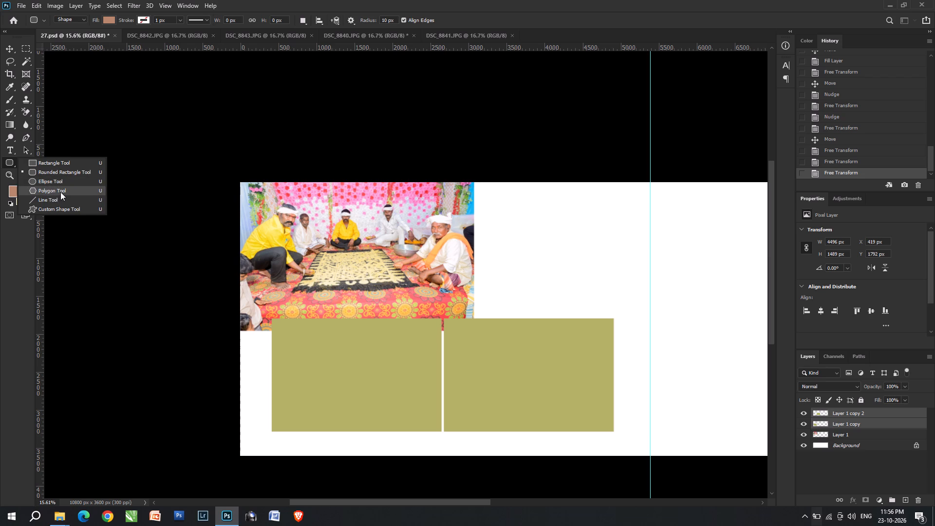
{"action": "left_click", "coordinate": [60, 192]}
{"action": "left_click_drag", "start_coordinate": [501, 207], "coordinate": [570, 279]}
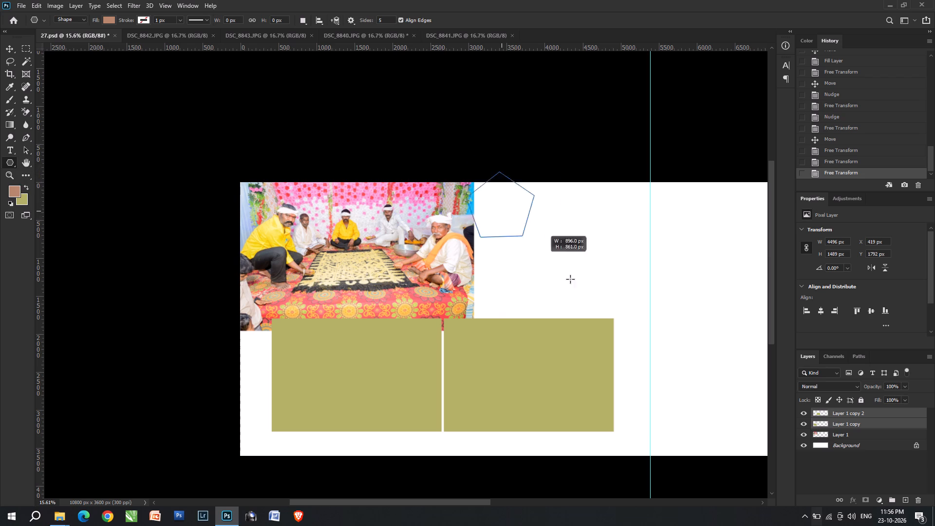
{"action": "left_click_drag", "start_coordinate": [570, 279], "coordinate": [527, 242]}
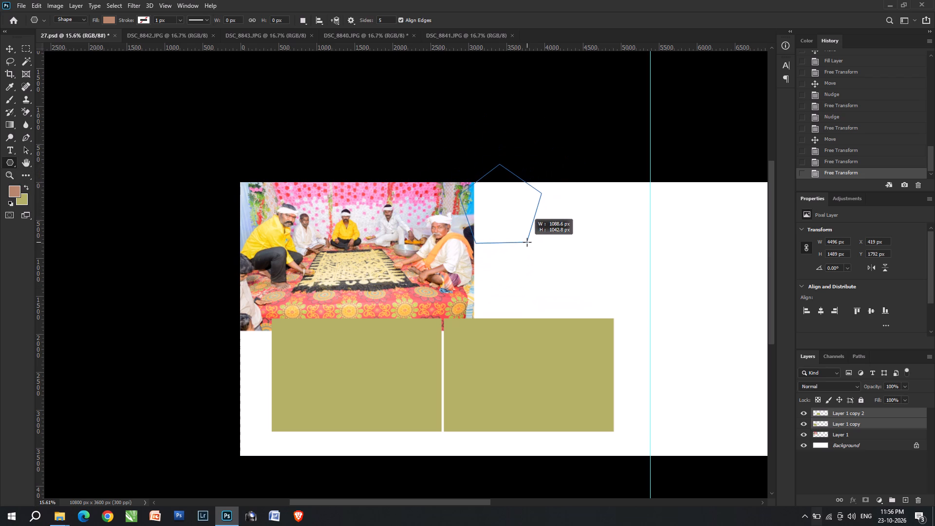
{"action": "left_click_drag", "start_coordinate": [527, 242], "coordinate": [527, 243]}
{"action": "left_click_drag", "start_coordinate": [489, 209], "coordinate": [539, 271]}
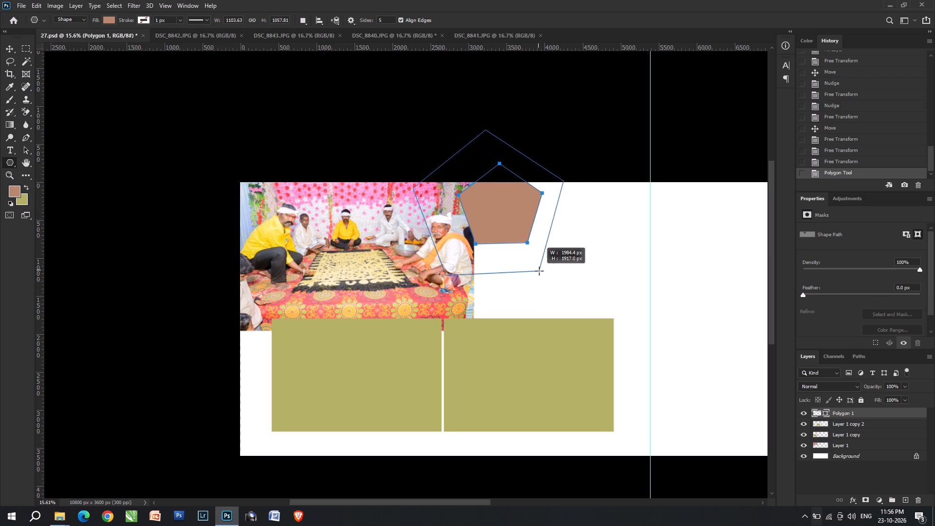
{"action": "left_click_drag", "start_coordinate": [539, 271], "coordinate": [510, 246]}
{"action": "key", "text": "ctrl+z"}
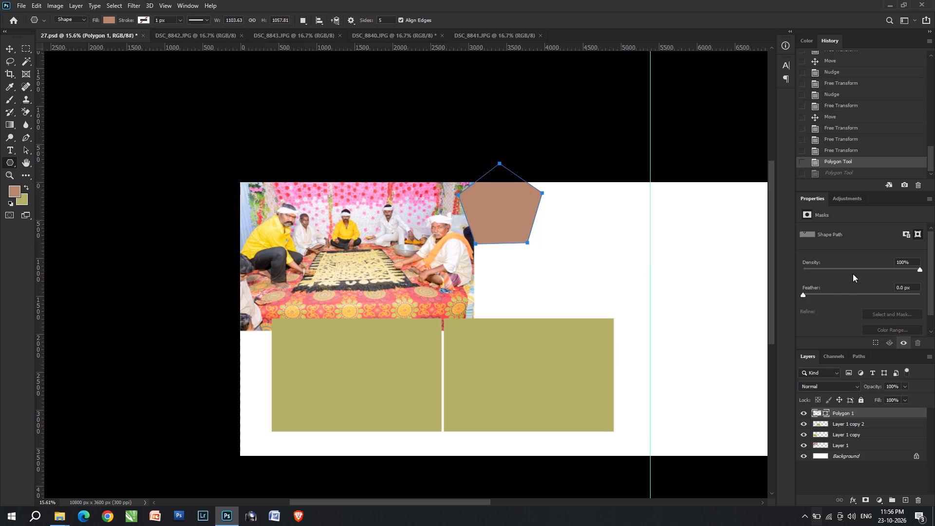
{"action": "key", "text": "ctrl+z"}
Create a six-sided polygon of 100 × 100 px in the blank area beside the DSC_8840 photo.
{"action": "left_click", "coordinate": [543, 251]}
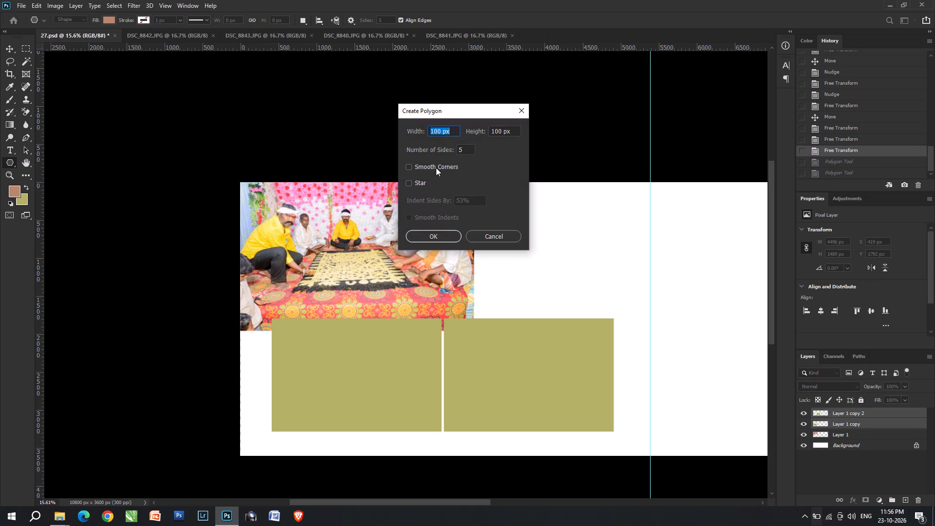
{"action": "left_click_drag", "start_coordinate": [462, 151], "coordinate": [439, 154]}
{"action": "key", "text": "6"}
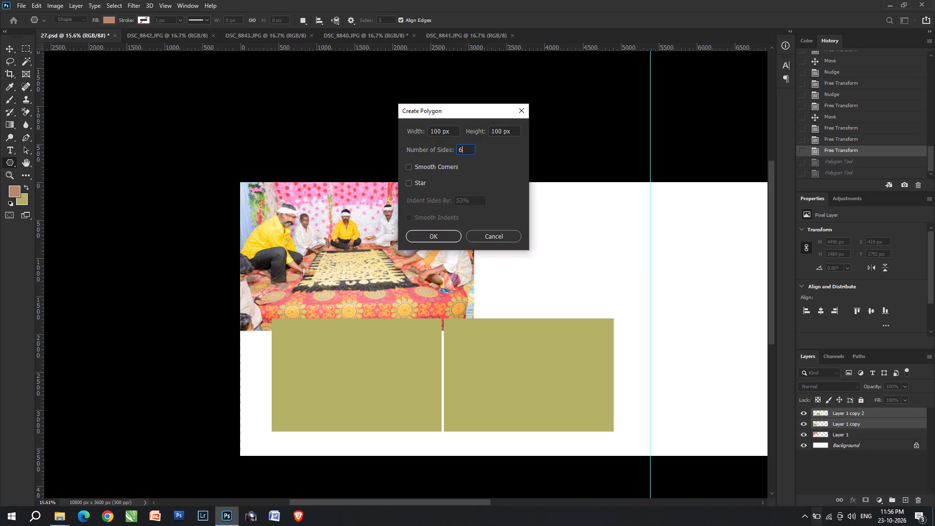
{"action": "left_click", "coordinate": [425, 240]}
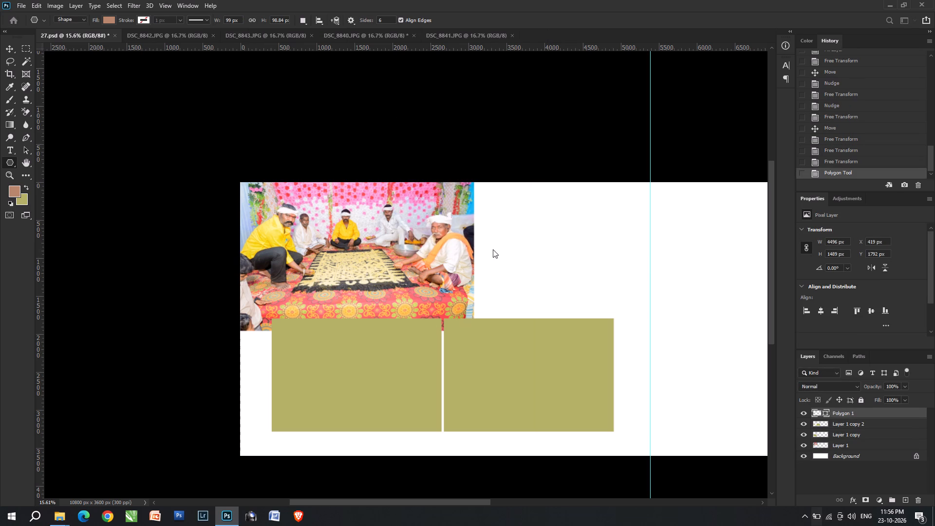
Enlarge the hexagon to about 1250 × 1110 px and centre it in the space above the second placeholder.
{"action": "key", "text": "ctrl+t"}
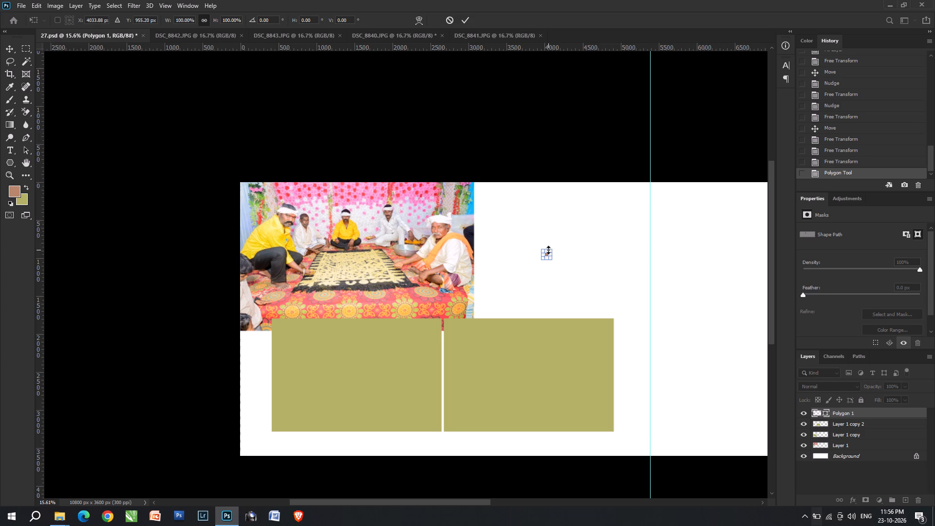
{"action": "left_click_drag", "start_coordinate": [548, 250], "coordinate": [583, 218]}
{"action": "left_click_drag", "start_coordinate": [565, 255], "coordinate": [608, 295]}
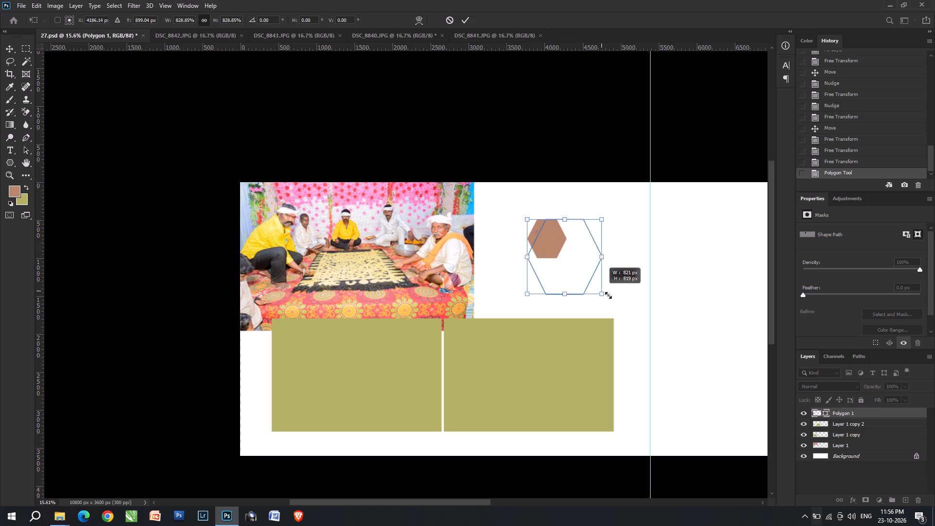
{"action": "left_click_drag", "start_coordinate": [608, 295], "coordinate": [613, 298]}
{"action": "left_click_drag", "start_coordinate": [524, 263], "coordinate": [513, 262], "text": "shift"}
{"action": "left_click_drag", "start_coordinate": [571, 269], "coordinate": [561, 263]}
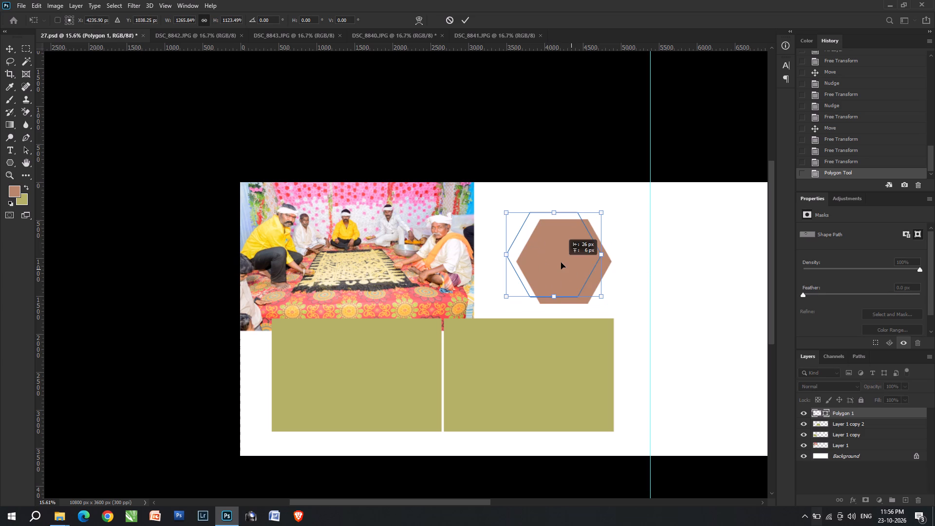
{"action": "left_click_drag", "start_coordinate": [561, 263], "coordinate": [561, 262]}
{"action": "double_click", "coordinate": [562, 262]}
{"action": "type", "text": "vv"}
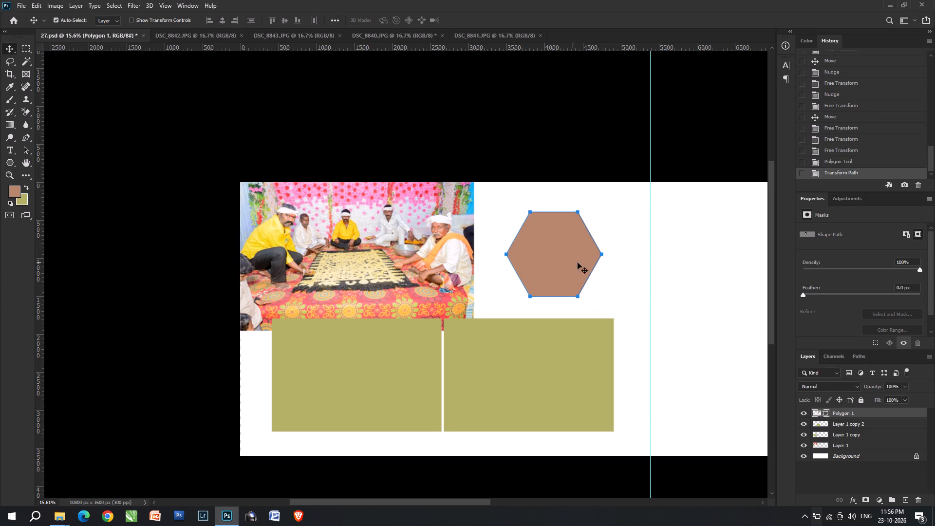
Scale the hexagon up to 121% so it nearly fills the height above the second placeholder.
{"action": "left_click", "coordinate": [601, 254]}
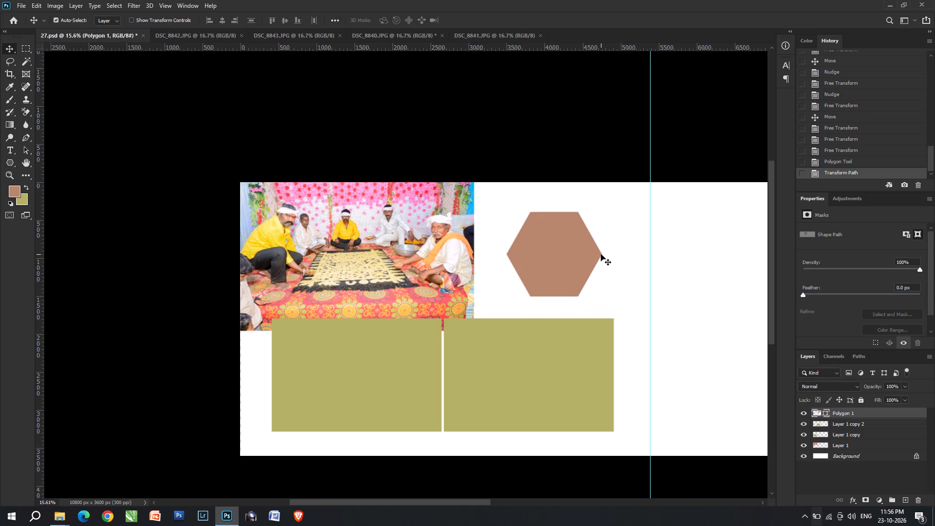
{"action": "left_click", "coordinate": [567, 260]}
{"action": "key", "text": "ctrl+t"}
{"action": "left_click", "coordinate": [446, 199]}
{"action": "right_click", "coordinate": [530, 248]}
{"action": "left_click", "coordinate": [541, 251]}
{"action": "key", "text": "ctrl+t"}
{"action": "left_click_drag", "start_coordinate": [598, 257], "coordinate": [601, 257]}
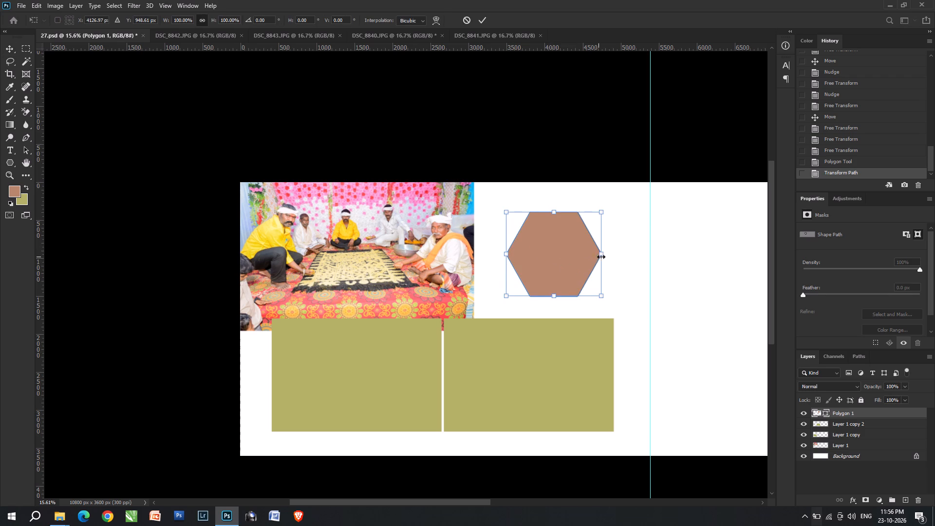
{"action": "left_click_drag", "start_coordinate": [601, 257], "coordinate": [605, 256]}
{"action": "left_click_drag", "start_coordinate": [594, 257], "coordinate": [588, 258]}
{"action": "left_click_drag", "start_coordinate": [550, 210], "coordinate": [550, 198]}
{"action": "left_click", "coordinate": [560, 227]}
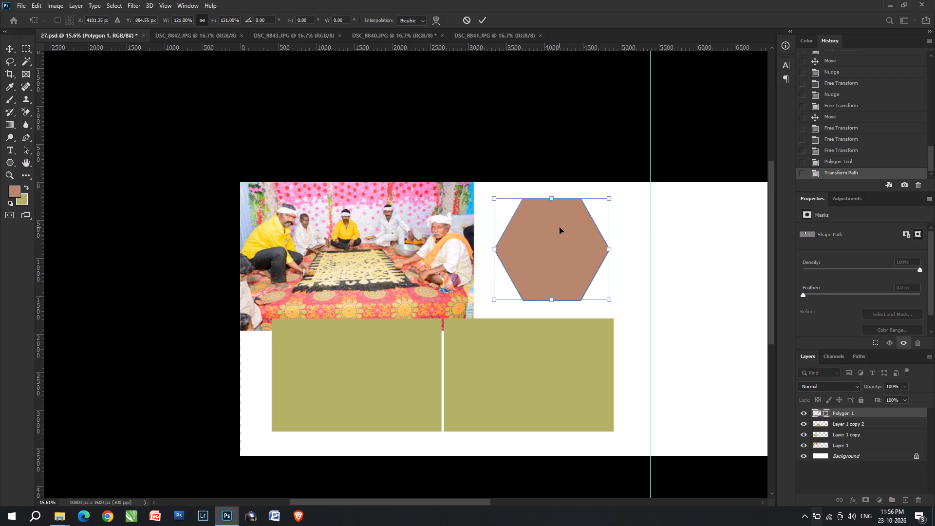
{"action": "double_click", "coordinate": [560, 229]}
Reapply the last Camera Raw Filter to DSC_8841 and brighten the photo with Levels.
{"action": "left_click", "coordinate": [484, 35]}
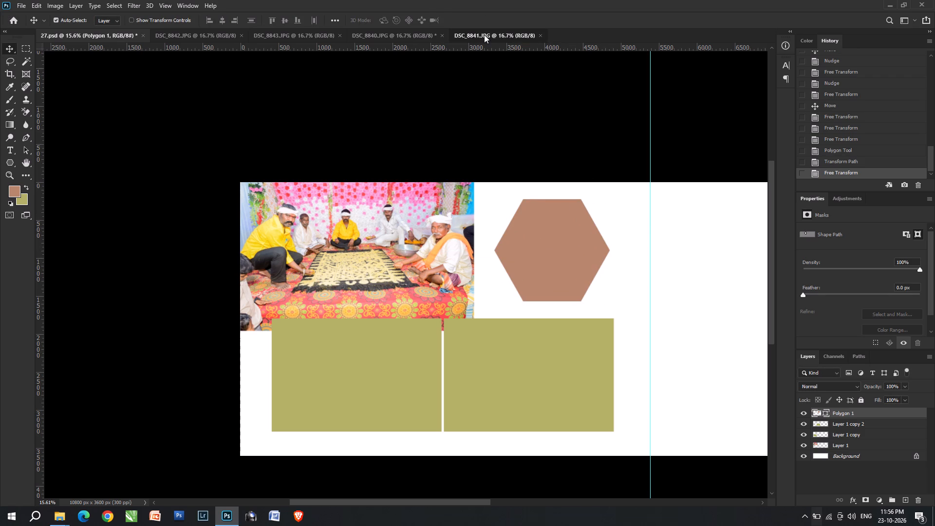
{"action": "key", "text": "ctrl+alt+f"}
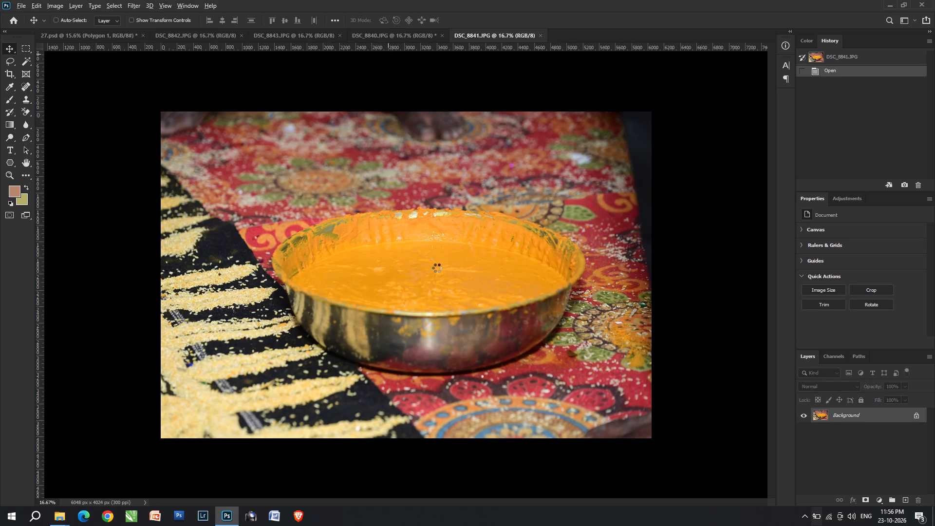
{"action": "key", "text": "ctrl+l"}
{"action": "key", "text": "ctrl+space"}
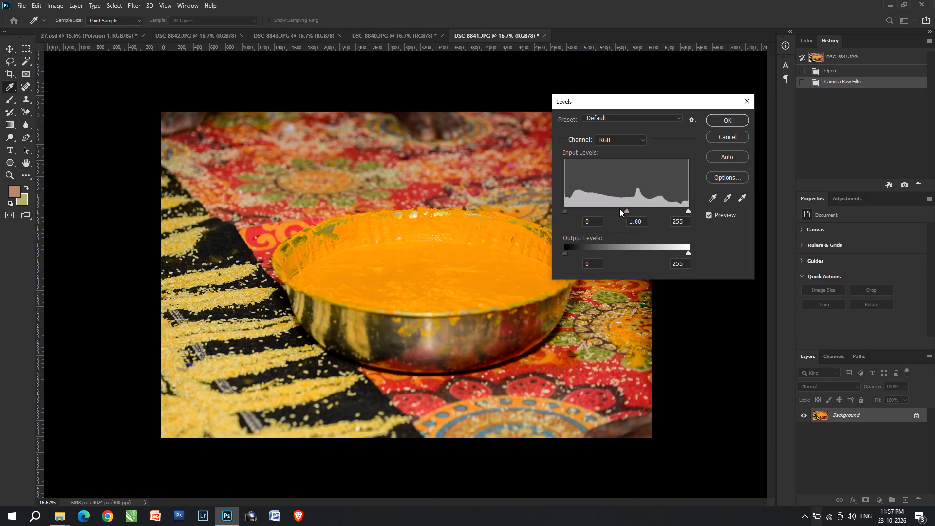
{"action": "left_click", "coordinate": [620, 208]}
{"action": "left_click", "coordinate": [678, 210]}
{"action": "key", "text": "Return"}
Transfer the whole DSC_8841 image into 27.psd and clip it to the hexagon.
{"action": "key", "text": "ctrl+a"}
{"action": "key", "text": "ctrl+x"}
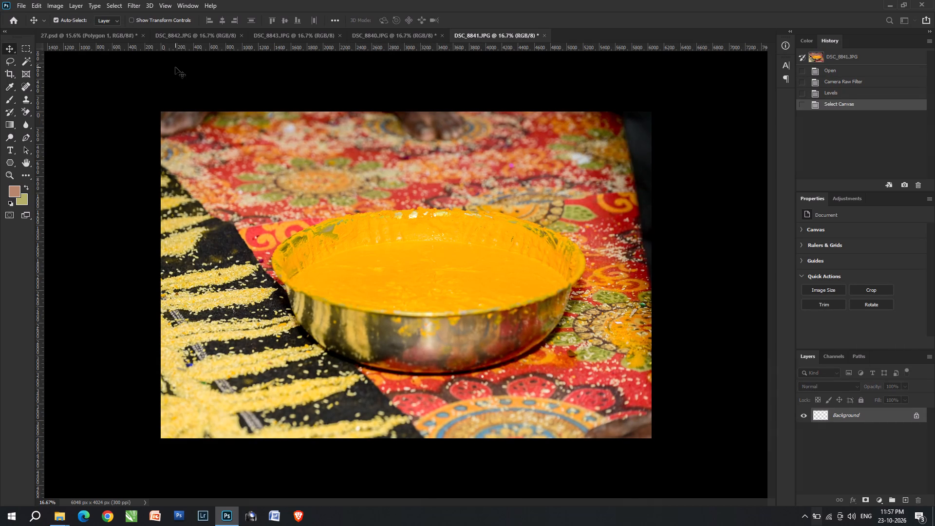
{"action": "key", "text": "ctrl+Tab"}
{"action": "left_click", "coordinate": [369, 263]}
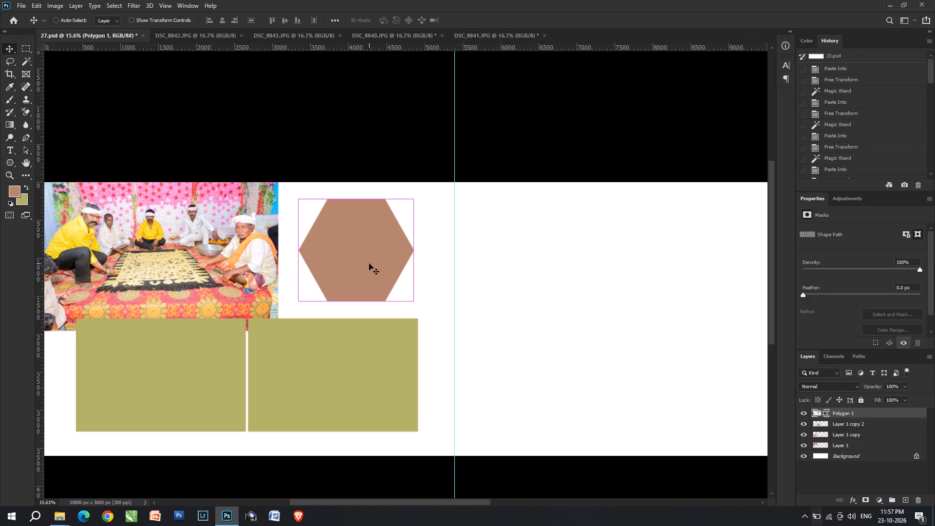
{"action": "key", "text": "ctrl+v"}
{"action": "key", "text": "ctrl+alt+g"}
Scale the clipped DSC_8841 photo down to 33.33% and position it so the turmeric bowl fills the hexagon.
{"action": "key", "text": "ctrl+t"}
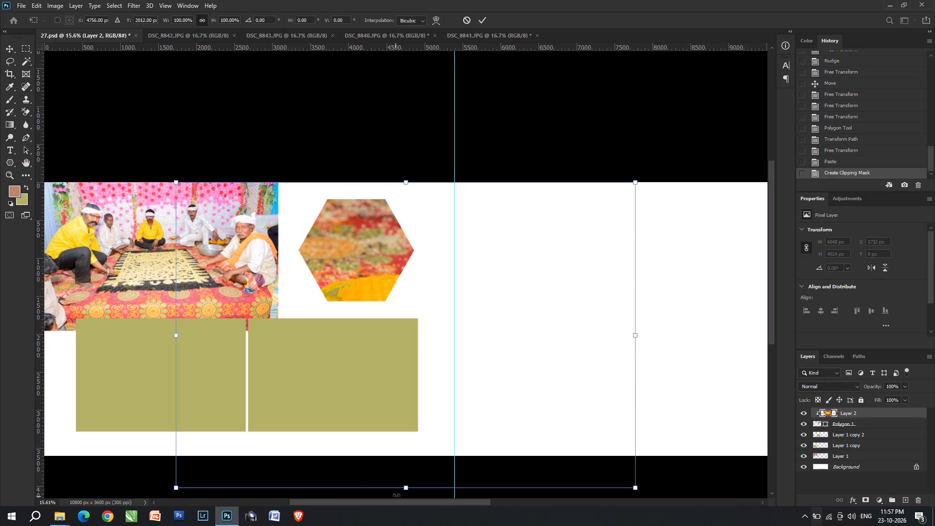
{"action": "left_click_drag", "start_coordinate": [404, 490], "coordinate": [413, 308]}
{"action": "left_click_drag", "start_coordinate": [402, 282], "coordinate": [345, 296]}
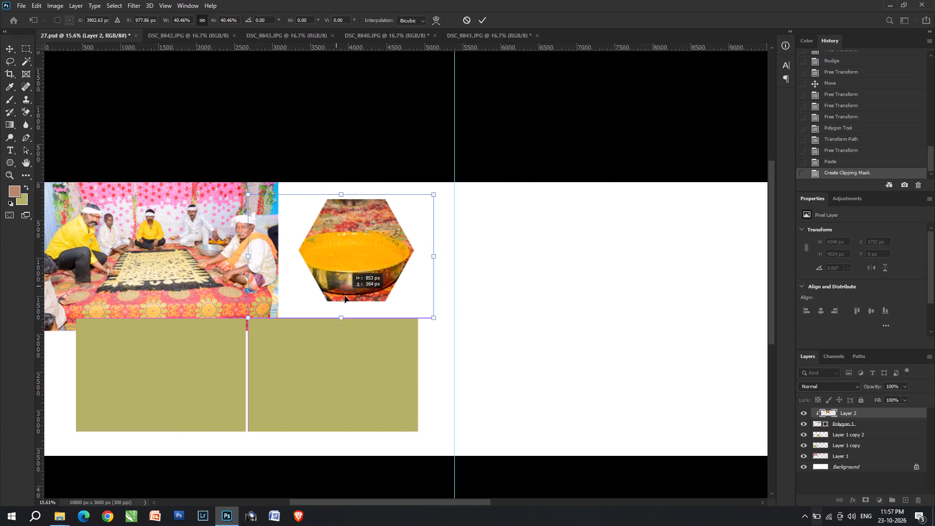
{"action": "left_click_drag", "start_coordinate": [345, 296], "coordinate": [347, 296]}
{"action": "left_click_drag", "start_coordinate": [352, 317], "coordinate": [359, 300]}
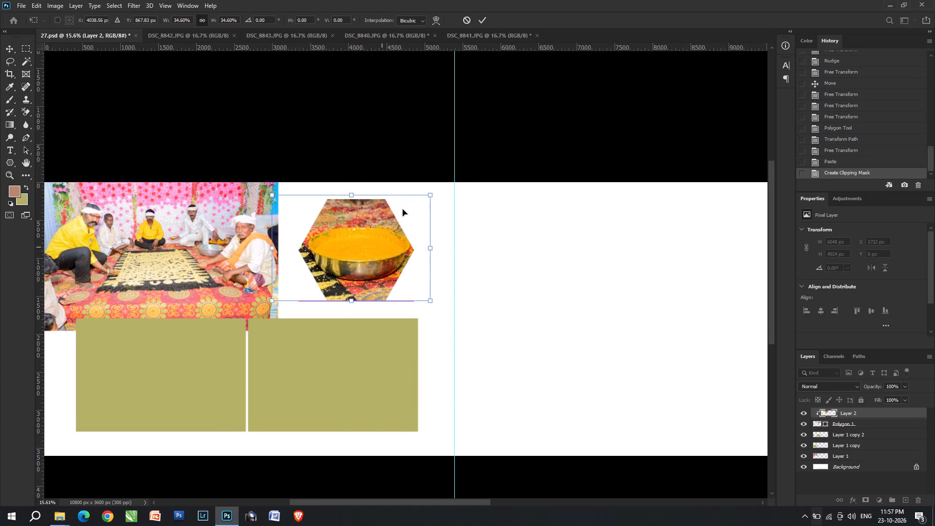
{"action": "left_click_drag", "start_coordinate": [432, 190], "coordinate": [427, 194]}
{"action": "key", "text": "Return"}
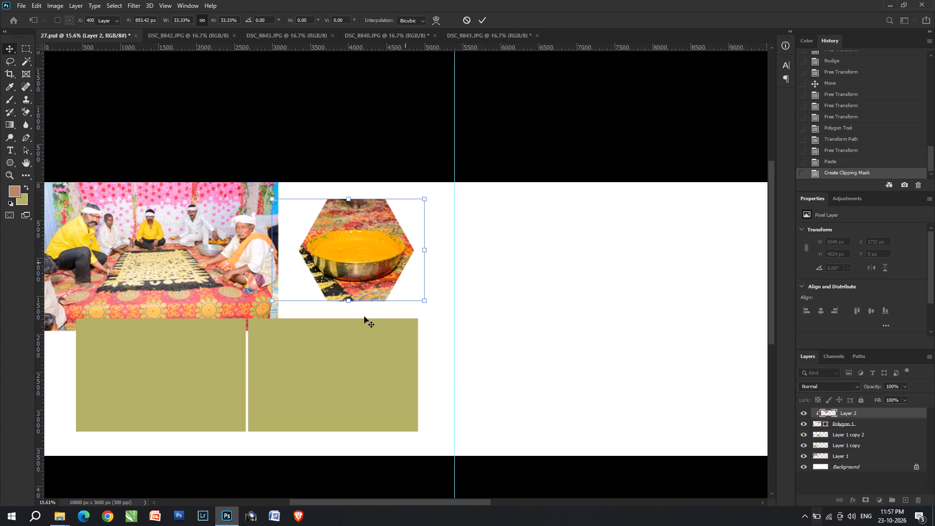
Select the area of the first placeholder below the DSC_8840 photo with the Magic Wand.
{"action": "key", "text": "c"}
{"action": "key", "text": "v"}
{"action": "key", "text": "v"}
{"action": "triple_click", "coordinate": [159, 395]}
{"action": "left_click", "coordinate": [174, 387]}
{"action": "key", "text": "w"}
{"action": "left_click", "coordinate": [174, 387]}
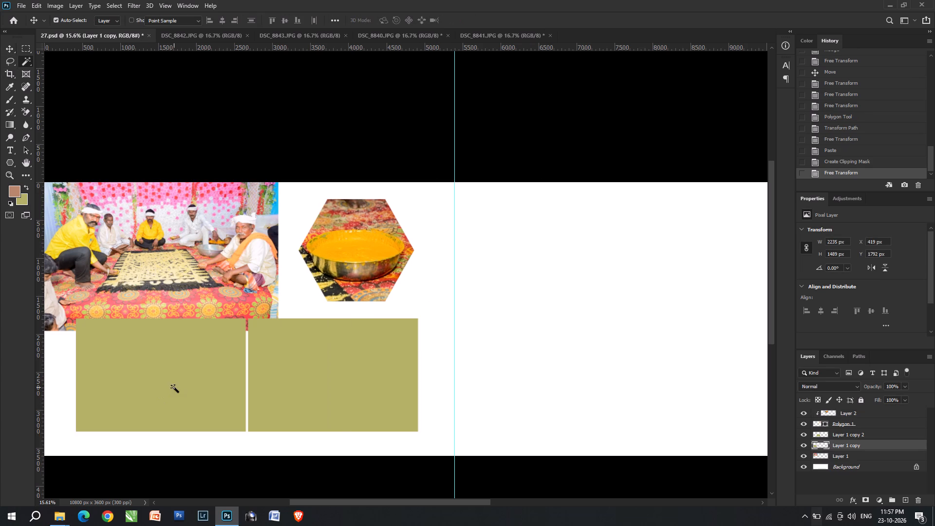
Reapply the last Camera Raw Filter to DSC_8842 and brighten it with Levels, setting the midtones to 1.1.
{"action": "key", "text": "ctrl+Tab"}
{"action": "key", "text": "ctrl+Tab"}
{"action": "key", "text": "ctrl+shift+Tab"}
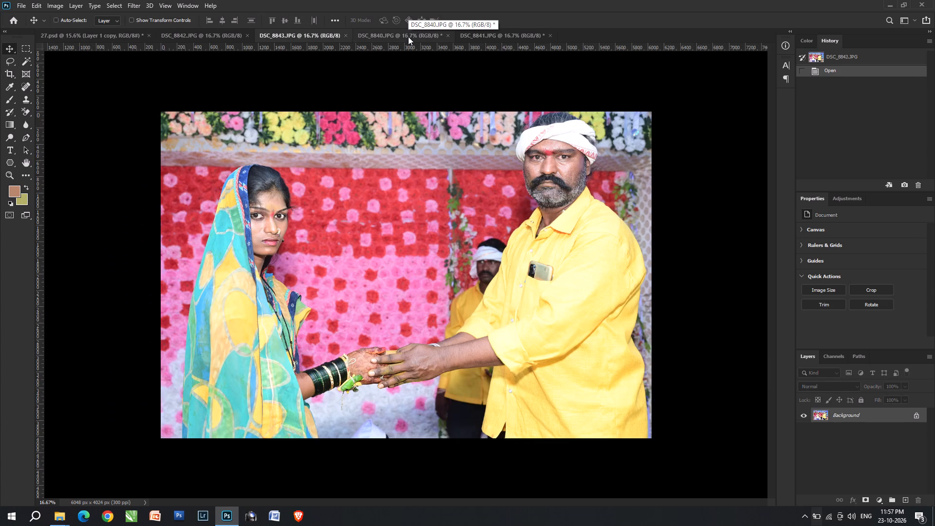
{"action": "key", "text": "ctrl+alt+f"}
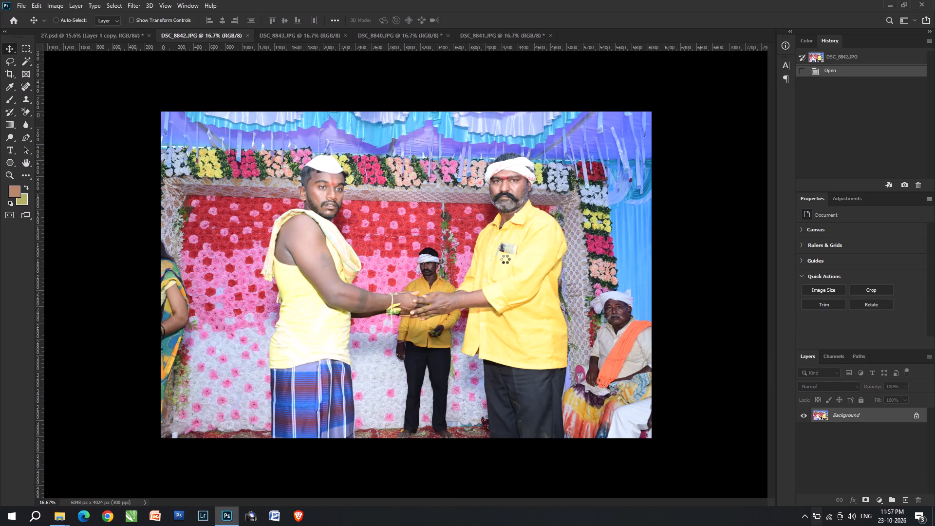
{"action": "key", "text": "ctrl+l"}
{"action": "key", "text": "space"}
{"action": "left_click", "coordinate": [623, 211]}
{"action": "scroll", "coordinate": [667, 212], "scroll_direction": "up", "scroll_amount": 1}
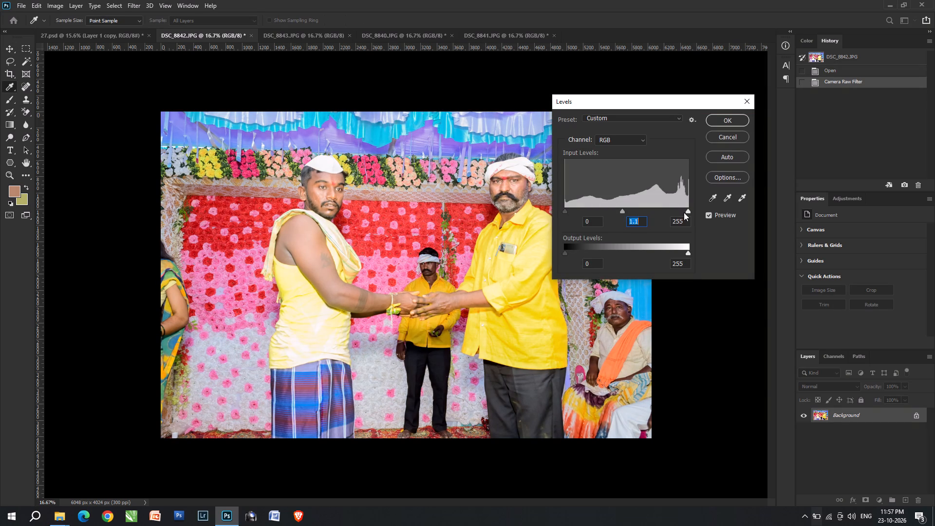
{"action": "left_click", "coordinate": [684, 212]}
{"action": "key", "text": "Return"}
Fade the Levels adjustment on DSC_8842 to 40%.
{"action": "key", "text": "ctrl+shift+f"}
{"action": "type", "text": "40"}
{"action": "key", "text": "Return"}
Cut the whole DSC_8842 image and paste it into the selected first placeholder in 27.psd.
{"action": "key", "text": "ctrl+a"}
{"action": "key", "text": "ctrl+x"}
{"action": "left_click", "coordinate": [108, 35]}
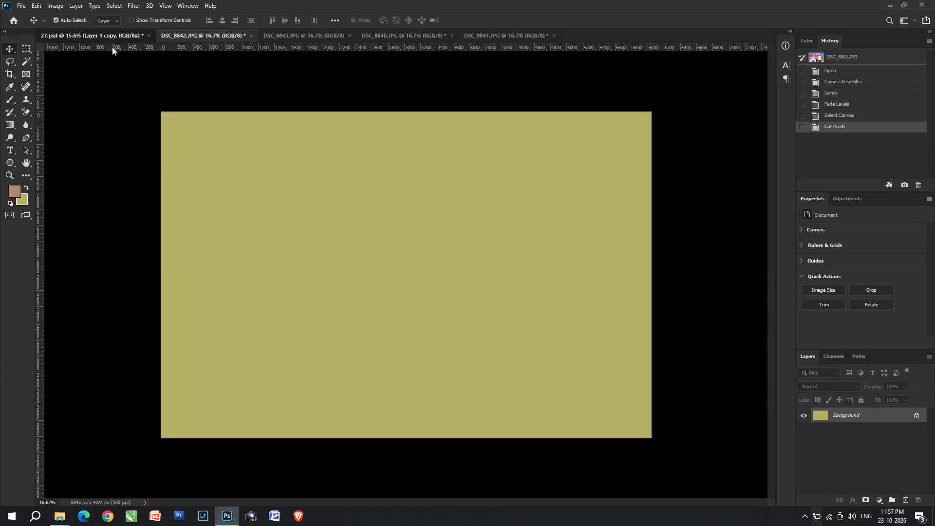
{"action": "key", "text": "ctrl+alt+shift+v"}
Move the pasted DSC_8842 photo into the first placeholder and scale it to about 44% so it fills the frame.
{"action": "key", "text": "ctrl+t"}
{"action": "key", "text": "ctrl+shift+t"}
{"action": "key", "text": "space"}
{"action": "key", "text": "space"}
{"action": "key", "text": "space"}
{"action": "key", "text": "space"}
{"action": "key", "text": "space"}
{"action": "key", "text": "space"}
{"action": "left_click_drag", "start_coordinate": [336, 284], "coordinate": [436, 222]}
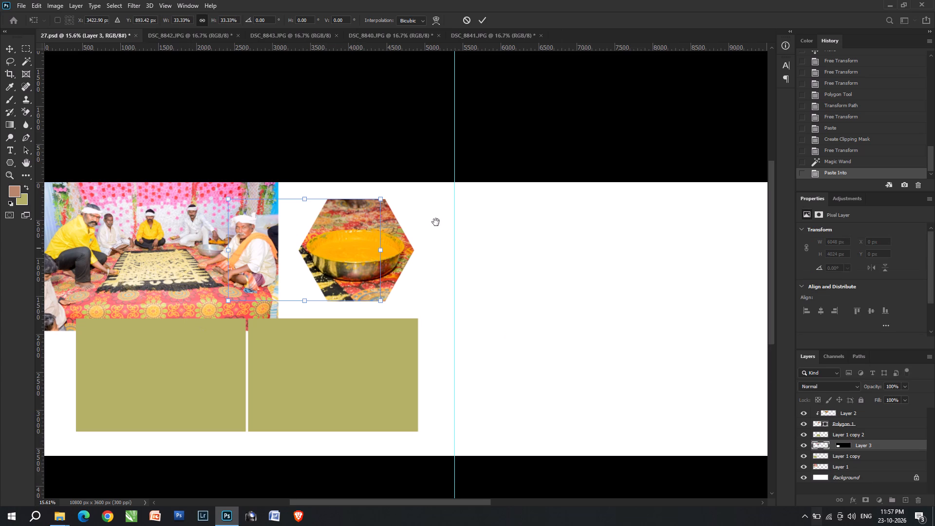
{"action": "left_click_drag", "start_coordinate": [436, 222], "coordinate": [543, 149]}
{"action": "left_click_drag", "start_coordinate": [539, 131], "coordinate": [389, 261]}
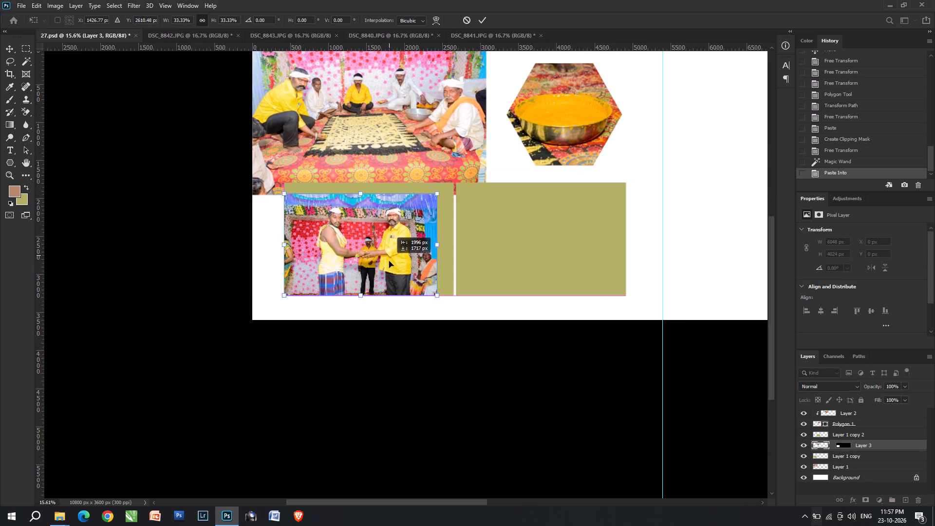
{"action": "left_click_drag", "start_coordinate": [389, 261], "coordinate": [394, 264]}
{"action": "left_click_drag", "start_coordinate": [369, 195], "coordinate": [374, 169]}
{"action": "left_click_drag", "start_coordinate": [387, 211], "coordinate": [382, 214]}
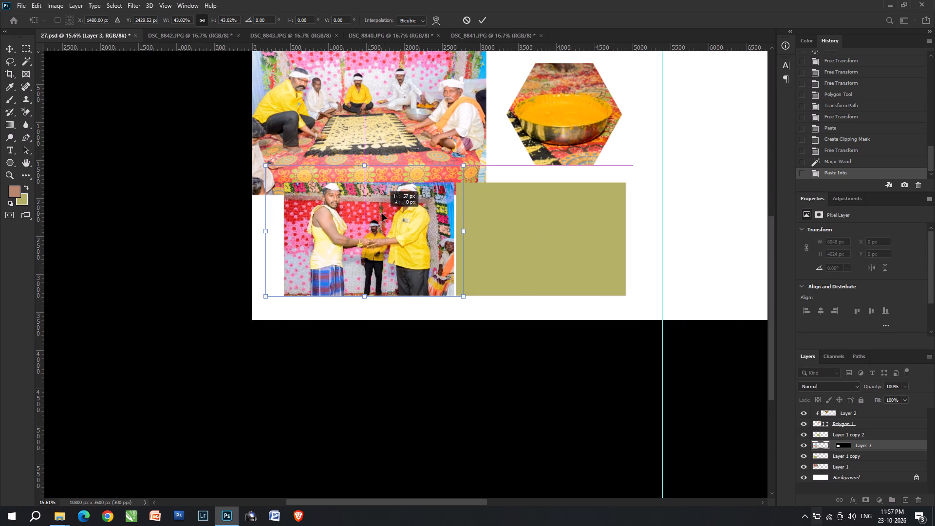
{"action": "left_click_drag", "start_coordinate": [382, 214], "coordinate": [381, 219]}
{"action": "left_click", "coordinate": [267, 174]}
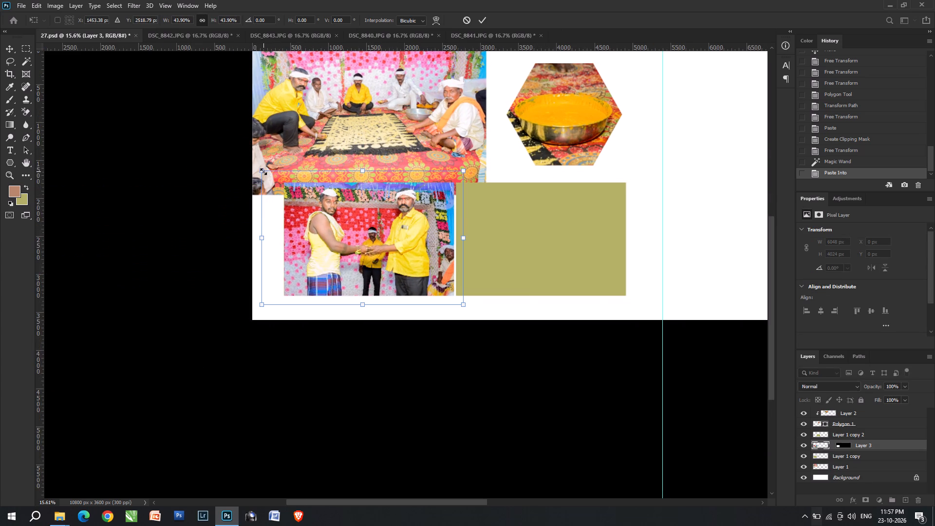
{"action": "key", "text": "Left"}
{"action": "key", "text": "Return"}
Select the area of the second placeholder, beside the DSC_8842 photo, with the Magic Wand.
{"action": "key", "text": "v"}
{"action": "left_click", "coordinate": [526, 234]}
{"action": "key", "text": "w"}
{"action": "left_click", "coordinate": [526, 234]}
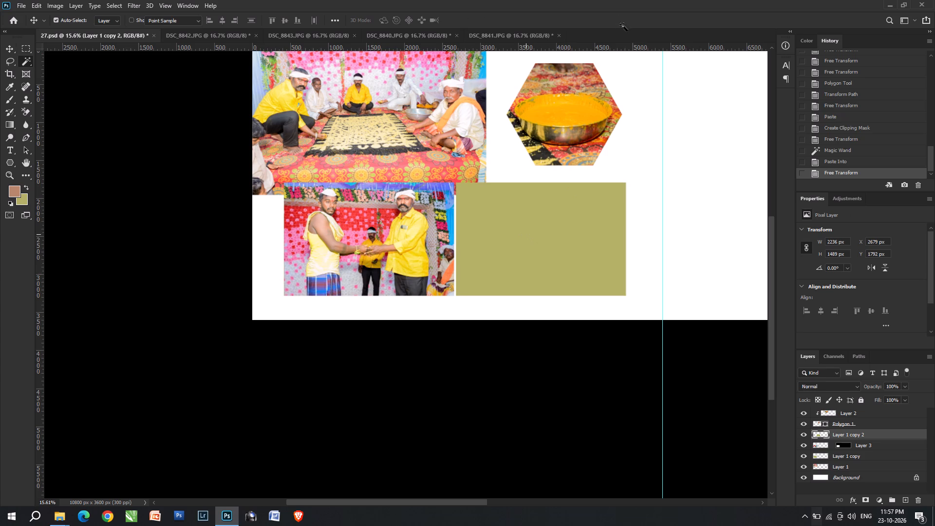
Reapply the last Camera Raw Filter to DSC_8843 and brighten it with Levels, setting the midtones to about 1.06.
{"action": "left_click", "coordinate": [508, 31]}
{"action": "left_click", "coordinate": [422, 37], "text": "ctrl+alt"}
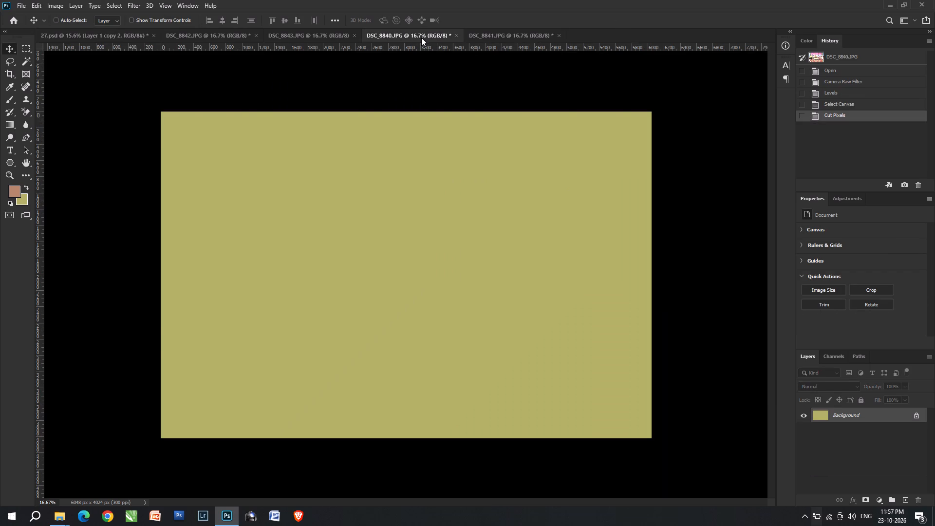
{"action": "left_click", "coordinate": [337, 35]}
{"action": "key", "text": "ctrl+alt+f"}
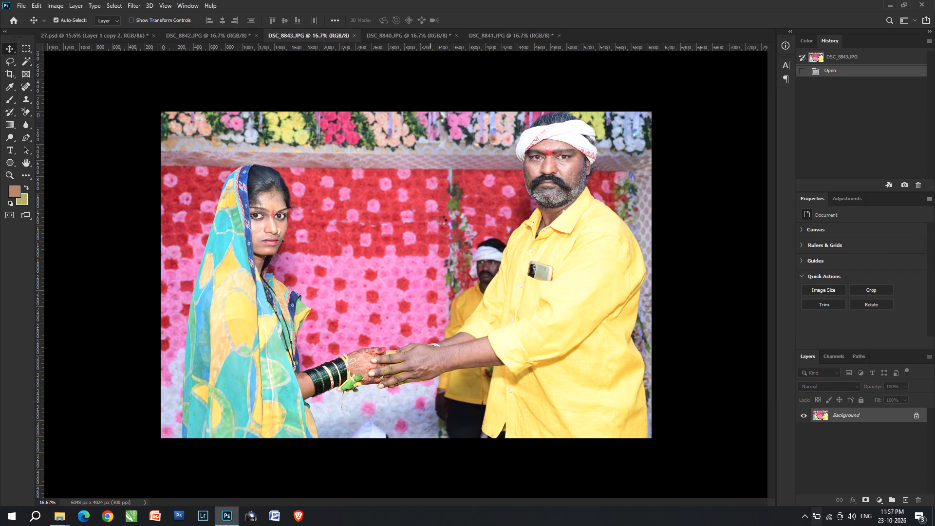
{"action": "key", "text": "ctrl+l"}
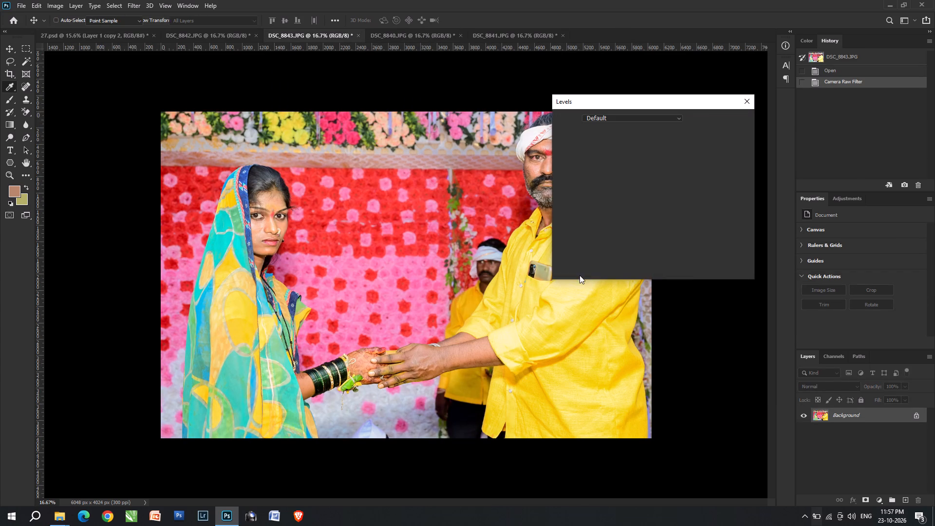
{"action": "left_click", "coordinate": [625, 211]}
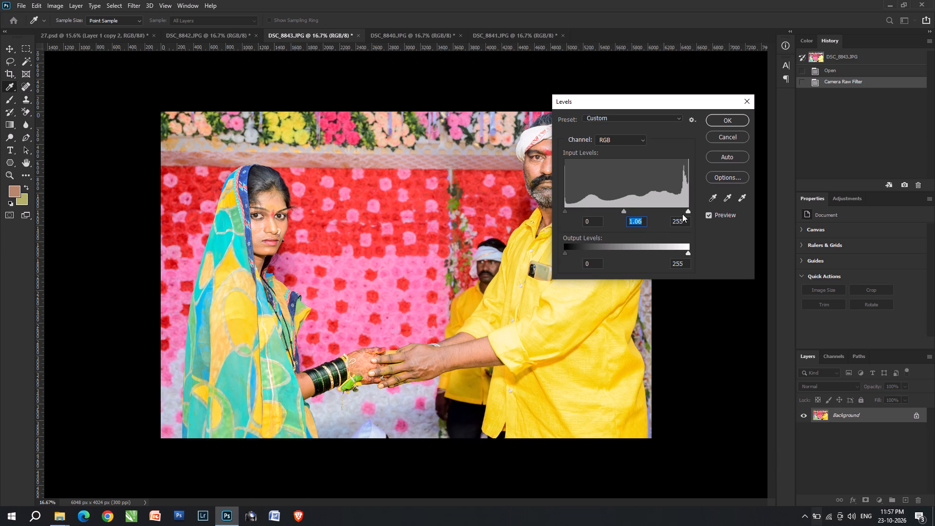
{"action": "left_click", "coordinate": [682, 214]}
{"action": "left_click", "coordinate": [686, 212]}
{"action": "key", "text": "Return"}
Cut the whole DSC_8843 image and close DSC_8843, DSC_8840 and DSC_8841 without saving.
{"action": "key", "text": "ctrl+a"}
{"action": "key", "text": "ctrl+x"}
{"action": "key", "text": "ctrl+w"}
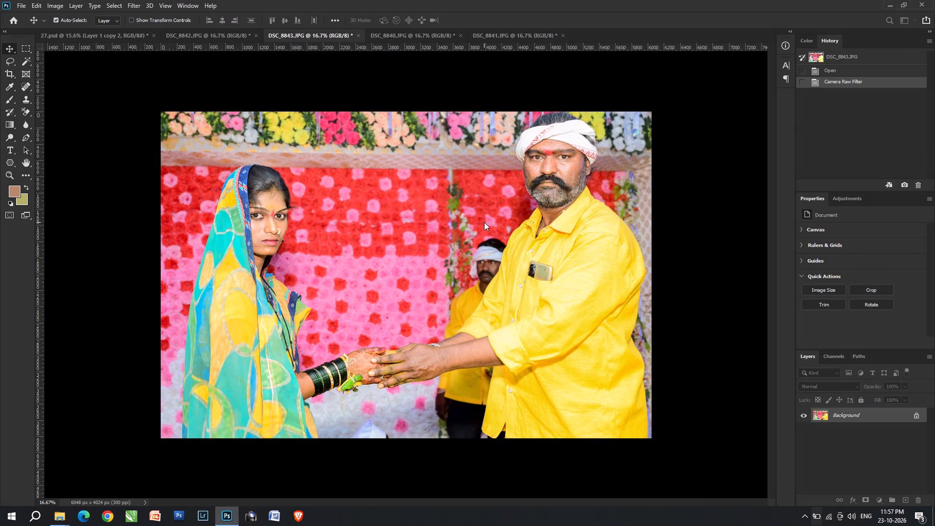
{"action": "key", "text": "ctrl+Tab"}
{"action": "key", "text": "ctrl+Return"}
{"action": "key", "text": "ctrl+w"}
{"action": "key", "text": "ctrl+Tab"}
{"action": "key", "text": "ctrl+Return"}
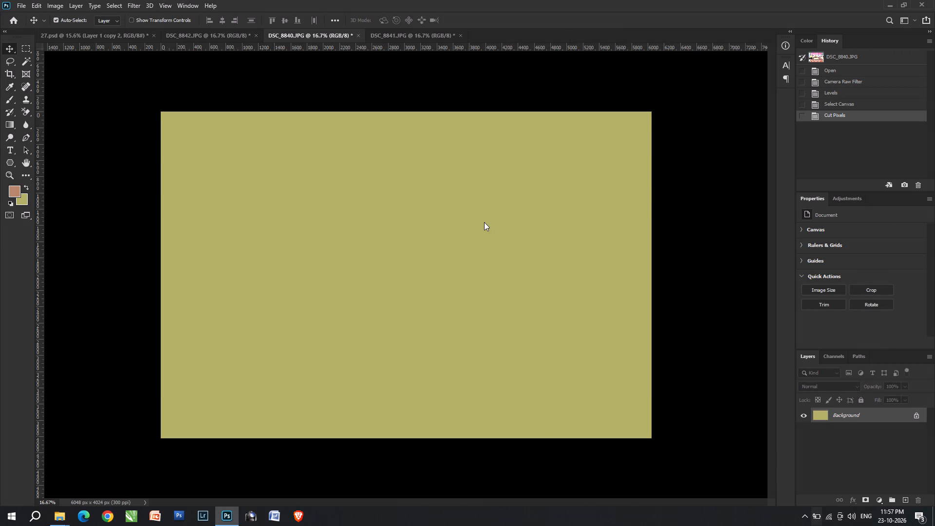
{"action": "key", "text": "ctrl+w"}
{"action": "key", "text": "ctrl+Tab"}
{"action": "key", "text": "ctrl+Return"}
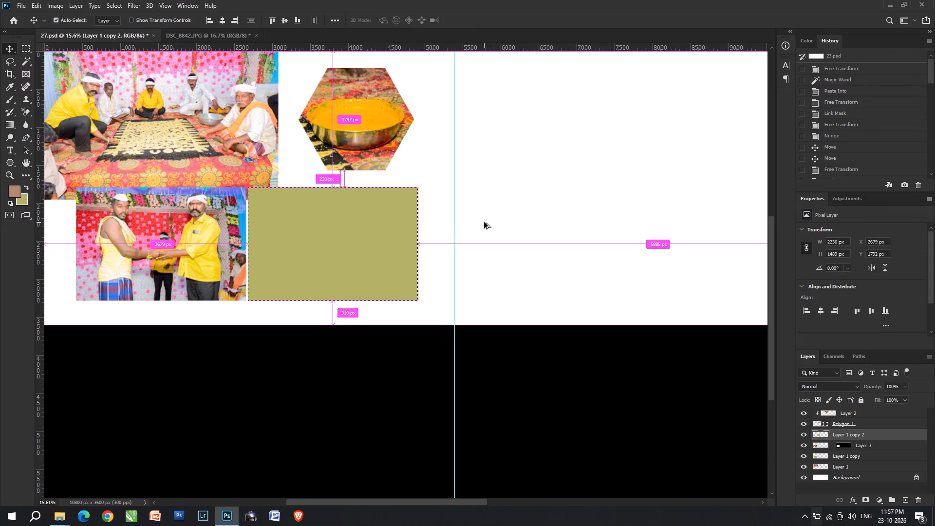
Paste DSC_8843 into the selected second placeholder and scale it to about 39% so it fills the frame.
{"action": "key", "text": "ctrl+alt+shift+v"}
{"action": "key", "text": "ctrl+t"}
{"action": "key", "text": "ctrl+shift+t"}
{"action": "left_click_drag", "start_coordinate": [205, 244], "coordinate": [385, 242], "text": "shift"}
{"action": "left_click_drag", "start_coordinate": [385, 242], "coordinate": [376, 245], "text": "shift"}
{"action": "left_click_drag", "start_coordinate": [450, 244], "coordinate": [427, 244]}
{"action": "left_click_drag", "start_coordinate": [395, 242], "coordinate": [391, 247]}
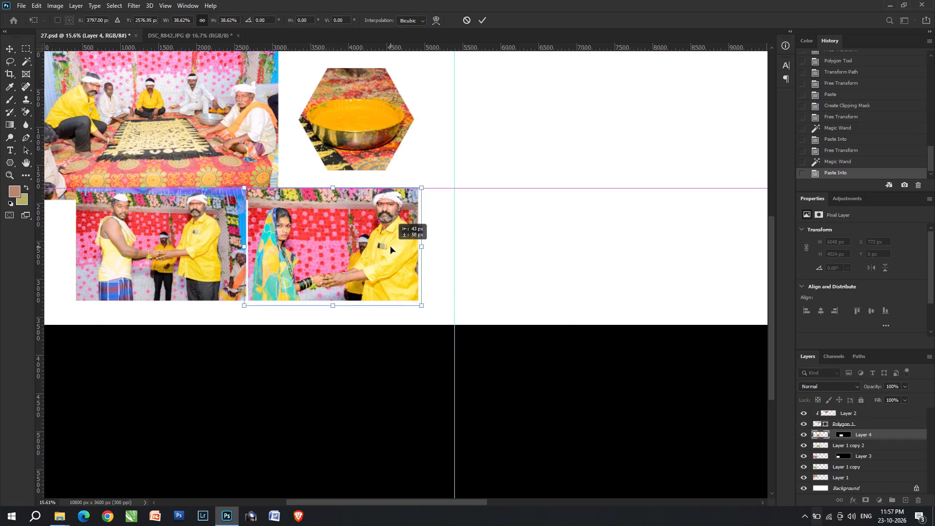
{"action": "left_click_drag", "start_coordinate": [391, 247], "coordinate": [390, 245]}
{"action": "key", "text": "Return"}
Save 27.psd, accepting the Photoshop format options.
{"action": "key", "text": "ctrl+s"}
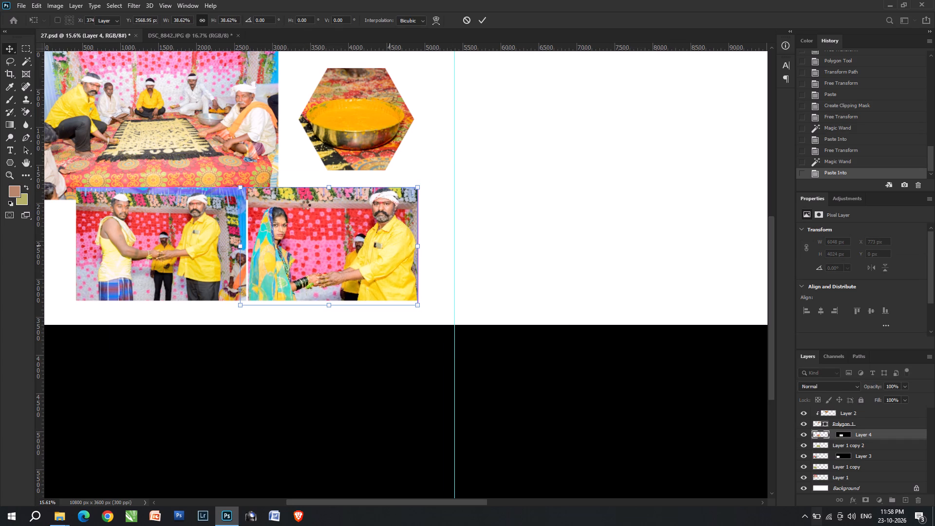
{"action": "key", "text": "space"}
{"action": "key", "text": "space"}
{"action": "key", "text": "space"}
{"action": "key", "text": "space"}
{"action": "key", "text": "space"}
{"action": "key", "text": "space"}
{"action": "key", "text": "space"}
{"action": "key", "text": "space"}
{"action": "key", "text": "space"}
{"action": "key", "text": "space"}
{"action": "key", "text": "space"}
{"action": "key", "text": "space"}
{"action": "key", "text": "space"}
{"action": "key", "text": "space"}
{"action": "key", "text": "space"}
{"action": "key", "text": "space"}
{"action": "key", "text": "space"}
{"action": "left_click_drag", "start_coordinate": [251, 193], "coordinate": [507, 199]}
{"action": "left_click", "coordinate": [578, 153]}
Copy a white Background area of about 3223 × 1493 px, overlapping the two lower photos from their upper outer corner, to a new layer.
{"action": "key", "text": "space"}
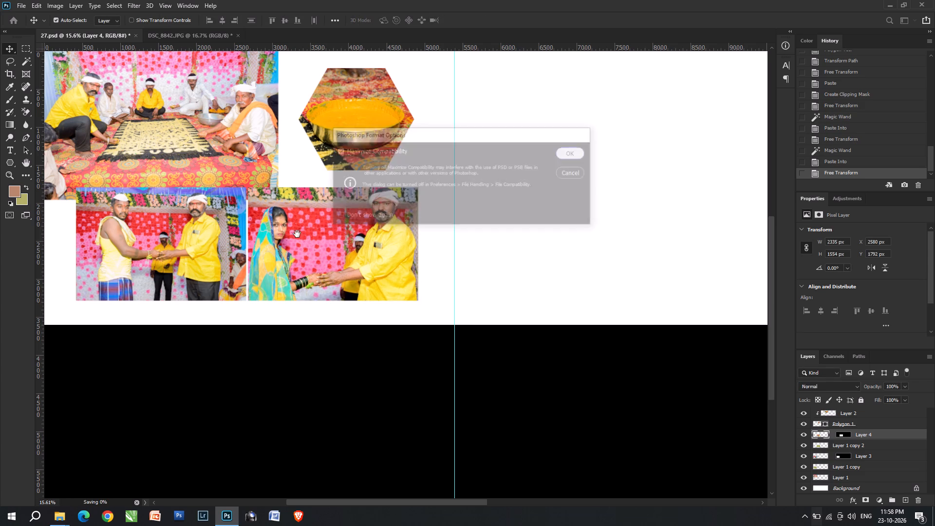
{"action": "left_click_drag", "start_coordinate": [297, 234], "coordinate": [545, 252]}
{"action": "key", "text": "v"}
{"action": "key", "text": "v"}
{"action": "key", "text": "m"}
{"action": "key", "text": "m"}
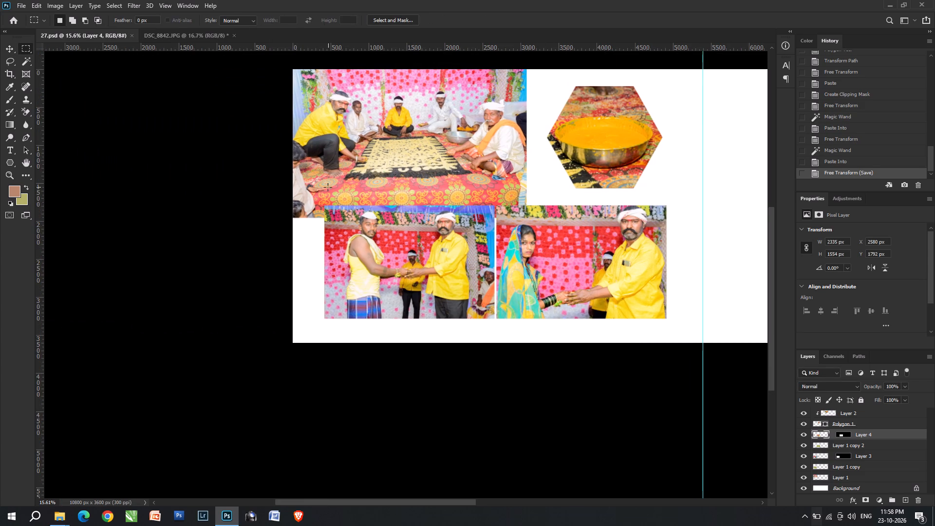
{"action": "left_click_drag", "start_coordinate": [321, 200], "coordinate": [565, 313]}
{"action": "scroll", "coordinate": [841, 439], "scroll_direction": "down", "scroll_amount": 5}
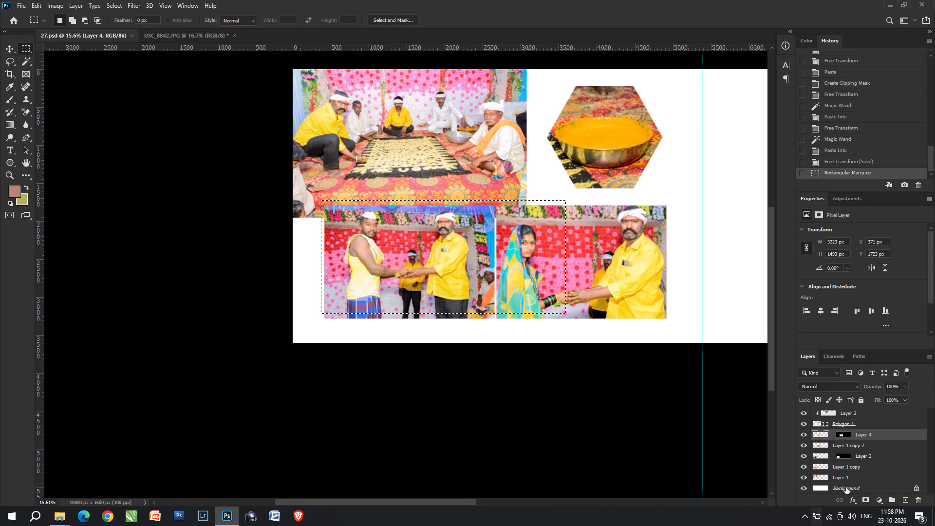
{"action": "left_click", "coordinate": [846, 487]}
{"action": "key", "text": "ctrl+j"}
Send the main DSC_8840 photo to the back, behind the copied white area, and save 27.psd.
{"action": "key", "text": "c"}
{"action": "type", "text": "vv"}
{"action": "left_click", "coordinate": [420, 165]}
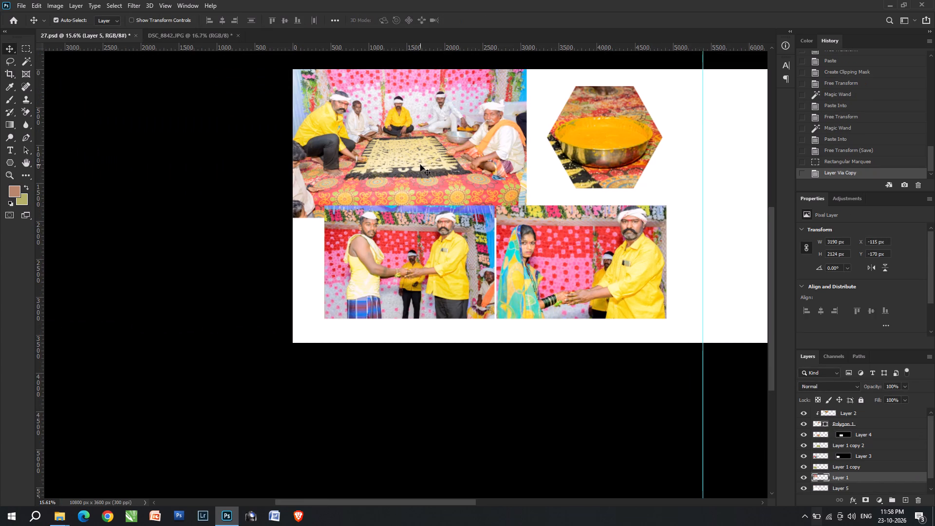
{"action": "key", "text": "ctrl+shift+bracketleft"}
{"action": "type", "text": "vv"}
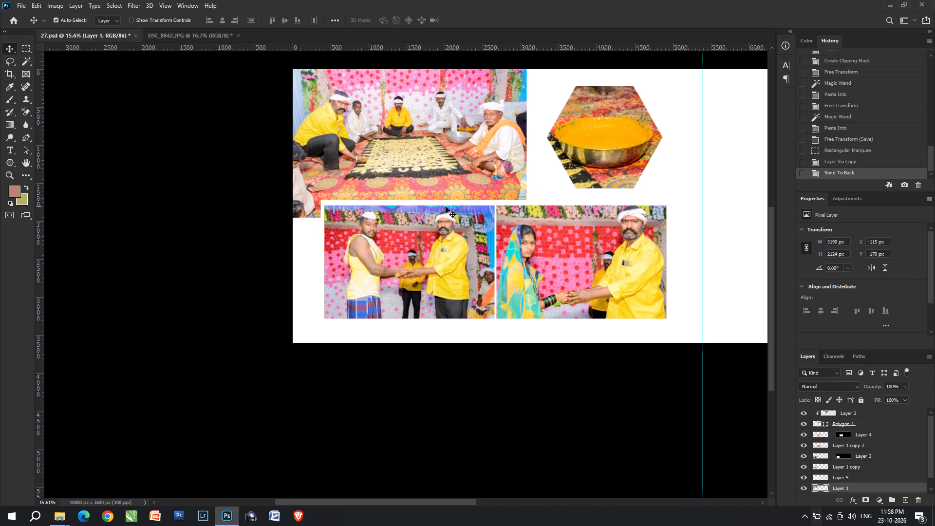
{"action": "key", "text": "ctrl+s"}
Duplicate the DSC_8842 and DSC_8843 photo layers together and merge the copies into one layer.
{"action": "left_click", "coordinate": [454, 267]}
{"action": "left_click", "coordinate": [574, 289], "text": "shift"}
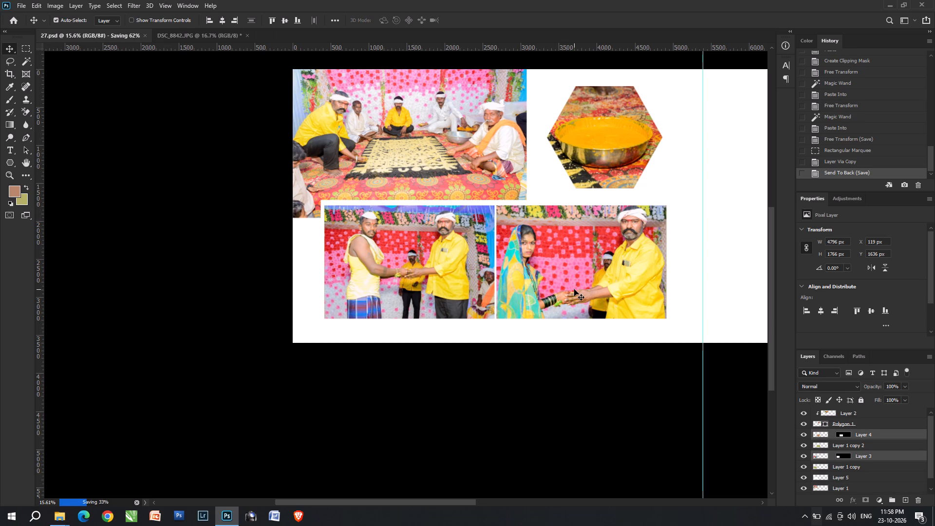
{"action": "key", "text": "ctrl+j"}
{"action": "key", "text": "ctrl+e"}
Apply a 6 px black centred stroke in Darken mode around the merged lower photos.
{"action": "key", "text": "ctrl+shift+q"}
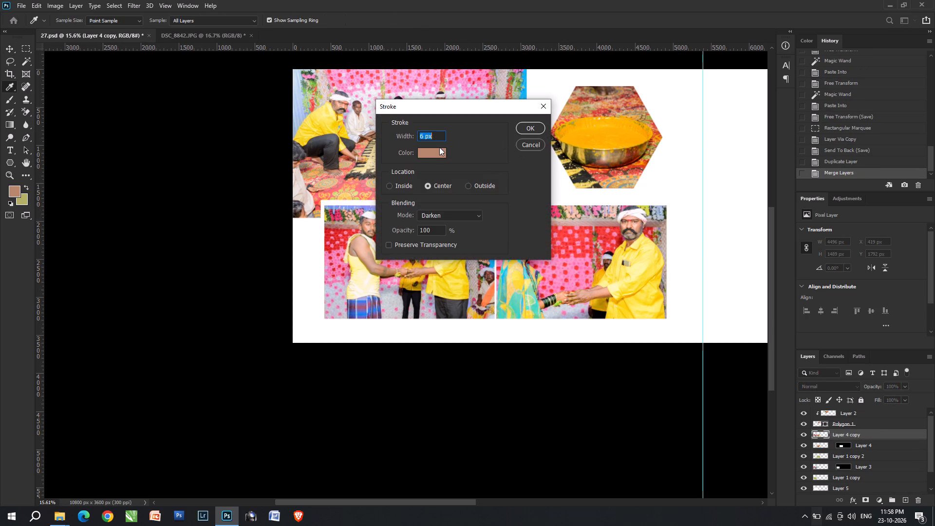
{"action": "left_click", "coordinate": [436, 153]}
{"action": "left_click_drag", "start_coordinate": [436, 189], "coordinate": [489, 322]}
{"action": "key", "text": "Return"}
{"action": "key", "text": "Return"}
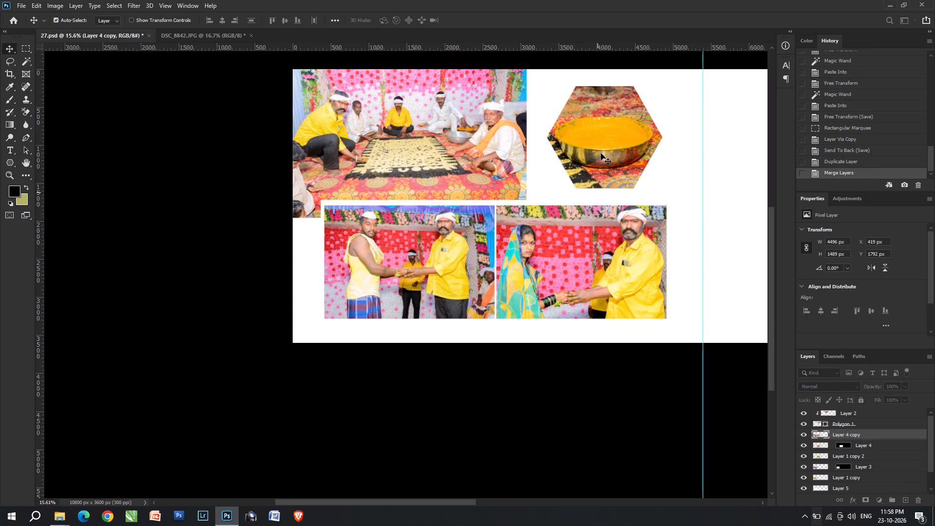
Save 27.psd with the stroked photos.
{"action": "key", "text": "space"}
{"action": "key", "text": "space"}
{"action": "key", "text": "space"}
{"action": "key", "text": "space"}
{"action": "key", "text": "space"}
{"action": "left_click_drag", "start_coordinate": [626, 163], "coordinate": [367, 145]}
{"action": "key", "text": "ctrl+s"}
{"action": "key", "text": "space"}
{"action": "left_click_drag", "start_coordinate": [540, 161], "coordinate": [318, 193]}
Switch to the Sureban photo folder in File Explorer and move DSC_8840 to DSC_8843 into the done folder.
{"action": "key", "text": "alt+Tab"}
{"action": "left_click_drag", "start_coordinate": [697, 170], "coordinate": [312, 168]}
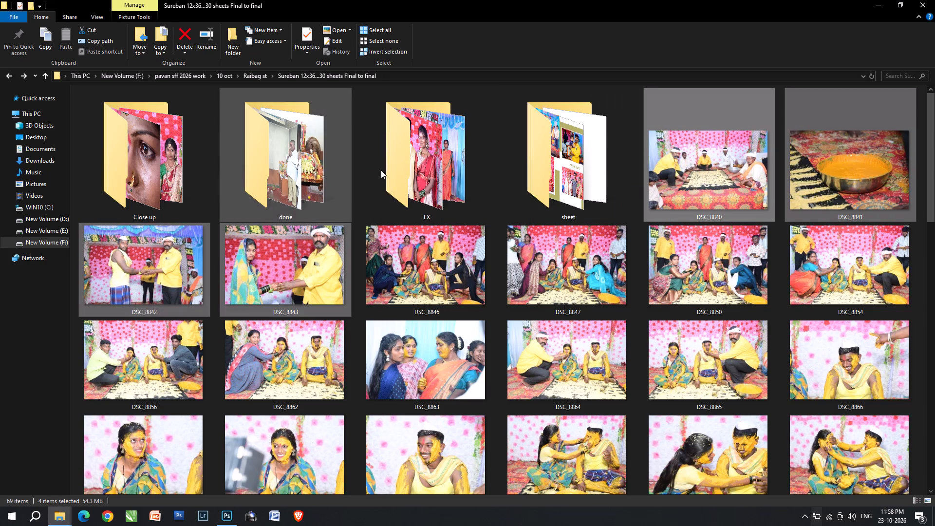
Select photos DSC_8846 to DSC_8862 and look through the remaining photos for the second half of the spread.
{"action": "left_click", "coordinate": [734, 191]}
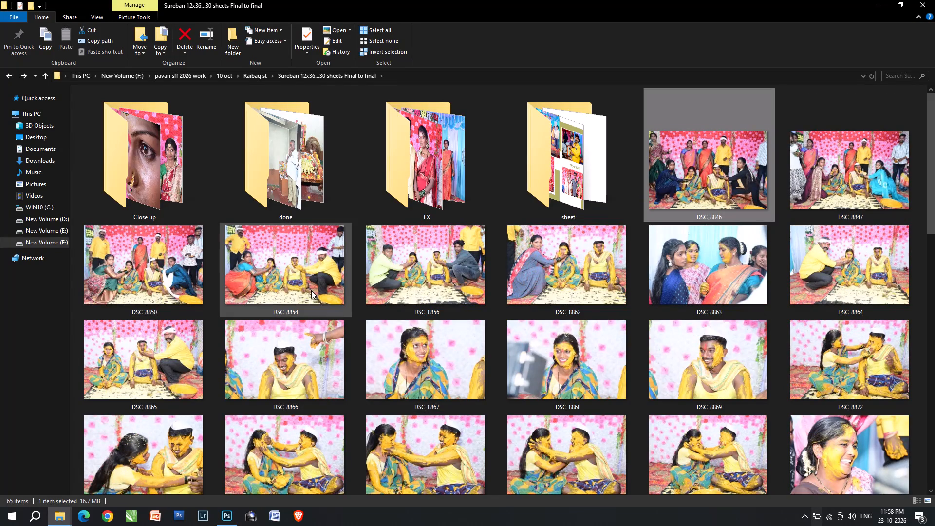
{"action": "left_click", "coordinate": [554, 283], "text": "shift"}
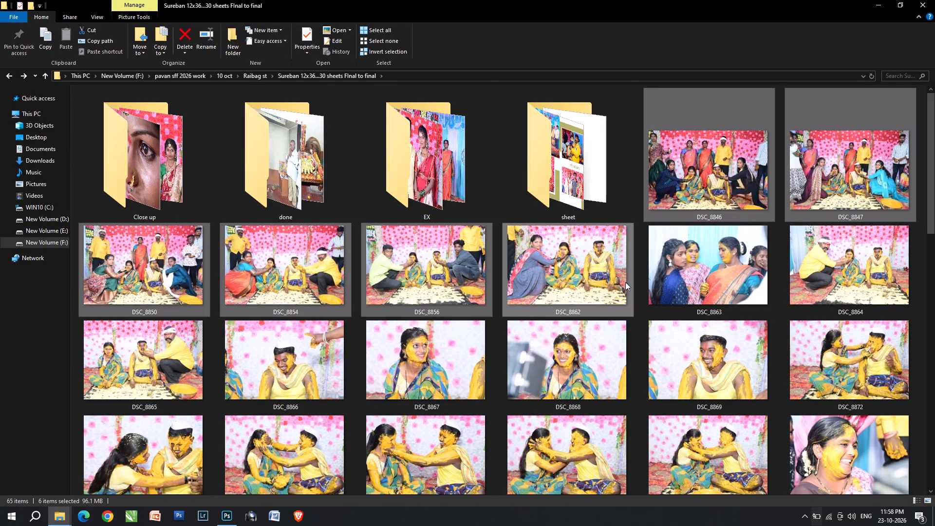
{"action": "scroll", "coordinate": [490, 340], "scroll_direction": "down", "scroll_amount": 9}
Look through the spread templates in the VIDHI SHEET 300 PSD folder for a layout idea for the spread's empty half.
{"action": "key", "text": "alt+Tab"}
{"action": "key", "text": "alt+Tab"}
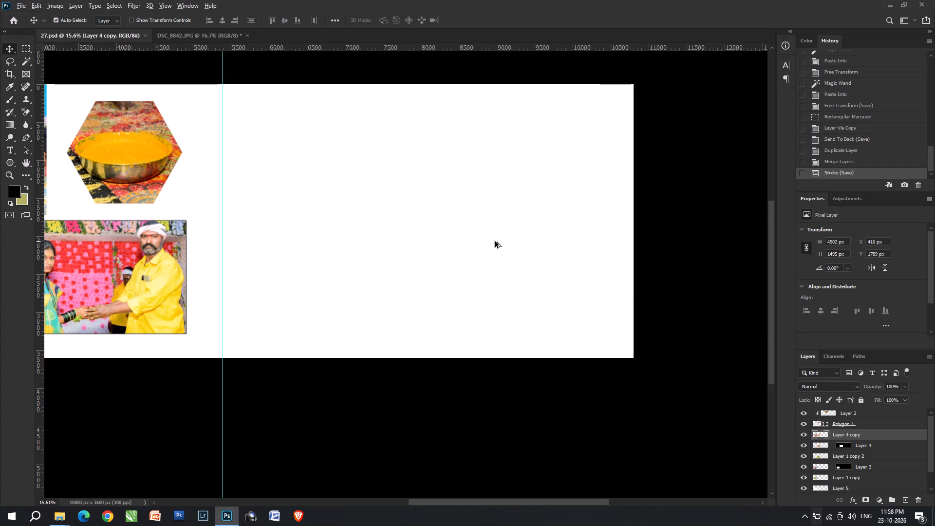
{"action": "key", "text": "alt+Tab"}
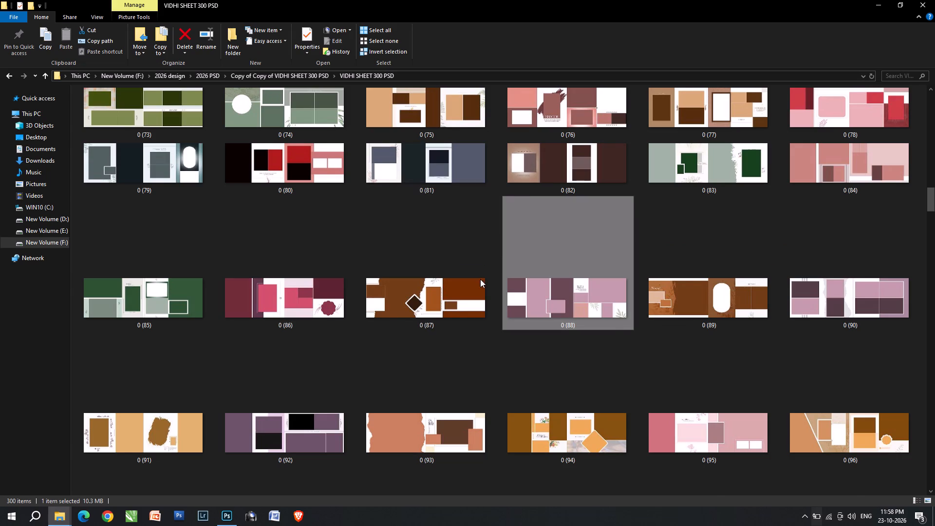
{"action": "scroll", "coordinate": [480, 269], "scroll_direction": "up", "scroll_amount": 2}
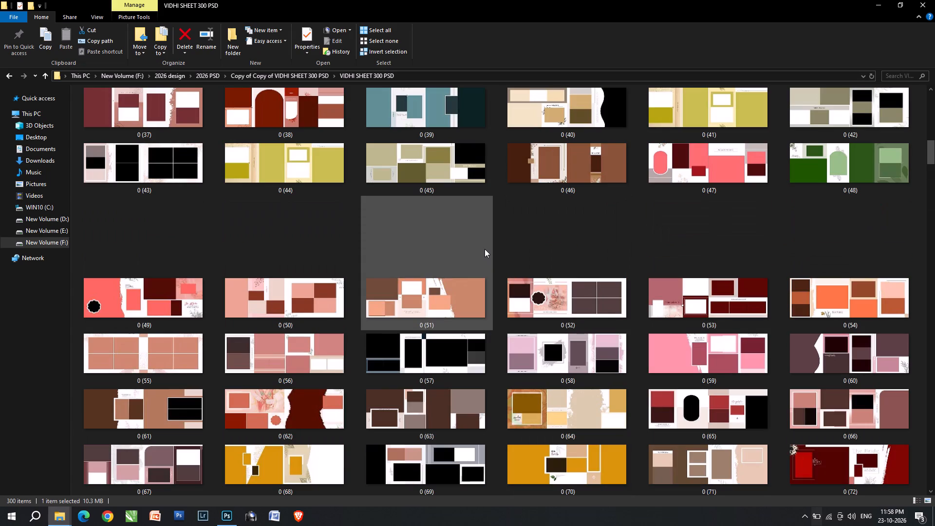
{"action": "scroll", "coordinate": [485, 249], "scroll_direction": "up", "scroll_amount": 3}
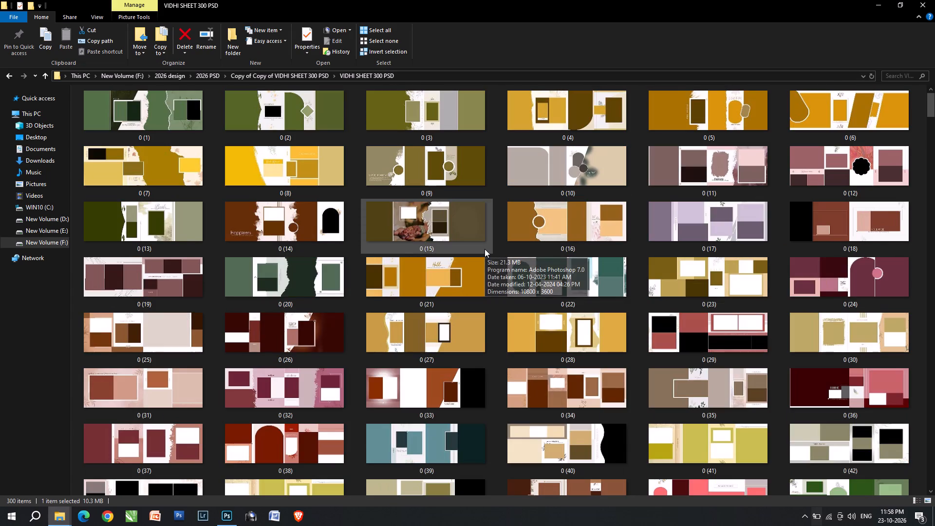
{"action": "scroll", "coordinate": [485, 249], "scroll_direction": "up", "scroll_amount": 2}
{"action": "scroll", "coordinate": [469, 179], "scroll_direction": "up", "scroll_amount": 2}
{"action": "scroll", "coordinate": [495, 158], "scroll_direction": "down", "scroll_amount": 3}
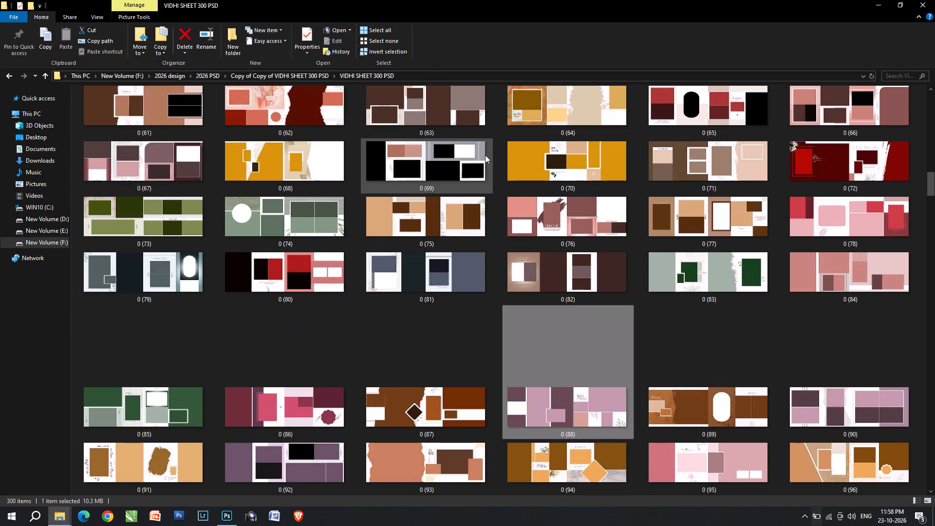
{"action": "scroll", "coordinate": [572, 172], "scroll_direction": "down", "scroll_amount": 1}
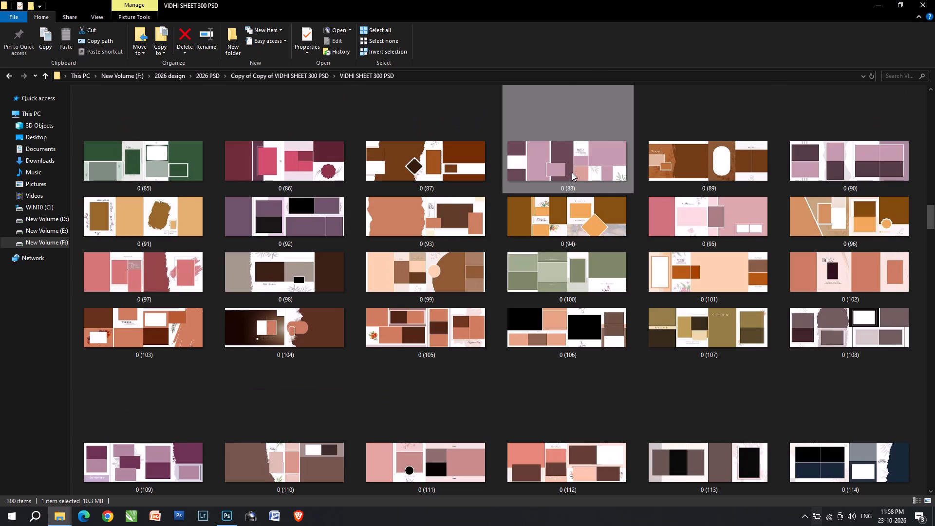
{"action": "scroll", "coordinate": [574, 172], "scroll_direction": "down", "scroll_amount": 1}
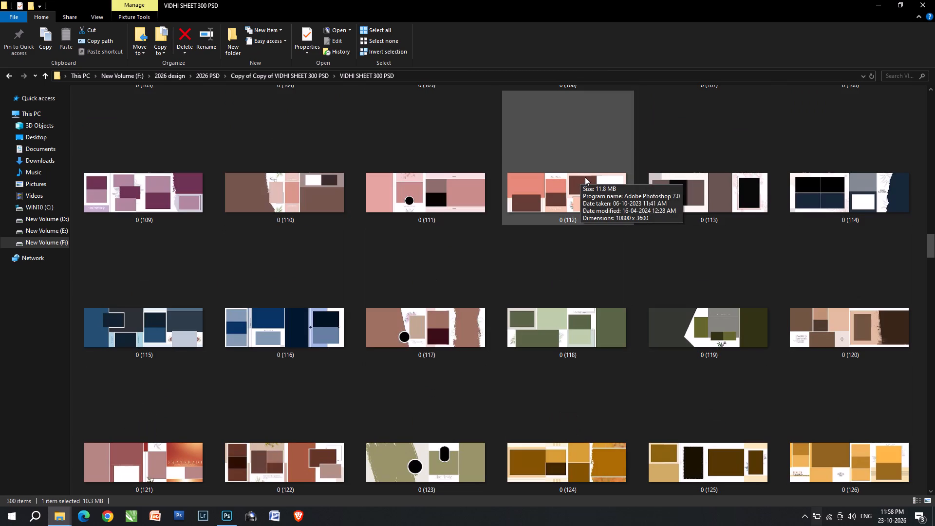
{"action": "scroll", "coordinate": [593, 184], "scroll_direction": "down", "scroll_amount": 2}
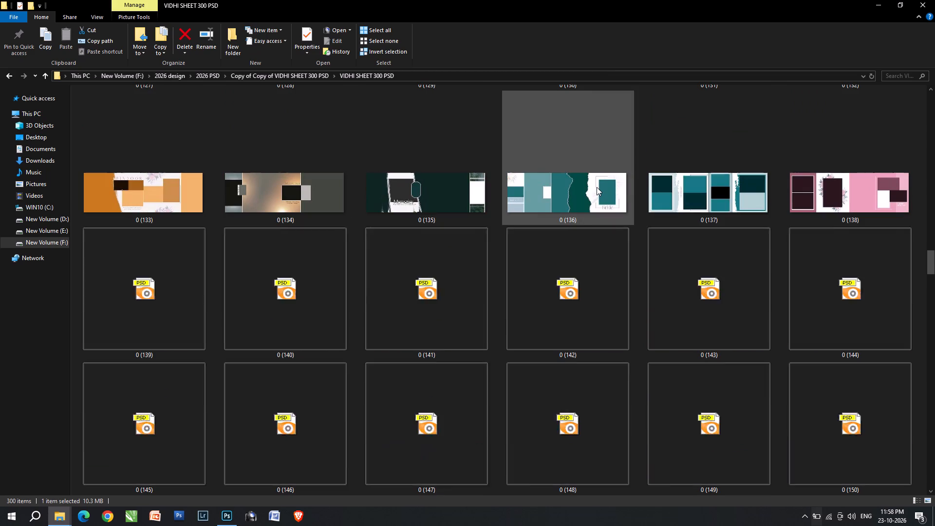
{"action": "scroll", "coordinate": [607, 196], "scroll_direction": "down", "scroll_amount": 1}
{"action": "key", "text": "alt+Tab"}
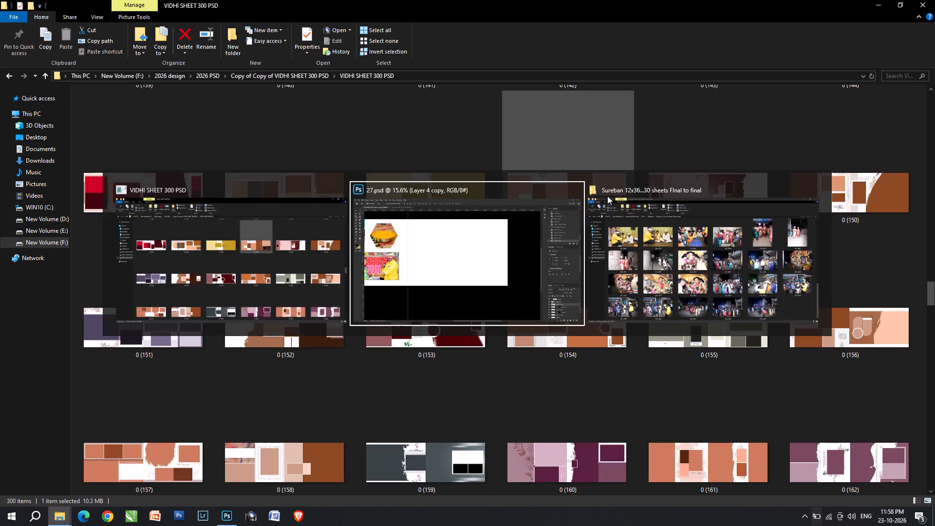
{"action": "key", "text": "alt+Tab"}
{"action": "key", "text": "alt+Tab"}
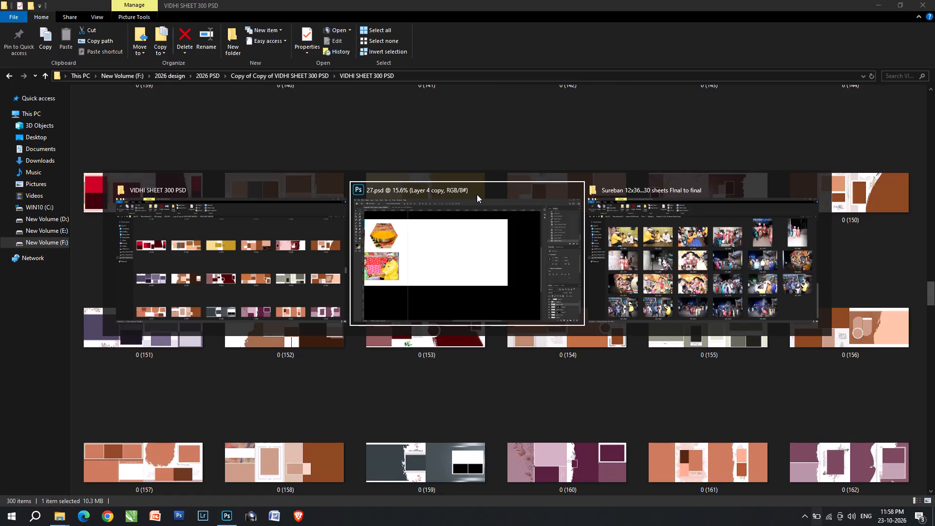
Switch to the Sureban photo folder in File Explorer and open DSC_8846, DSC_8847 and DSC_8850 in Photoshop.
{"action": "key", "text": "alt+Tab"}
{"action": "key", "text": "alt+Tab"}
{"action": "left_click", "coordinate": [440, 173]}
{"action": "scroll", "coordinate": [546, 177], "scroll_direction": "up", "scroll_amount": 2}
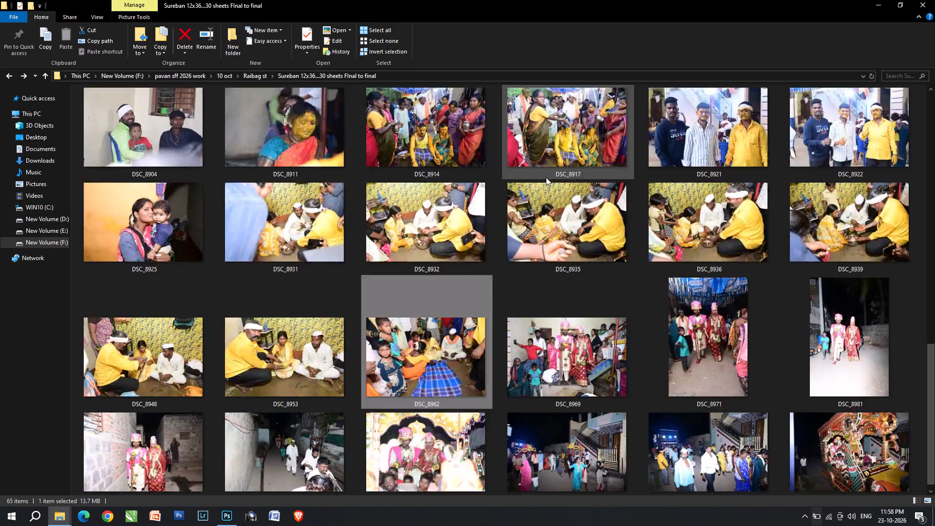
{"action": "scroll", "coordinate": [546, 177], "scroll_direction": "up", "scroll_amount": 6}
{"action": "left_click", "coordinate": [698, 164]}
{"action": "left_click", "coordinate": [538, 279], "text": "shift"}
{"action": "left_click", "coordinate": [680, 168]}
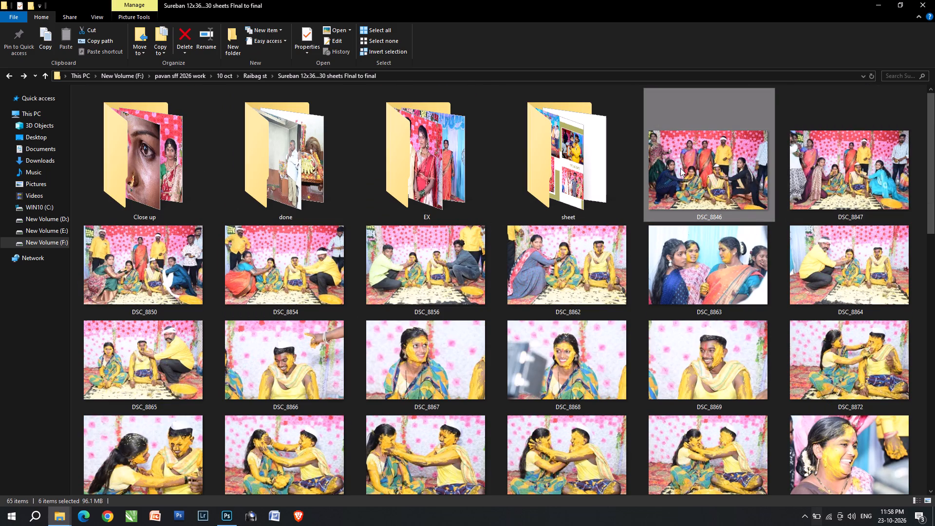
{"action": "left_click", "coordinate": [154, 261], "text": "shift"}
{"action": "left_click_drag", "start_coordinate": [135, 289], "coordinate": [377, 0]}
{"action": "key", "text": "alt+Tab"}
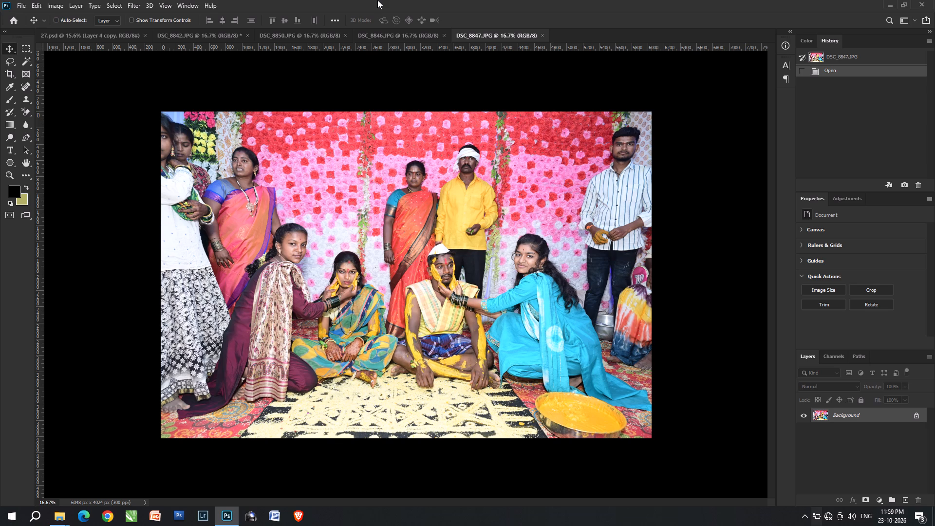
{"action": "key", "text": "ctrl+Tab"}
{"action": "key", "text": "ctrl+Tab"}
{"action": "key", "text": "ctrl+Tab"}
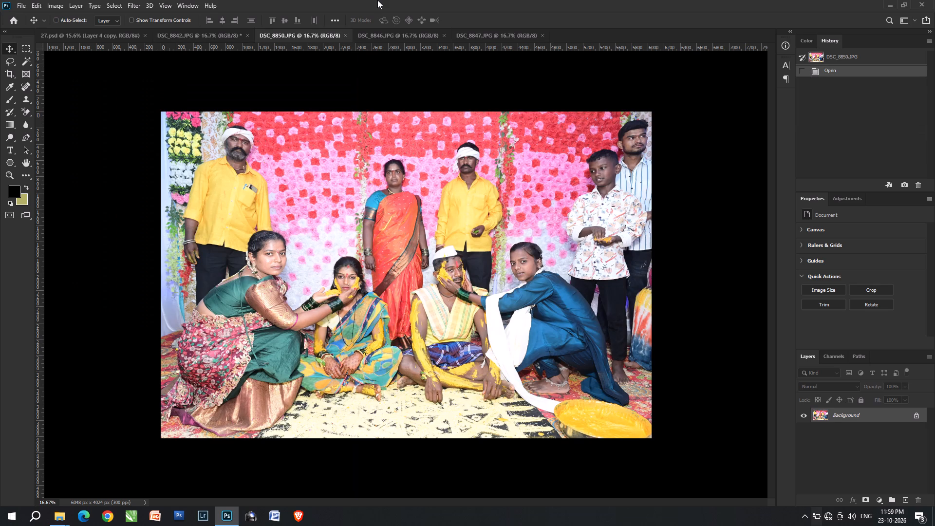
Close the already used DSC_8842.JPG without saving its changes.
{"action": "key", "text": "ctrl+shift+Tab"}
{"action": "key", "text": "ctrl+shift+Tab"}
{"action": "key", "text": "ctrl+w"}
{"action": "key", "text": "ctrl+Tab"}
{"action": "key", "text": "ctrl+Return"}
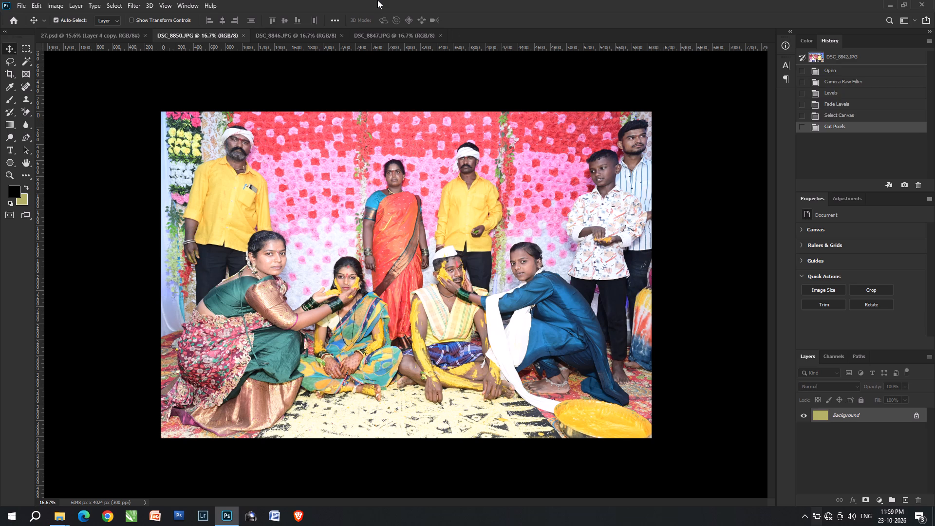
Reapply the Camera Raw filter to DSC_8850 and set its Levels midtones to 1.05.
{"action": "key", "text": "ctrl+alt+f"}
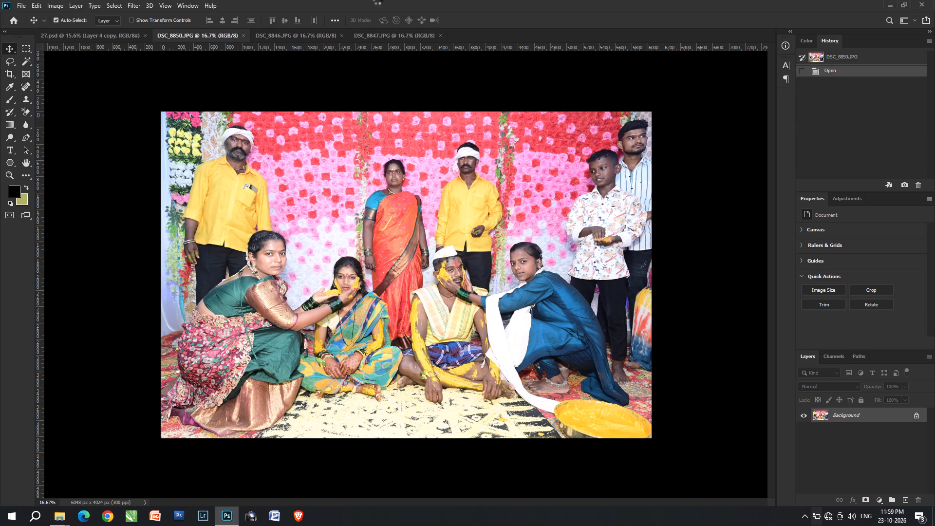
{"action": "key", "text": "ctrl+l"}
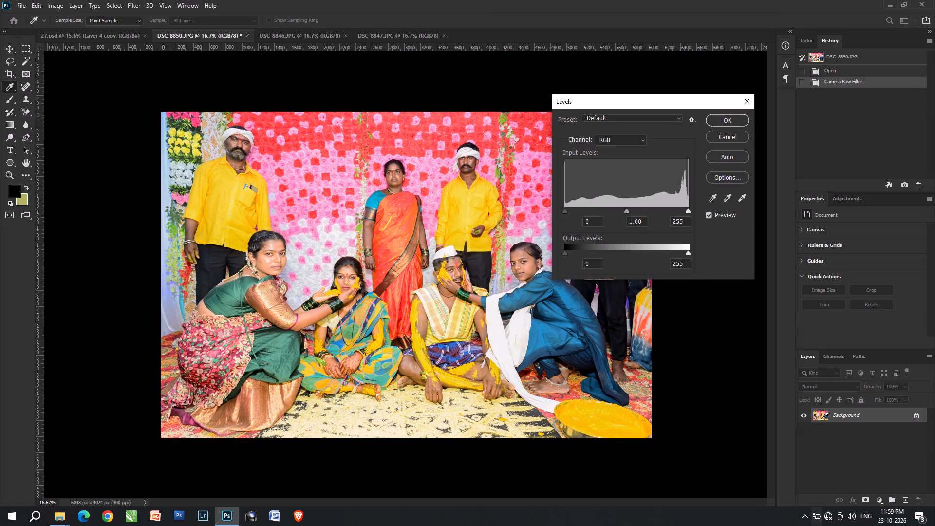
{"action": "double_click", "coordinate": [622, 206]}
{"action": "scroll", "coordinate": [661, 211], "scroll_direction": "up", "scroll_amount": 1}
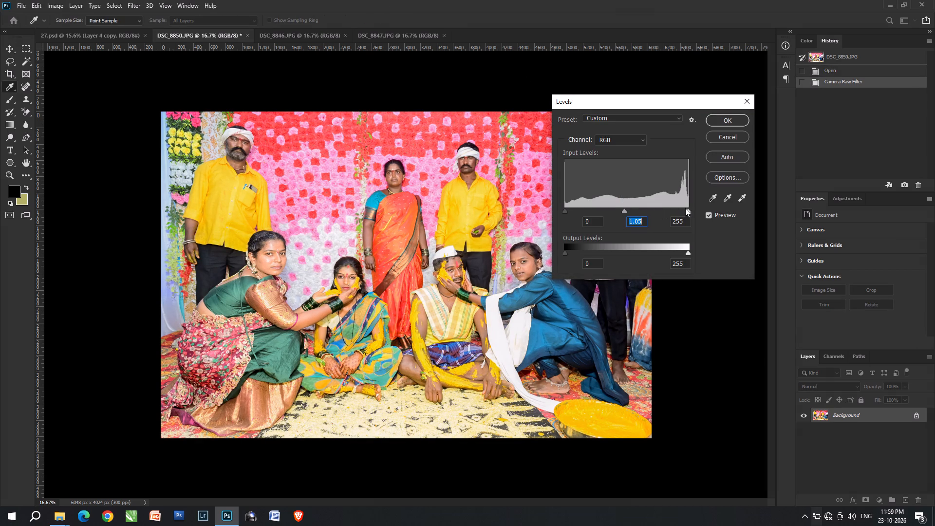
{"action": "left_click", "coordinate": [686, 208]}
{"action": "key", "text": "Return"}
Cut DSC_8850 into 27.psd, scale it to about 28% in the empty half, and fill it olive as a placeholder.
{"action": "key", "text": "ctrl+a"}
{"action": "key", "text": "ctrl+x"}
{"action": "left_click", "coordinate": [93, 36]}
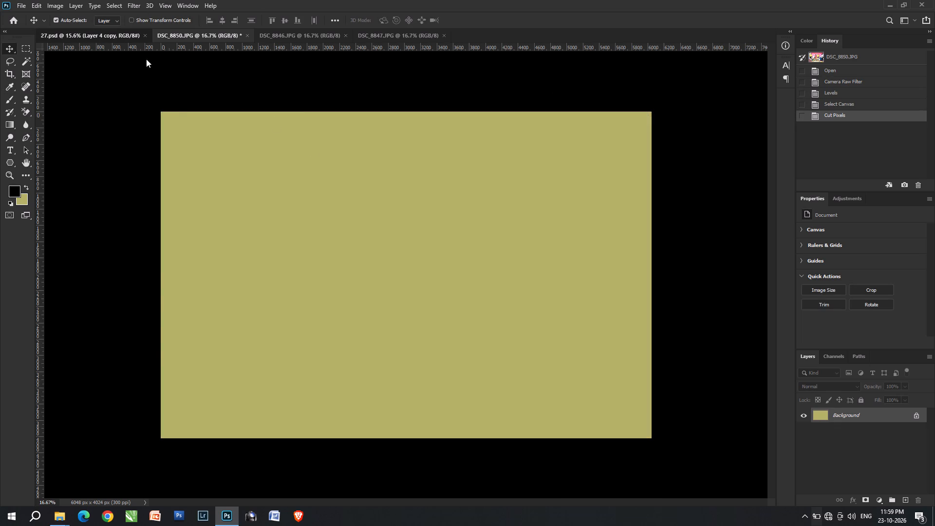
{"action": "key", "text": "ctrl+v"}
{"action": "key", "text": "ctrl+t"}
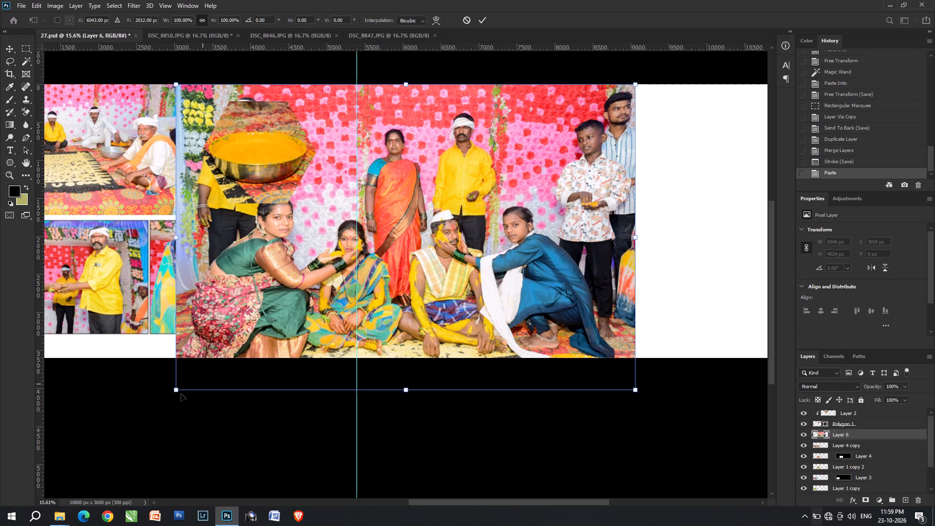
{"action": "left_click_drag", "start_coordinate": [177, 394], "coordinate": [455, 247]}
{"action": "left_click_drag", "start_coordinate": [500, 180], "coordinate": [447, 207]}
{"action": "left_click_drag", "start_coordinate": [483, 243], "coordinate": [485, 196]}
{"action": "double_click", "coordinate": [487, 191]}
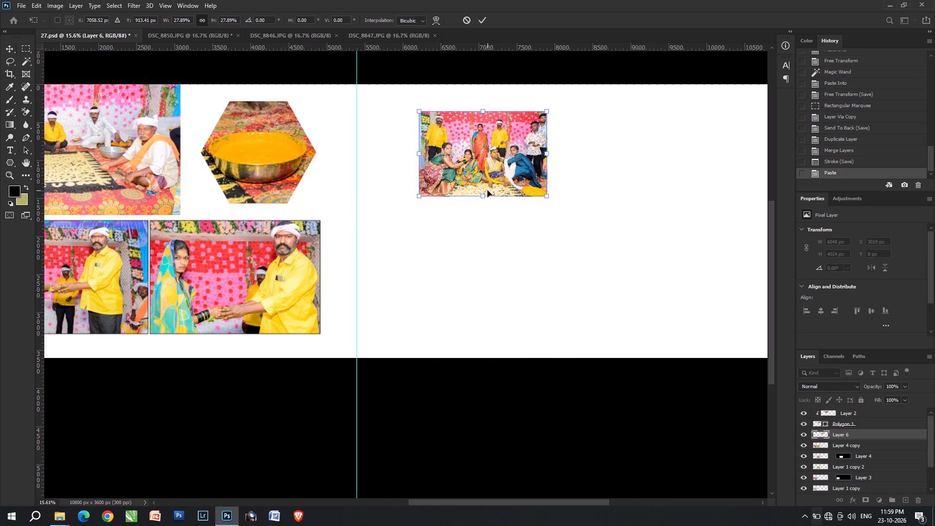
{"action": "key", "text": "ctrl+shift+BackSpace"}
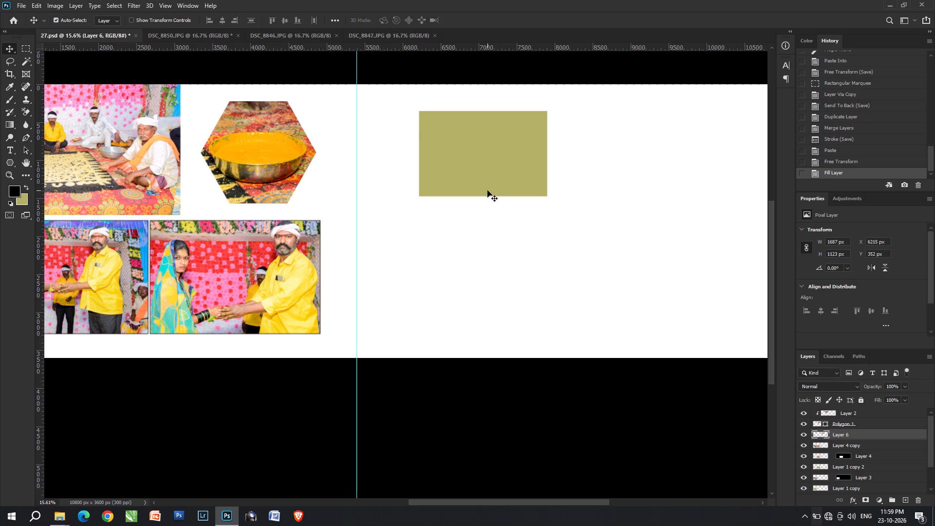
Duplicate the olive placeholder twice straight down to form a column of three blocks with narrow equal gaps.
{"action": "key", "text": "v"}
{"action": "key", "text": "v"}
{"action": "left_click_drag", "start_coordinate": [485, 149], "coordinate": [493, 235], "text": "alt+shift"}
{"action": "key", "text": "Down"}
{"action": "key", "text": "Down"}
{"action": "key", "text": "Down"}
{"action": "key", "text": "Down"}
{"action": "left_click_drag", "start_coordinate": [480, 235], "coordinate": [472, 237]}
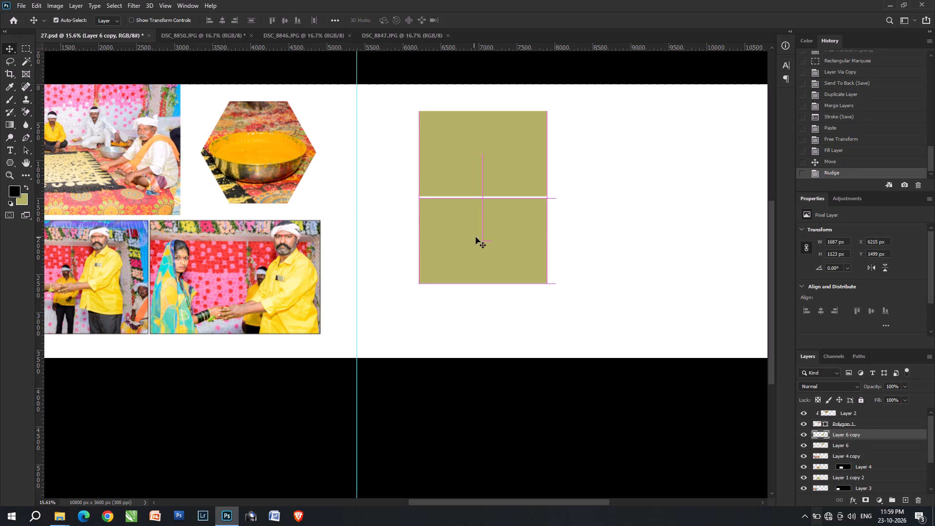
{"action": "left_click_drag", "start_coordinate": [478, 238], "coordinate": [489, 263], "text": "shift"}
{"action": "key", "text": "alt+shift+space"}
{"action": "key", "text": "ctrl+z"}
{"action": "left_click_drag", "start_coordinate": [489, 240], "coordinate": [479, 242]}
{"action": "key", "text": "Down"}
{"action": "key", "text": "Down"}
{"action": "key", "text": "Down"}
{"action": "left_click", "coordinate": [479, 242]}
{"action": "left_click_drag", "start_coordinate": [479, 242], "coordinate": [486, 306], "text": "alt+shift"}
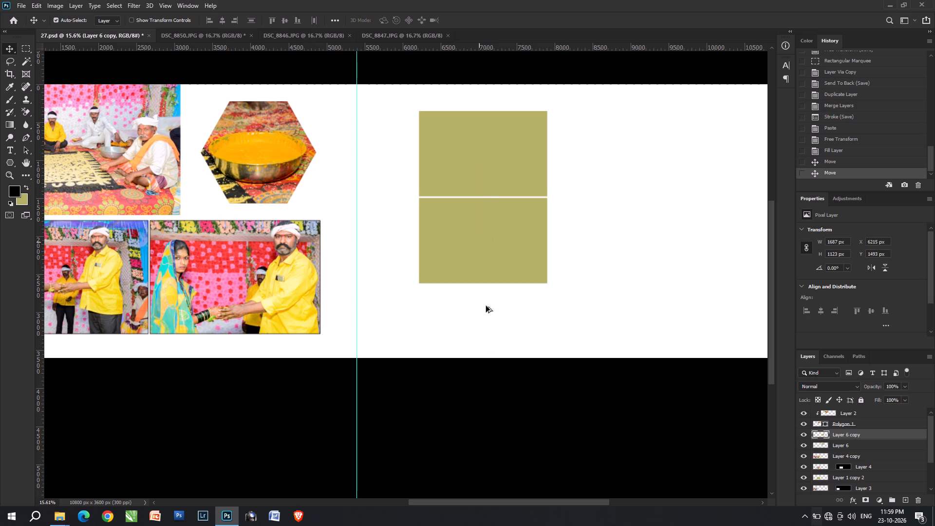
{"action": "left_click_drag", "start_coordinate": [486, 306], "coordinate": [486, 329], "text": "alt+shift"}
{"action": "key", "text": "space"}
{"action": "key", "text": "space"}
{"action": "key", "text": "space"}
{"action": "left_click_drag", "start_coordinate": [525, 266], "coordinate": [401, 252]}
{"action": "left_click", "coordinate": [379, 240], "text": "shift"}
{"action": "scroll", "coordinate": [341, 281], "scroll_direction": "up", "scroll_amount": 5, "text": "alt"}
{"action": "right_click", "coordinate": [340, 294]}
{"action": "left_click", "coordinate": [356, 296]}
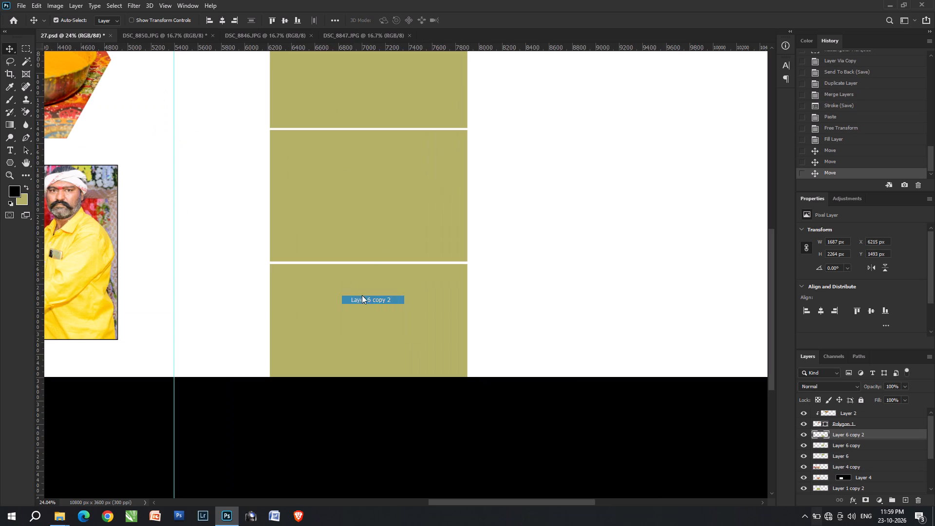
{"action": "left_click", "coordinate": [363, 294], "text": "shift"}
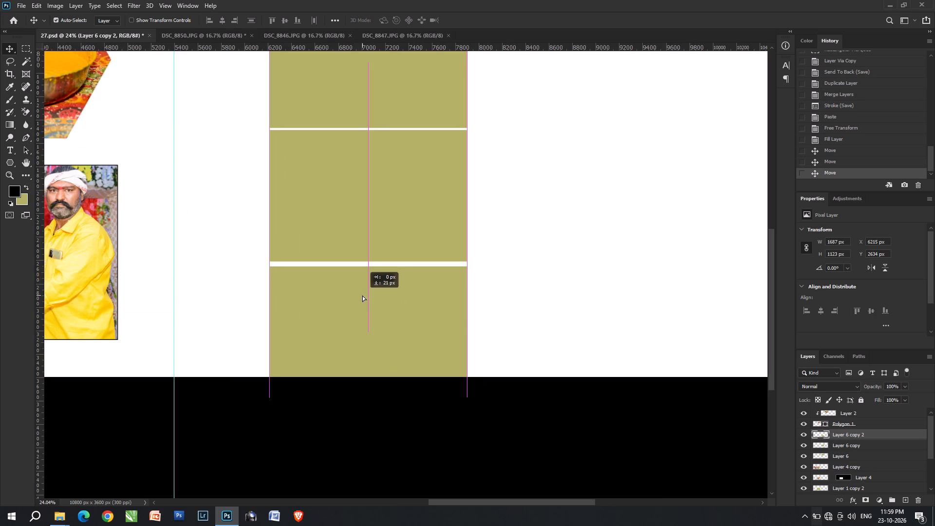
{"action": "left_click", "coordinate": [358, 302], "text": "shift"}
Resize the three placeholders together into a column about 1774 × 3126 px that fits inside the page height.
{"action": "left_click_drag", "start_coordinate": [509, 300], "coordinate": [459, 181]}
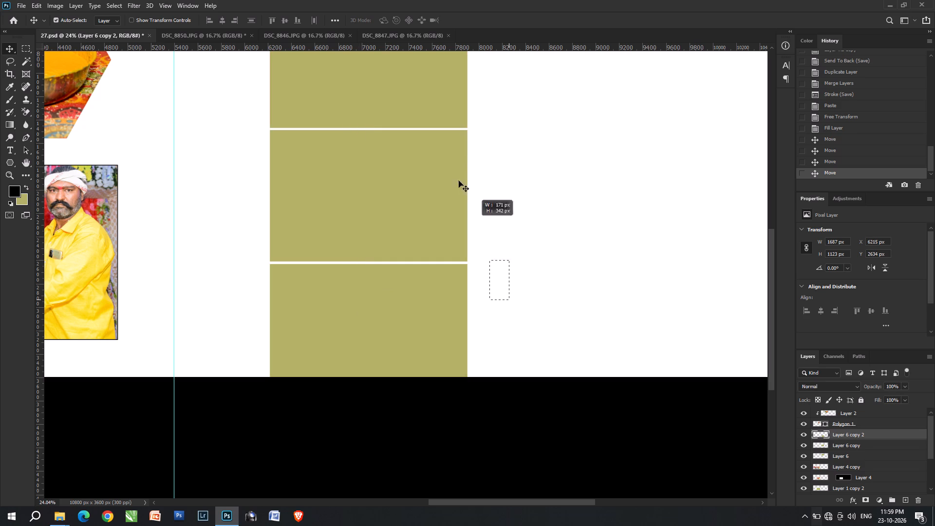
{"action": "left_click_drag", "start_coordinate": [459, 181], "coordinate": [446, 108]}
{"action": "key", "text": "ctrl+t"}
{"action": "left_click_drag", "start_coordinate": [367, 400], "coordinate": [376, 330]}
{"action": "key", "text": "space"}
{"action": "left_click_drag", "start_coordinate": [366, 271], "coordinate": [361, 336]}
{"action": "scroll", "coordinate": [361, 336], "scroll_direction": "down", "scroll_amount": 7, "text": "alt"}
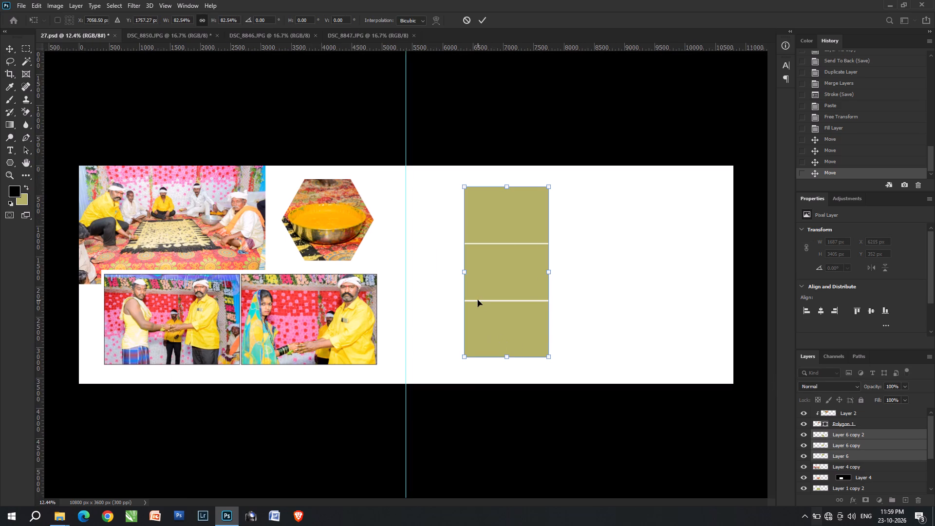
{"action": "left_click_drag", "start_coordinate": [506, 361], "coordinate": [506, 372]}
{"action": "left_click_drag", "start_coordinate": [509, 186], "coordinate": [509, 180]}
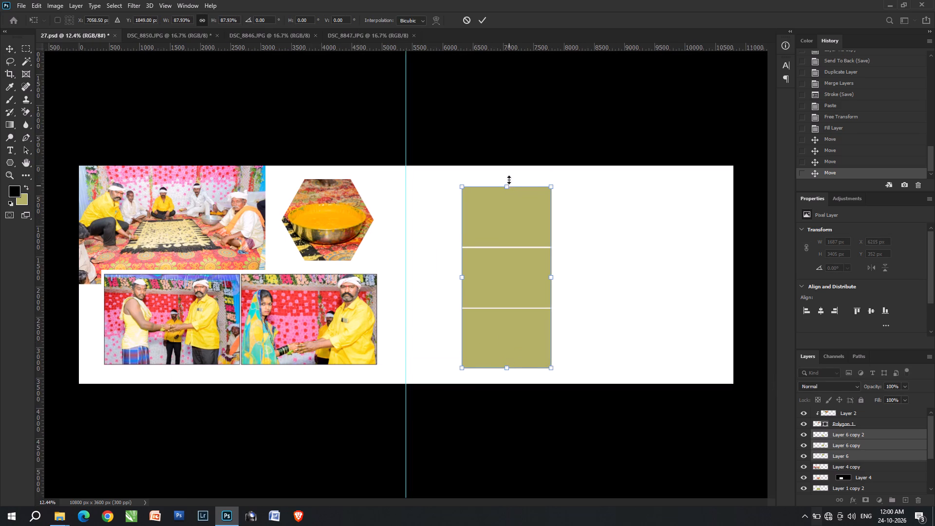
{"action": "left_click_drag", "start_coordinate": [509, 180], "coordinate": [509, 176]}
{"action": "left_click_drag", "start_coordinate": [464, 277], "coordinate": [446, 274], "text": "shift"}
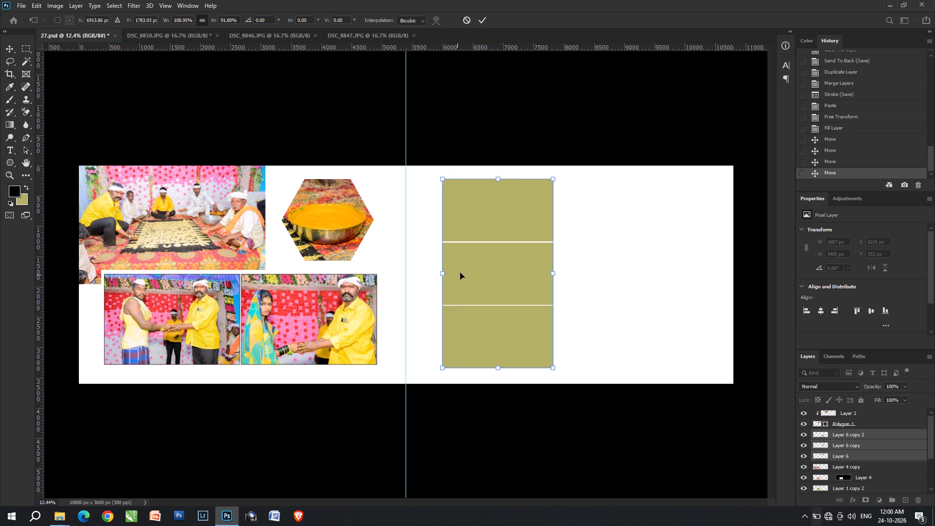
{"action": "left_click", "coordinate": [439, 272], "text": "shift"}
{"action": "double_click", "coordinate": [469, 276], "text": "shift"}
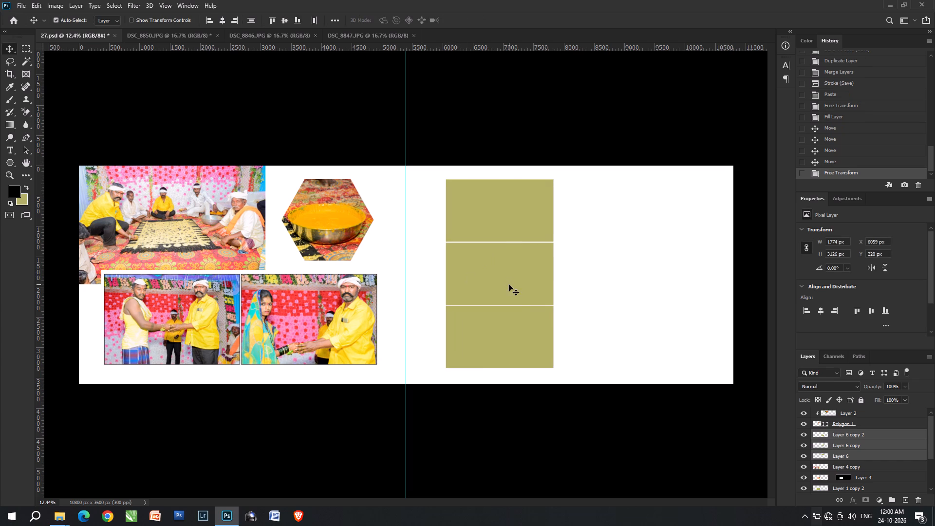
Duplicate the three-block column and place the copy level beside it, leaving a wide gap between the two columns.
{"action": "scroll", "coordinate": [544, 306], "scroll_direction": "up", "scroll_amount": 6}
{"action": "key", "text": "space"}
{"action": "scroll", "coordinate": [541, 298], "scroll_direction": "up", "scroll_amount": 5, "text": "alt"}
{"action": "key", "text": "space"}
{"action": "left_click_drag", "start_coordinate": [540, 298], "coordinate": [411, 300]}
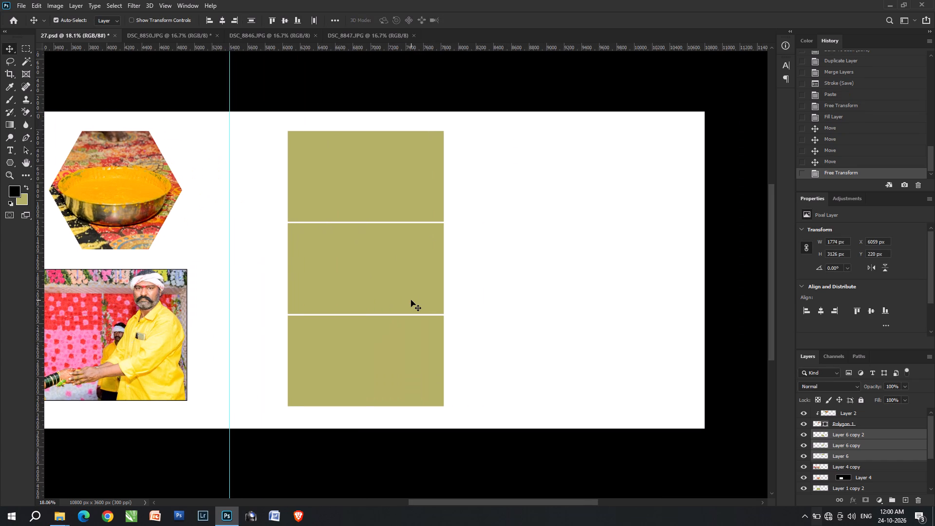
{"action": "key", "text": "ctrl+j"}
{"action": "key", "text": "ctrl+h"}
{"action": "key", "text": "ctrl+t"}
{"action": "left_click_drag", "start_coordinate": [376, 281], "coordinate": [594, 262], "text": "shift"}
{"action": "double_click", "coordinate": [594, 262], "text": "shift"}
Select all six placeholders and shift both columns together until they sit roughly centred in the spread's second half.
{"action": "key", "text": "v"}
{"action": "left_click_drag", "start_coordinate": [623, 432], "coordinate": [413, 170]}
{"action": "left_click", "coordinate": [617, 254], "text": "shift"}
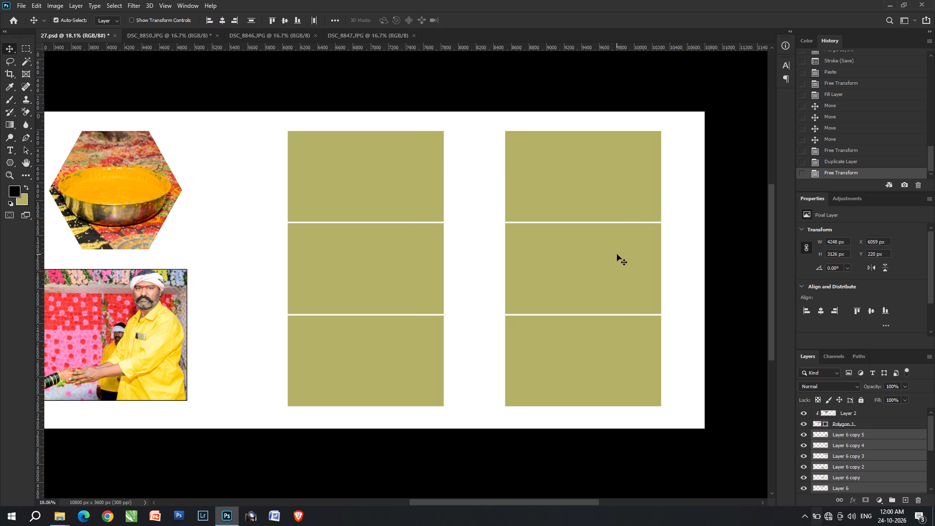
{"action": "left_click_drag", "start_coordinate": [609, 256], "coordinate": [592, 258], "text": "shift"}
{"action": "key", "text": "ctrl+h"}
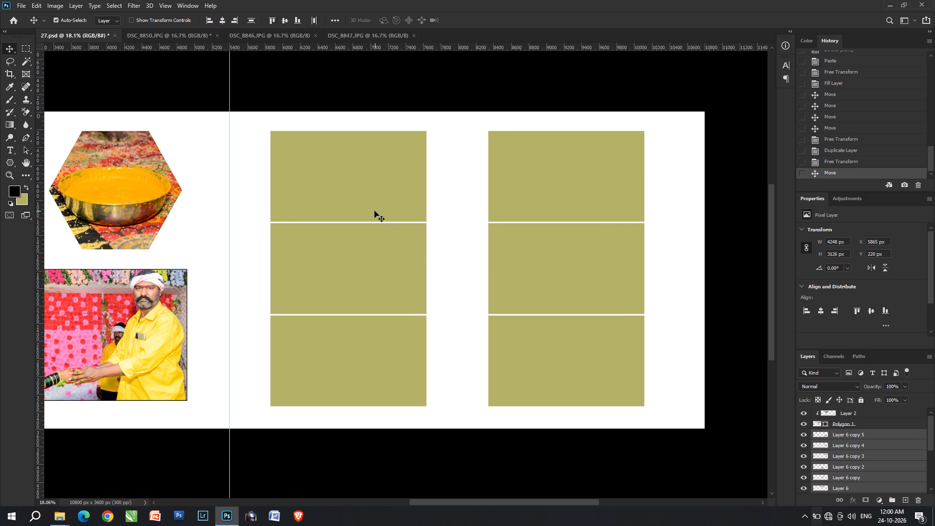
{"action": "right_click", "coordinate": [345, 195]}
{"action": "left_click", "coordinate": [441, 427]}
{"action": "left_click", "coordinate": [542, 369], "text": "shift"}
{"action": "left_click_drag", "start_coordinate": [542, 369], "coordinate": [549, 368], "text": "shift"}
Select the first column's top placeholder with the Magic Wand, close DSC_8850 without saving, and paste its photo into the selection.
{"action": "right_click", "coordinate": [298, 206]}
{"action": "left_click", "coordinate": [309, 208]}
{"action": "key", "text": "w"}
{"action": "left_click", "coordinate": [318, 207]}
{"action": "key", "text": "ctrl+Tab"}
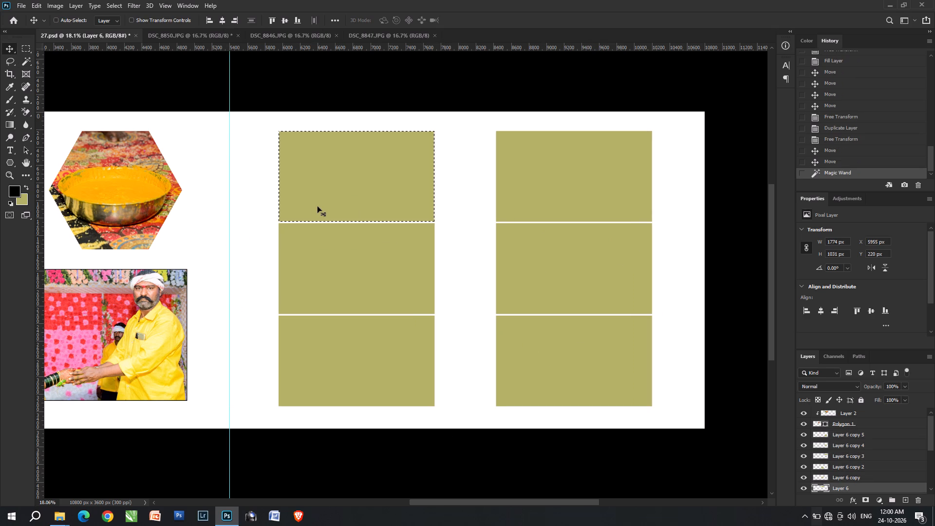
{"action": "key", "text": "ctrl+z"}
{"action": "key", "text": "ctrl+x"}
{"action": "key", "text": "ctrl+w"}
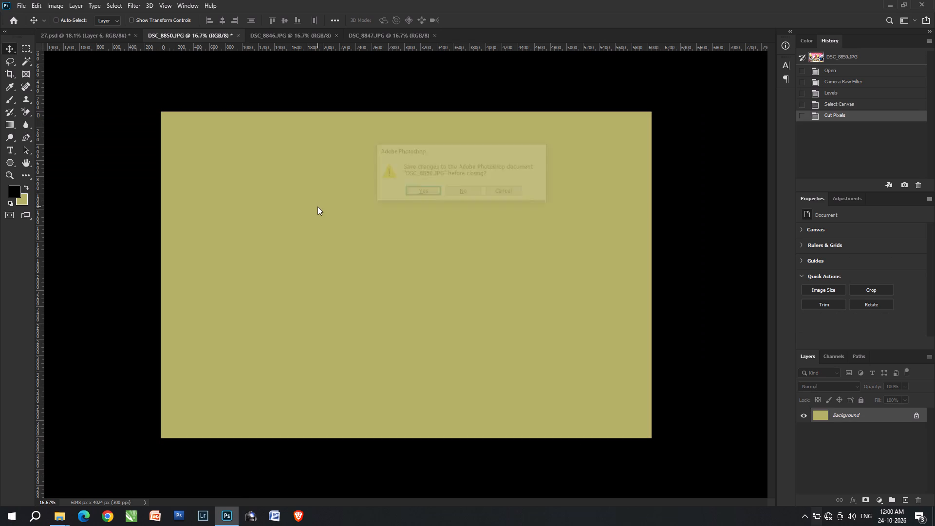
{"action": "key", "text": "ctrl+Tab"}
{"action": "key", "text": "ctrl+shift+Return"}
{"action": "key", "text": "ctrl+alt+shift+v"}
Scale the pasted DSC_8850 photo to about 29.5% and position it to fill the top placeholder of the first column.
{"action": "key", "text": "ctrl+t"}
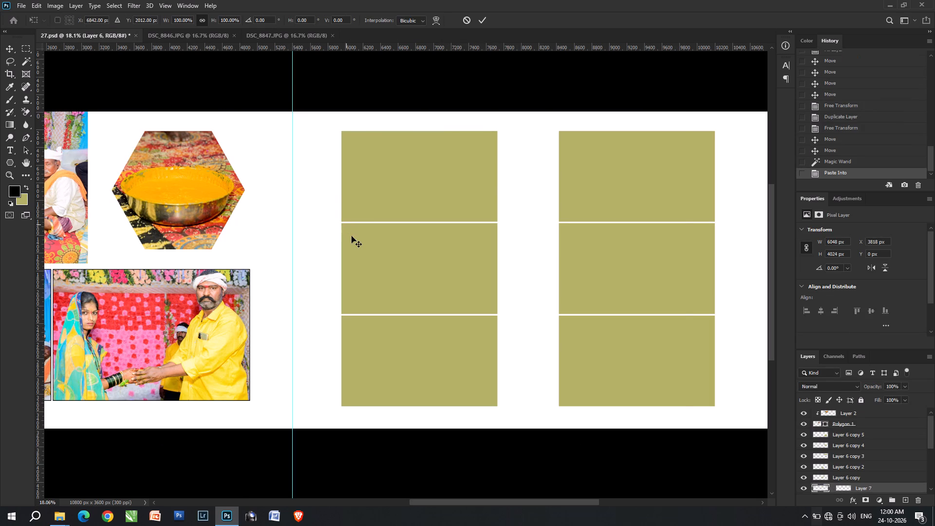
{"action": "left_click_drag", "start_coordinate": [421, 464], "coordinate": [423, 454]}
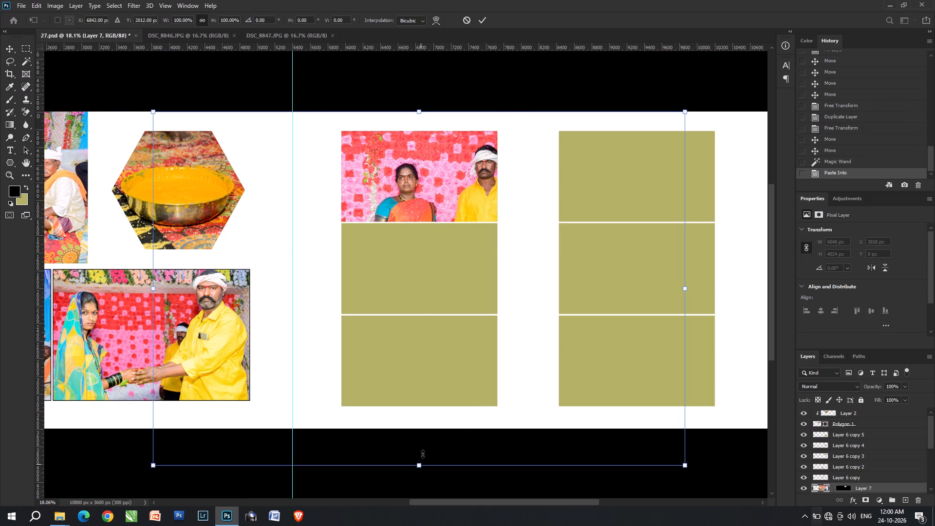
{"action": "left_click_drag", "start_coordinate": [423, 454], "coordinate": [491, 199]}
{"action": "left_click_drag", "start_coordinate": [462, 139], "coordinate": [449, 162]}
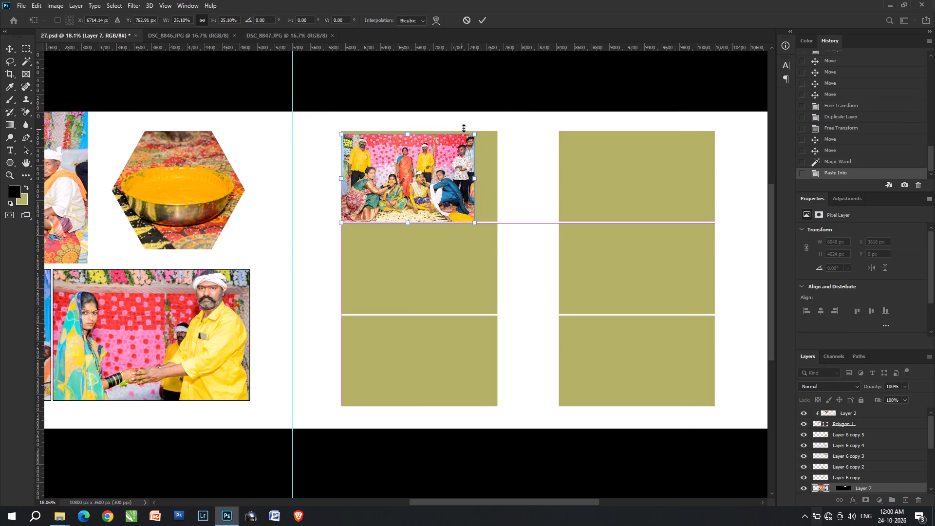
{"action": "left_click_drag", "start_coordinate": [472, 132], "coordinate": [501, 125]}
{"action": "left_click", "coordinate": [439, 184]}
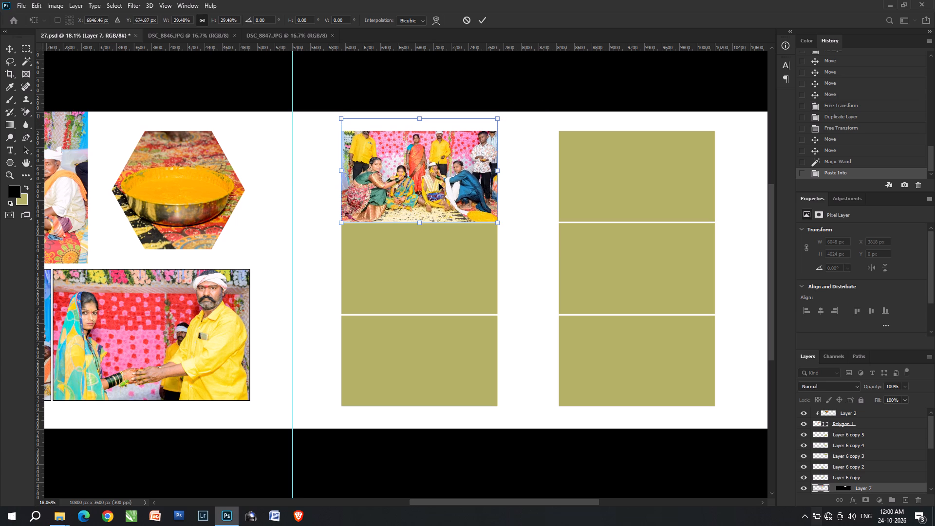
{"action": "left_click_drag", "start_coordinate": [439, 186], "coordinate": [438, 192]}
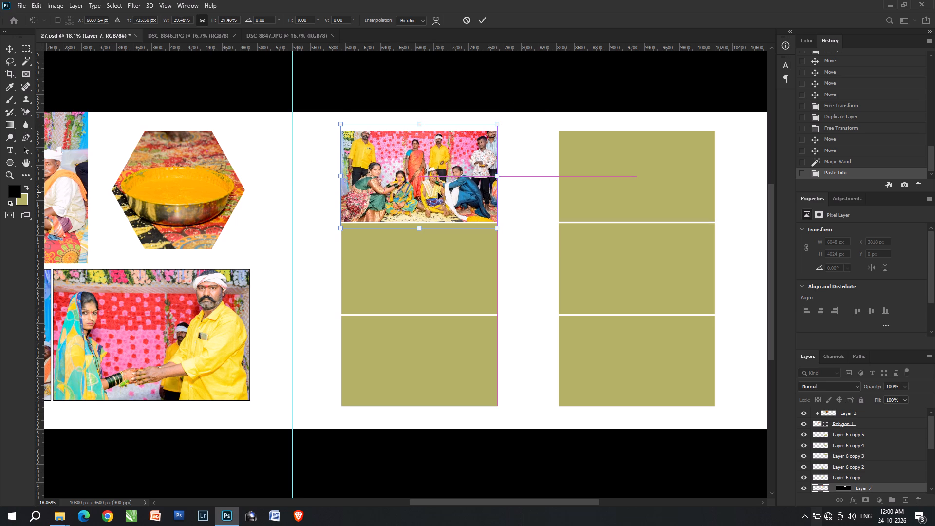
{"action": "key", "text": "Up"}
{"action": "key", "text": "Down"}
{"action": "left_click", "coordinate": [339, 177]}
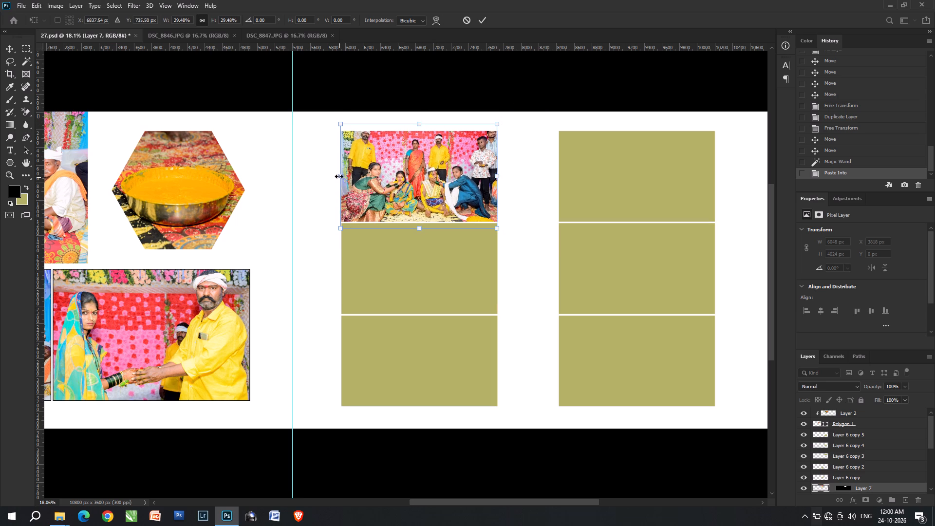
{"action": "key", "text": "Return"}
Select the area of the first column's middle placeholder with the Magic Wand.
{"action": "key", "text": "v"}
{"action": "double_click", "coordinate": [377, 242]}
{"action": "key", "text": "w"}
{"action": "left_click", "coordinate": [377, 242]}
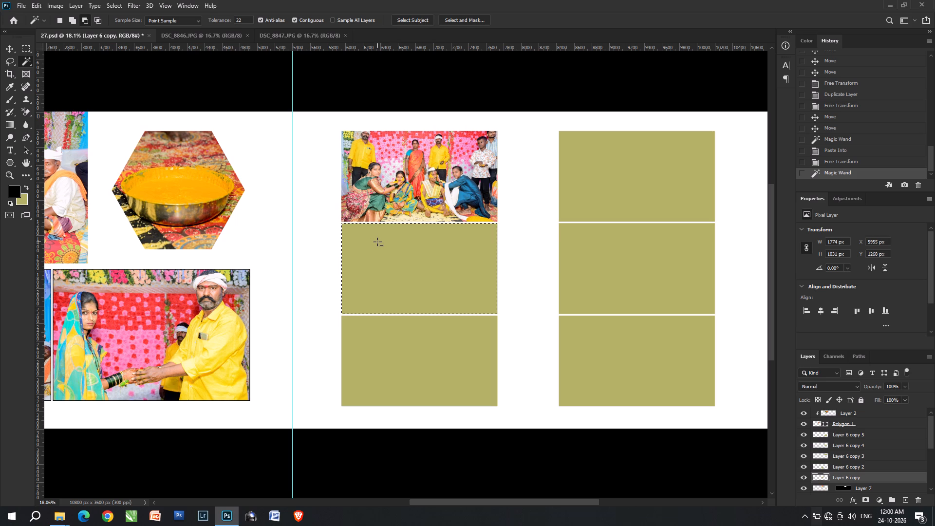
Reapply the last Camera Raw filter to DSC_8846, and brighten it with Levels at midtones 1.27 and white input 242.
{"action": "key", "text": "ctrl+Tab"}
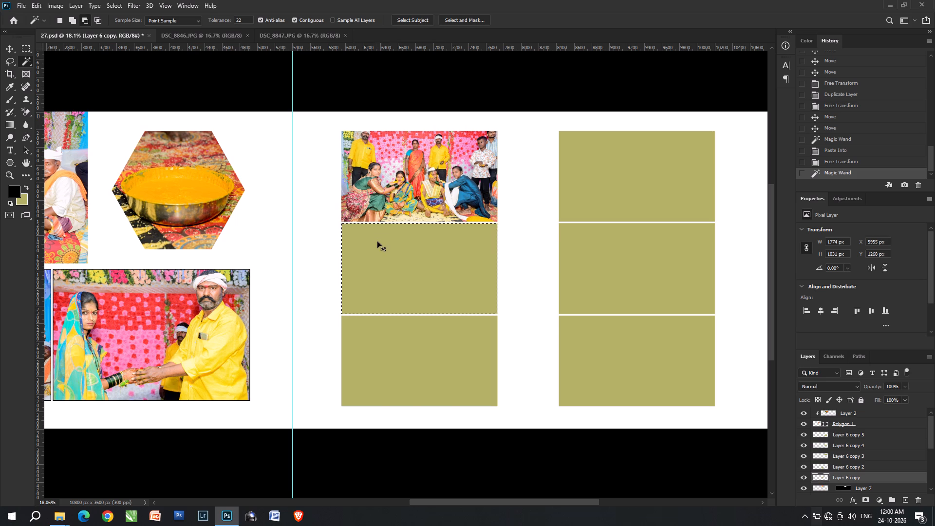
{"action": "key", "text": "ctrl+alt+f"}
{"action": "key", "text": "ctrl+l"}
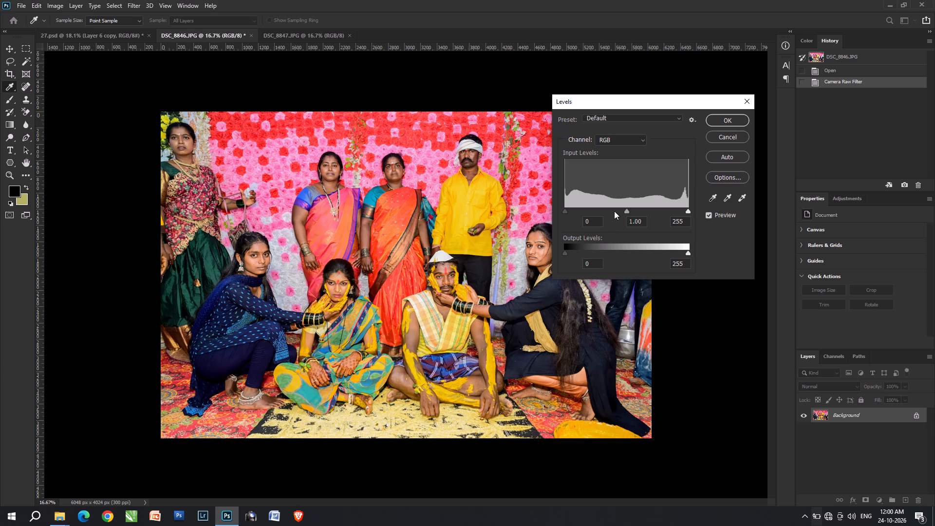
{"action": "left_click", "coordinate": [616, 210]}
{"action": "left_click", "coordinate": [683, 209]}
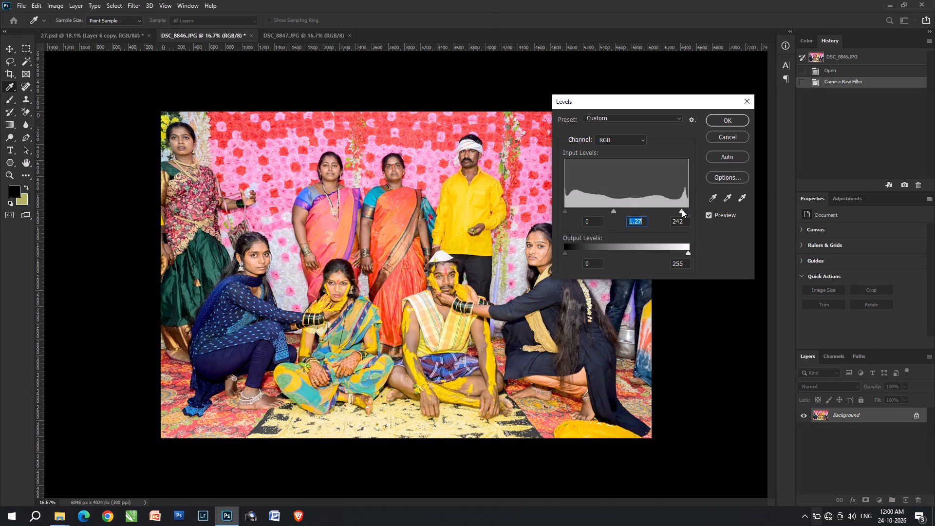
{"action": "key", "text": "Return"}
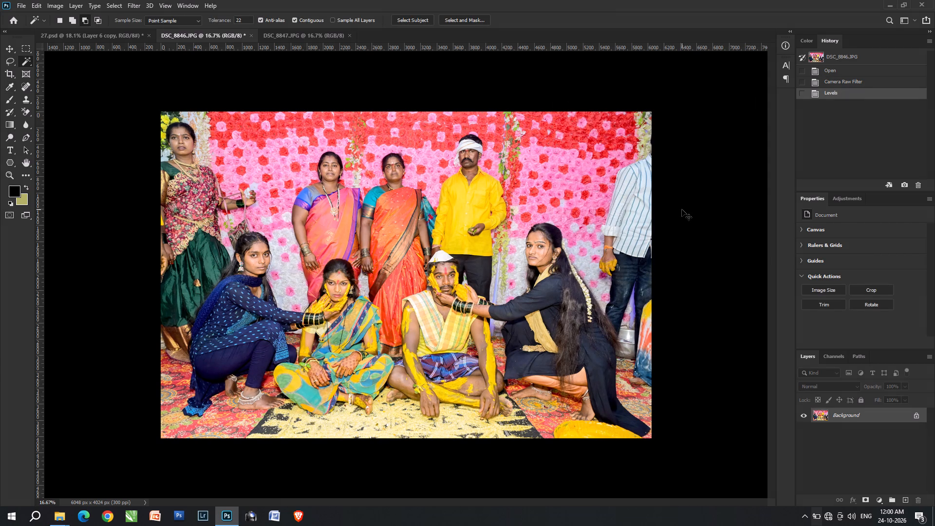
Cut the whole DSC_8846 photo and paste it into the selected middle placeholder of spread 27's first column.
{"action": "key", "text": "ctrl+a"}
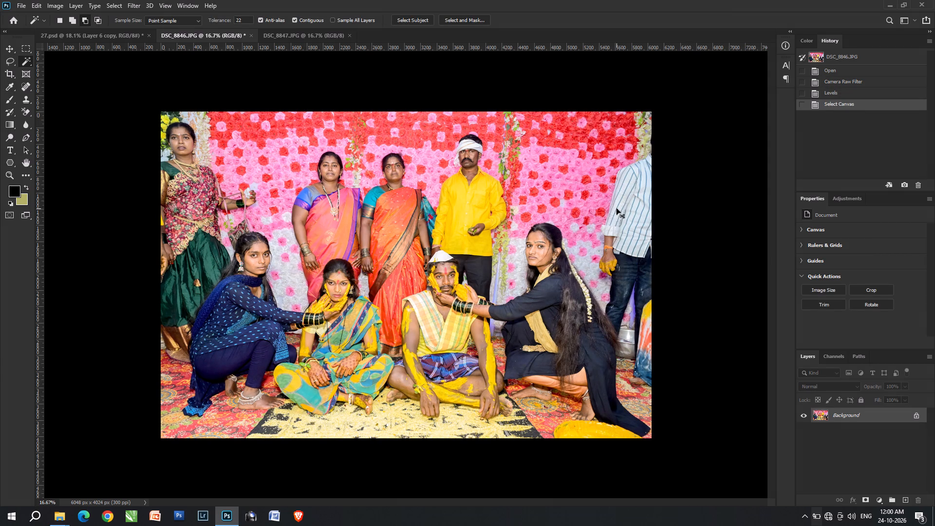
{"action": "key", "text": "ctrl+x"}
{"action": "left_click", "coordinate": [130, 38]}
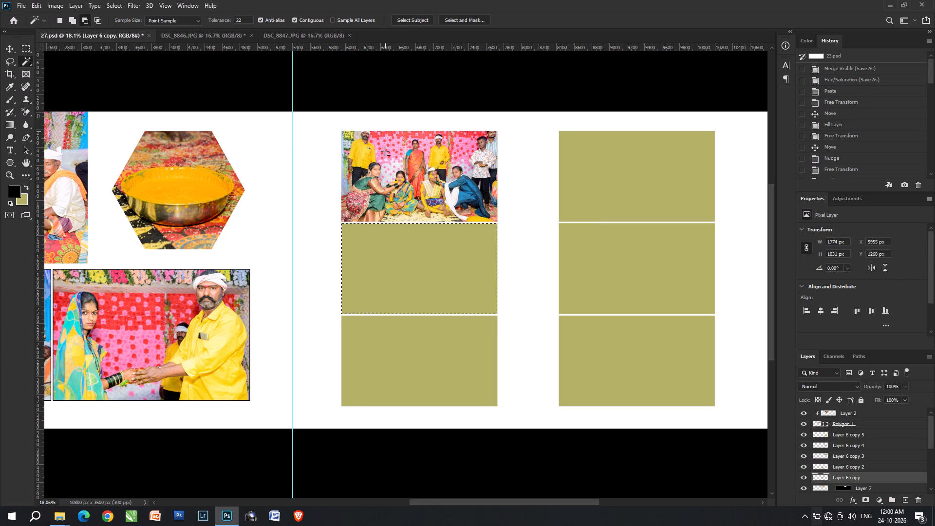
{"action": "key", "text": "ctrl+alt+shift+v"}
Scale the pasted DSC_8846 photo to about 30.2% and position it to fill the first column's middle placeholder.
{"action": "key", "text": "ctrl+t"}
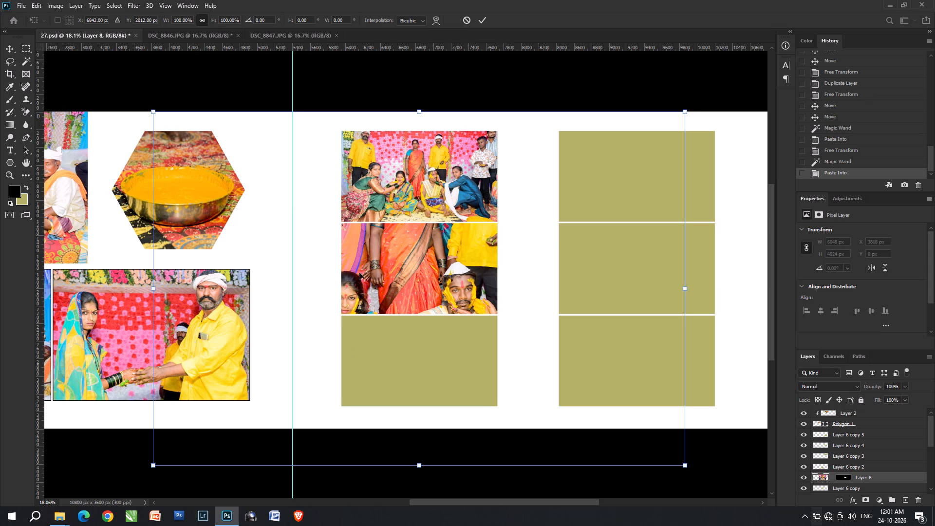
{"action": "key", "text": "ctrl+shift+t"}
{"action": "left_click_drag", "start_coordinate": [434, 202], "coordinate": [439, 289], "text": "shift"}
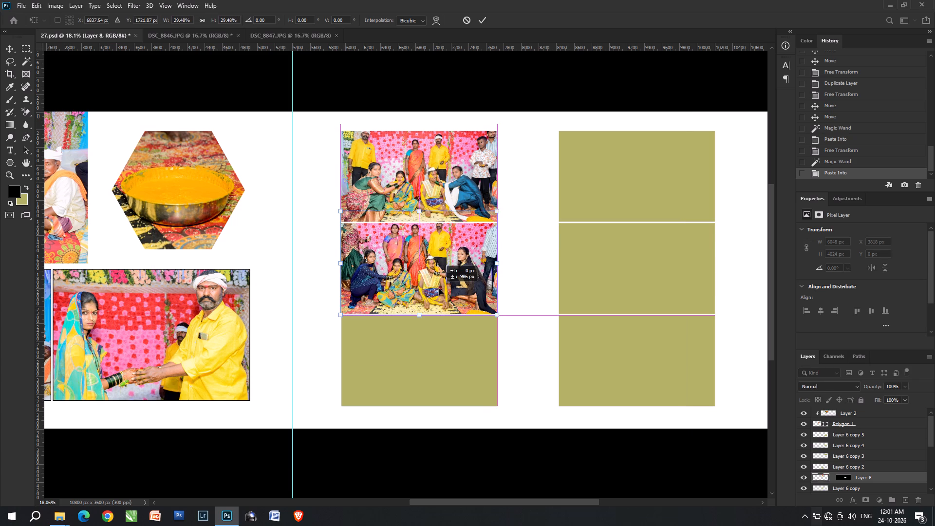
{"action": "left_click_drag", "start_coordinate": [439, 289], "coordinate": [439, 299], "text": "shift"}
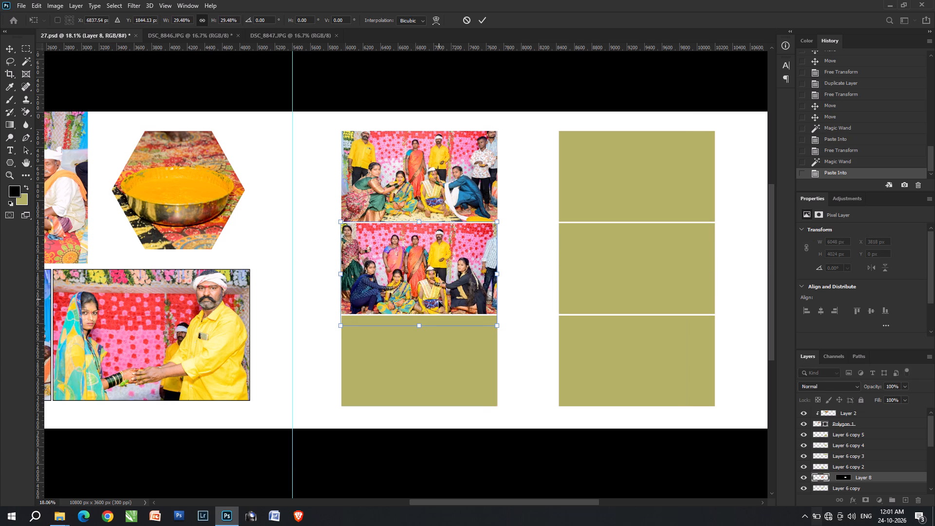
{"action": "key", "text": "Up"}
{"action": "key", "text": "Up"}
{"action": "key", "text": "Left"}
{"action": "key", "text": "Up"}
{"action": "key", "text": "Left"}
{"action": "key", "text": "Up"}
{"action": "key", "text": "Right"}
{"action": "key", "text": "Right"}
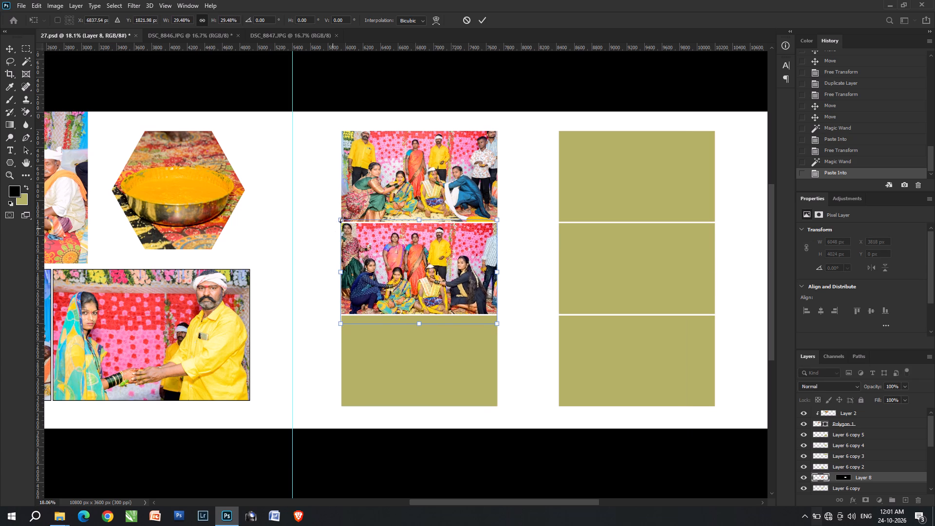
{"action": "left_click", "coordinate": [343, 220]}
{"action": "key", "text": "Up"}
{"action": "key", "text": "Up"}
{"action": "key", "text": "Return"}
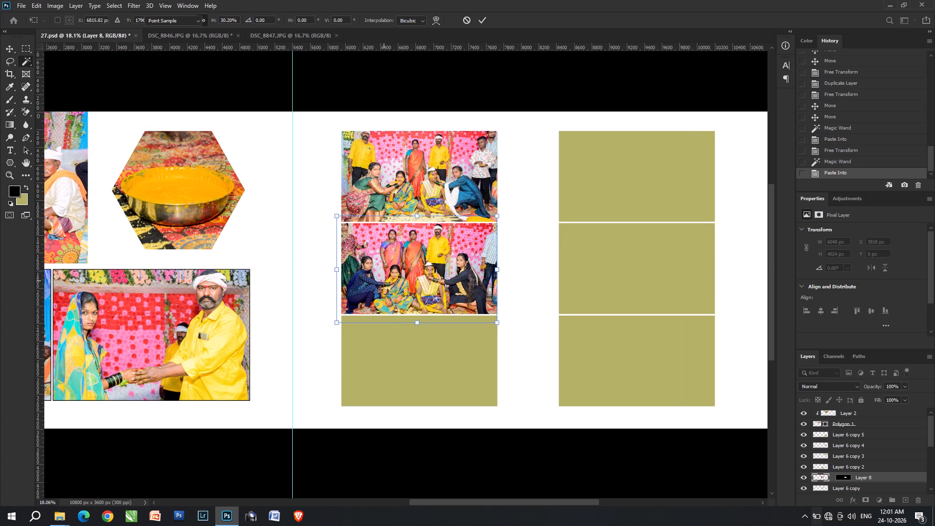
Select the area of the first column's bottom placeholder with the Magic Wand.
{"action": "key", "text": "v"}
{"action": "left_click", "coordinate": [395, 341]}
{"action": "left_click", "coordinate": [395, 341]}
{"action": "key", "text": "w"}
{"action": "left_click", "coordinate": [395, 341]}
Reapply the last Camera Raw filter to DSC_8847, and brighten it with Levels using midtones 1.05 and a slightly lowered white input.
{"action": "key", "text": "ctrl+Tab"}
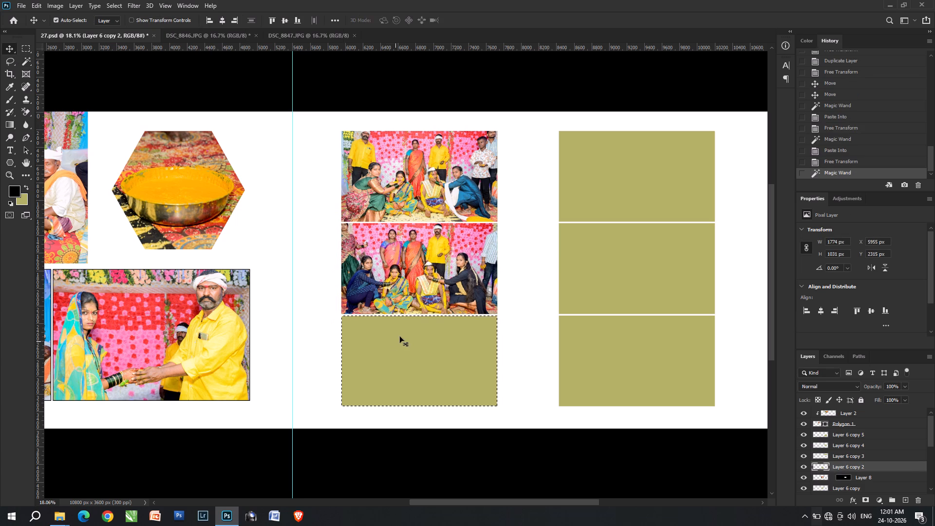
{"action": "key", "text": "ctrl+Tab"}
{"action": "key", "text": "ctrl+alt+f"}
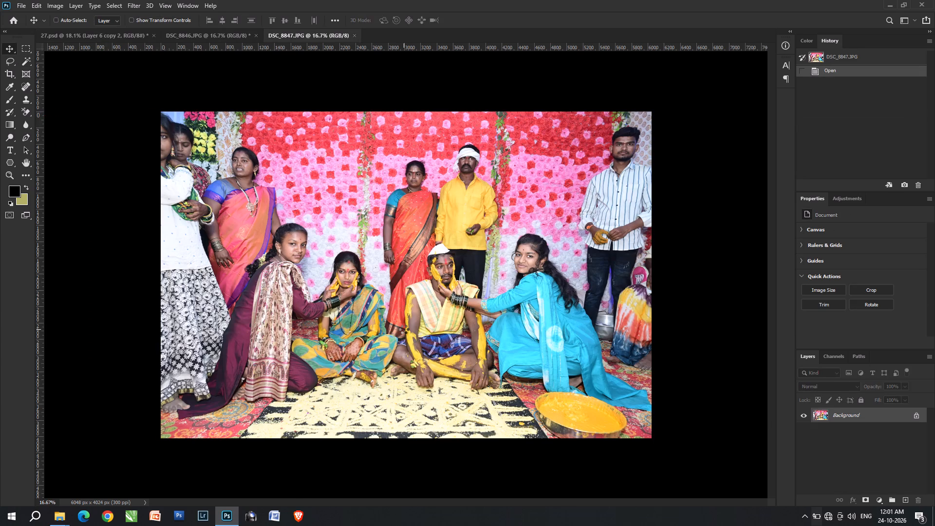
{"action": "key", "text": "ctrl+l"}
{"action": "left_click", "coordinate": [624, 209]}
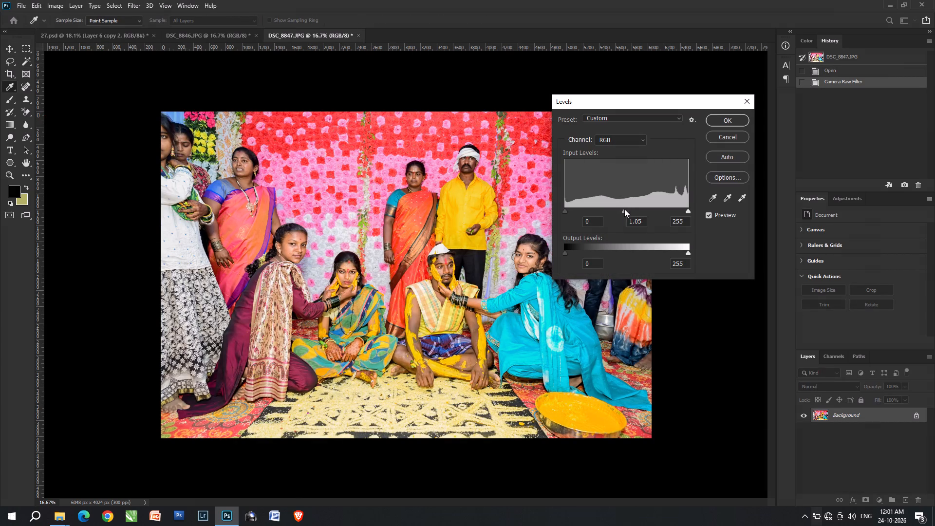
{"action": "left_click_drag", "start_coordinate": [671, 208], "coordinate": [682, 206]}
{"action": "key", "text": "Return"}
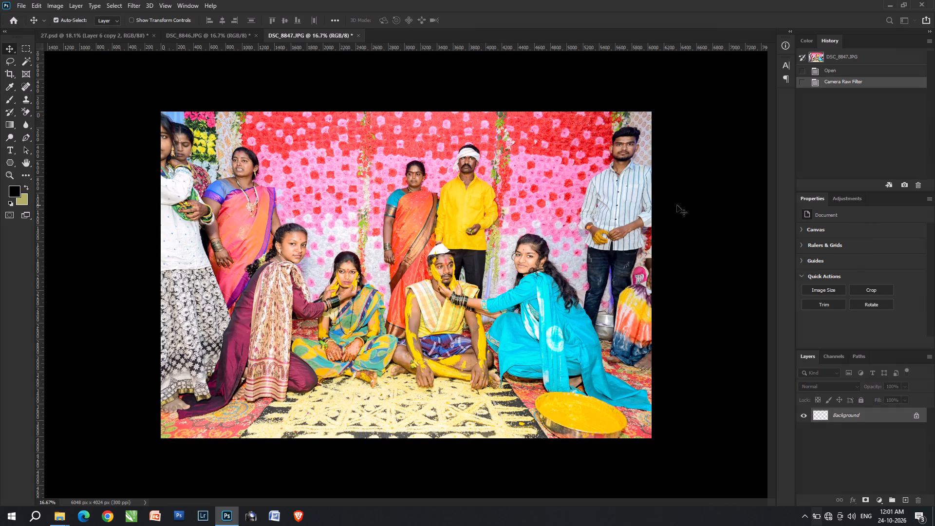
Cut the whole DSC_8847 photo and close DSC_8847 and DSC_8846 without saving to return to spread 27.
{"action": "key", "text": "ctrl+a"}
{"action": "key", "text": "ctrl+x"}
{"action": "key", "text": "ctrl+w"}
{"action": "key", "text": "ctrl+Tab"}
{"action": "key", "text": "Return"}
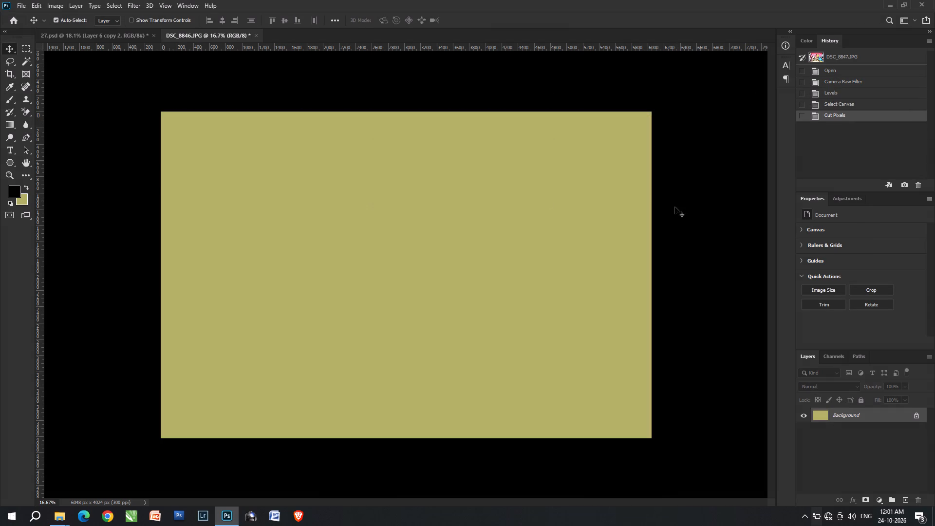
{"action": "key", "text": "ctrl+w"}
{"action": "key", "text": "ctrl+Tab"}
{"action": "key", "text": "ctrl+Return"}
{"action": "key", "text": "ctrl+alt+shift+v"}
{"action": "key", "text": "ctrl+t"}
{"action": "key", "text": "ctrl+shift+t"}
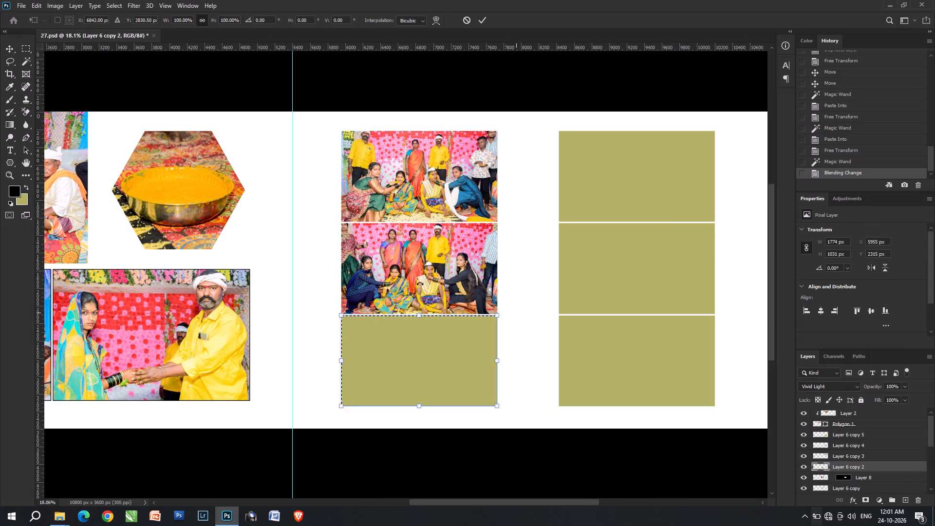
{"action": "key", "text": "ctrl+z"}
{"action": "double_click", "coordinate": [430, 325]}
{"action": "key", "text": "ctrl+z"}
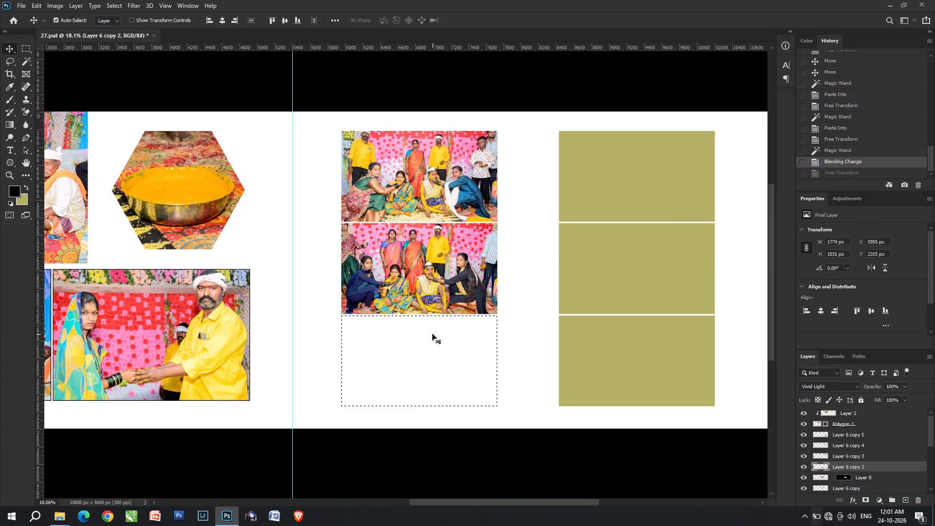
Paste DSC_8847 into the first column's bottom placeholder selection, scale it to about 31.4%, and position it to fill the block.
{"action": "key", "text": "ctrl+alt+shift+v"}
{"action": "key", "text": "ctrl+t"}
{"action": "key", "text": "ctrl+shift+t"}
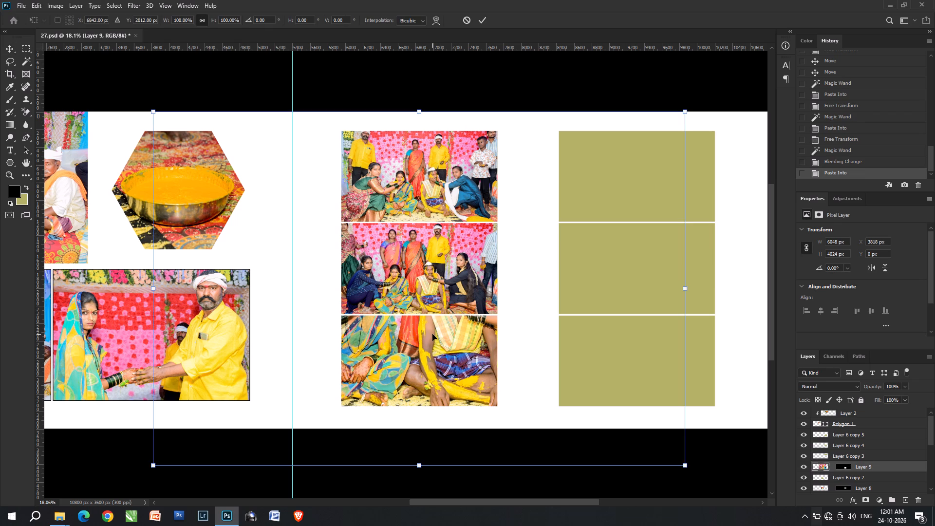
{"action": "key", "text": "ctrl+z"}
{"action": "left_click_drag", "start_coordinate": [421, 110], "coordinate": [447, 281]}
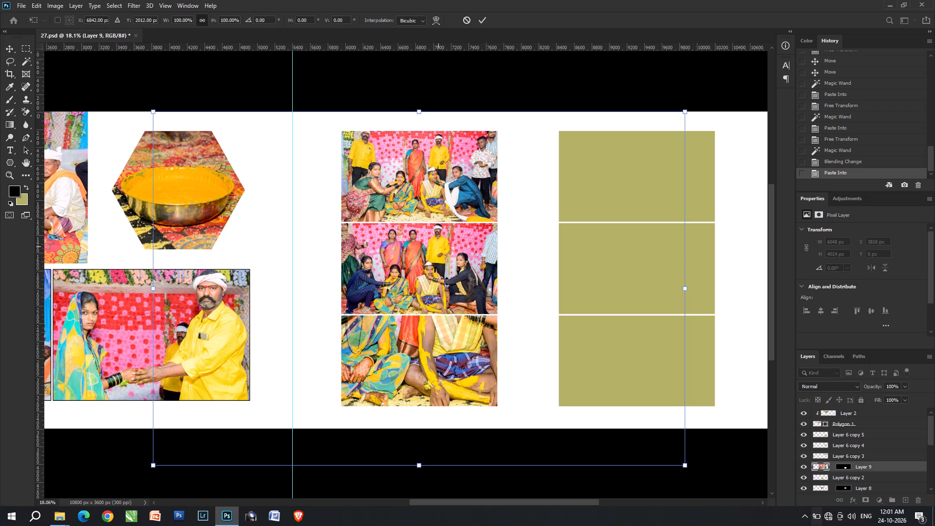
{"action": "left_click_drag", "start_coordinate": [447, 281], "coordinate": [449, 347]}
{"action": "left_click_drag", "start_coordinate": [453, 390], "coordinate": [453, 351], "text": "shift"}
{"action": "left_click_drag", "start_coordinate": [505, 430], "coordinate": [502, 417]}
{"action": "left_click_drag", "start_coordinate": [472, 394], "coordinate": [472, 389]}
{"action": "key", "text": "Left"}
{"action": "key", "text": "Down"}
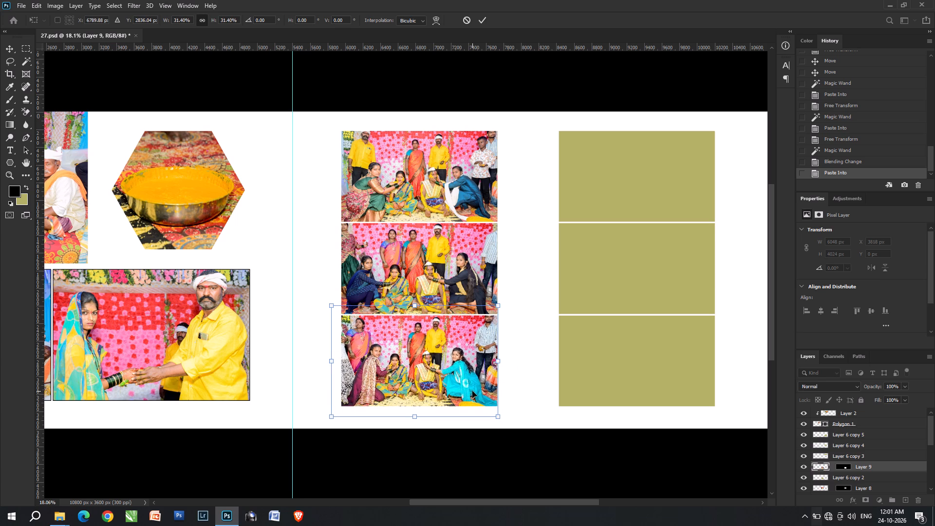
{"action": "key", "text": "Down"}
{"action": "key", "text": "Down"}
{"action": "key", "text": "Down"}
{"action": "key", "text": "Right"}
{"action": "key", "text": "Right"}
{"action": "key", "text": "Left"}
{"action": "key", "text": "Up"}
{"action": "key", "text": "Return"}
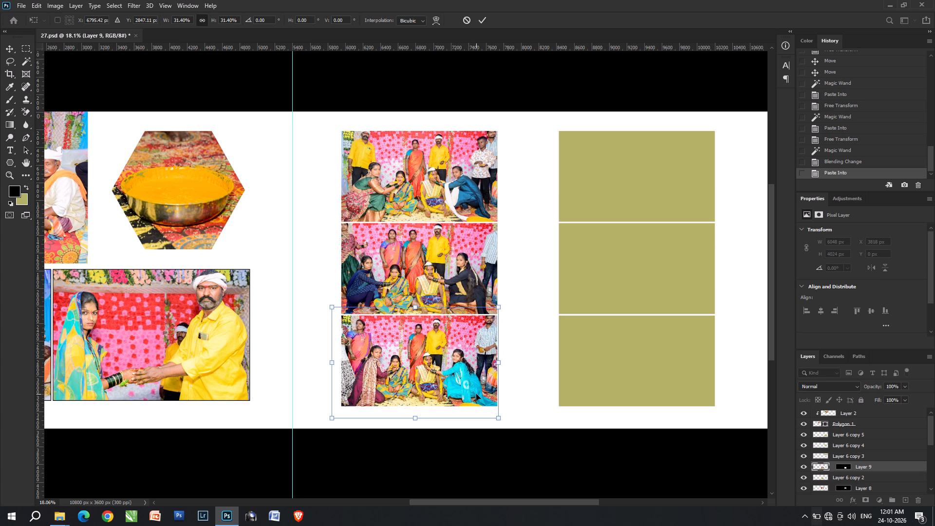
{"action": "key", "text": "ctrl+d"}
{"action": "key", "text": "v"}
Switch to File Explorer, select DSC_8854, DSC_8856 and DSC_8862, and open them in Photoshop.
{"action": "key", "text": "ctrl+Tab"}
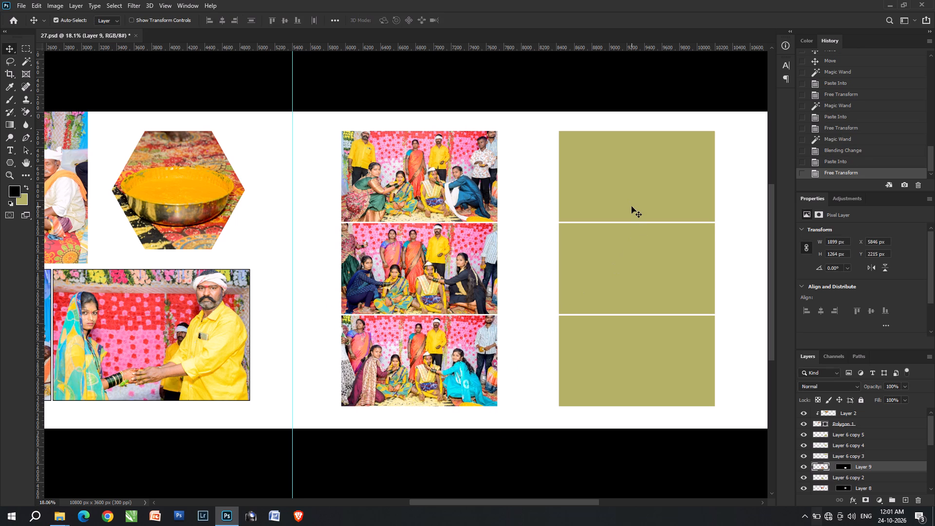
{"action": "key", "text": "alt+Tab"}
{"action": "left_click_drag", "start_coordinate": [699, 156], "coordinate": [332, 153]}
{"action": "left_click", "coordinate": [690, 170]}
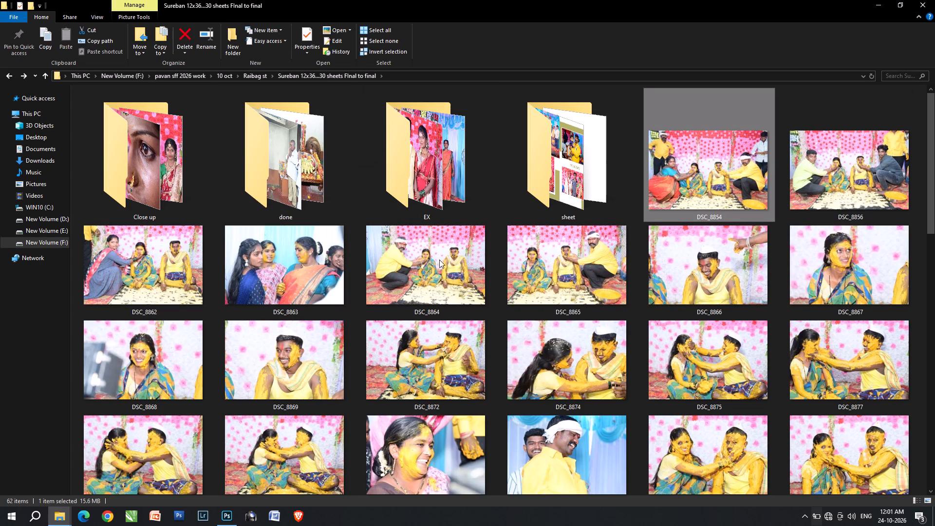
{"action": "left_click", "coordinate": [225, 261], "text": "shift"}
{"action": "left_click", "coordinate": [186, 263], "text": "shift"}
{"action": "left_click_drag", "start_coordinate": [168, 277], "coordinate": [363, 67]}
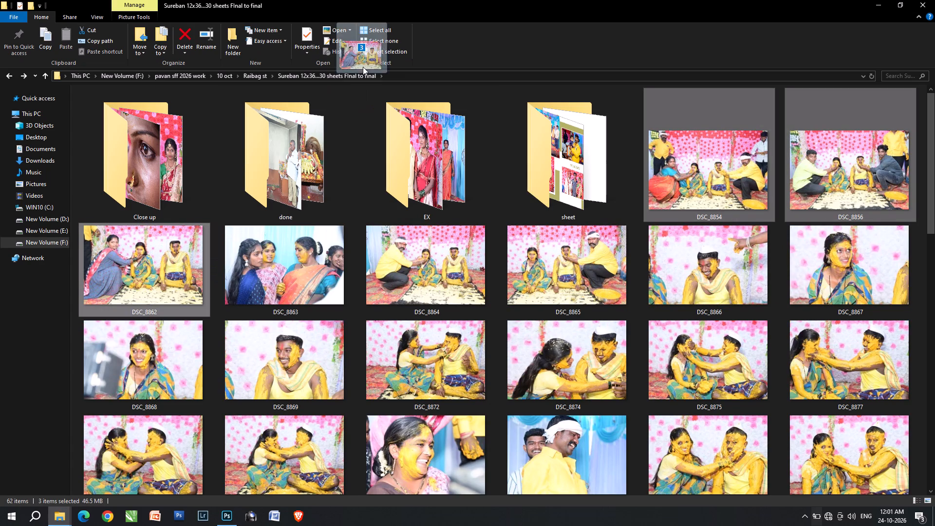
{"action": "left_click_drag", "start_coordinate": [363, 67], "coordinate": [548, 0]}
{"action": "key", "text": "alt+Tab"}
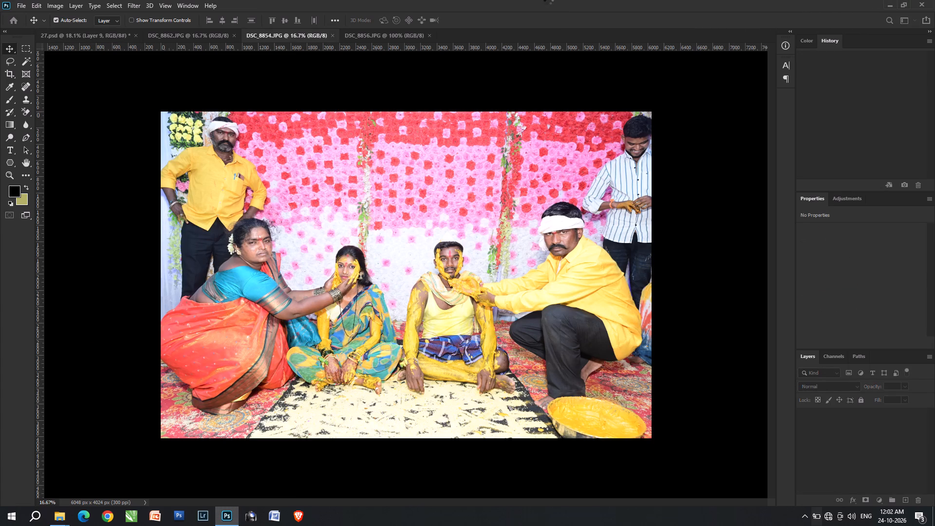
Reapply the last Camera Raw filter to DSC_8854, and brighten it with Levels using midtones 1.10 and a slightly lowered white input.
{"action": "key", "text": "ctrl+shift+Tab"}
{"action": "key", "text": "ctrl+alt+f"}
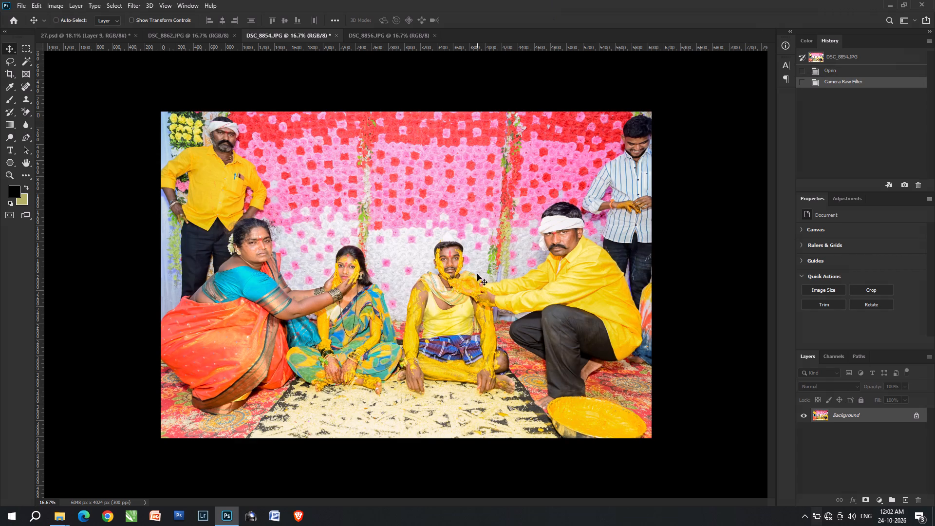
{"action": "key", "text": "ctrl+l"}
{"action": "left_click", "coordinate": [622, 213]}
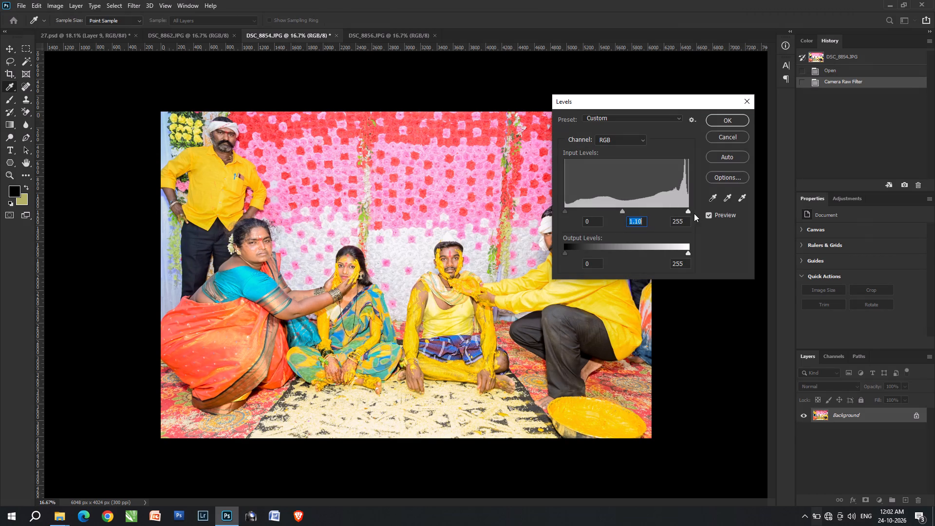
{"action": "left_click", "coordinate": [685, 212]}
{"action": "key", "text": "Return"}
Cut the whole DSC_8854 photo, close its file without saving, and return to spread 27.
{"action": "key", "text": "ctrl+a"}
{"action": "key", "text": "ctrl+x"}
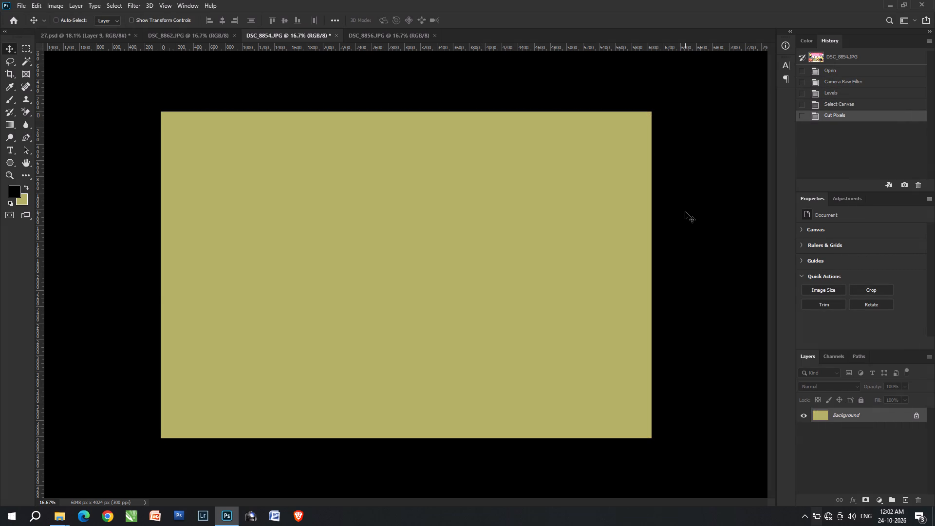
{"action": "key", "text": "ctrl+w"}
{"action": "key", "text": "ctrl+Tab"}
{"action": "key", "text": "Return"}
{"action": "left_click", "coordinate": [93, 31]}
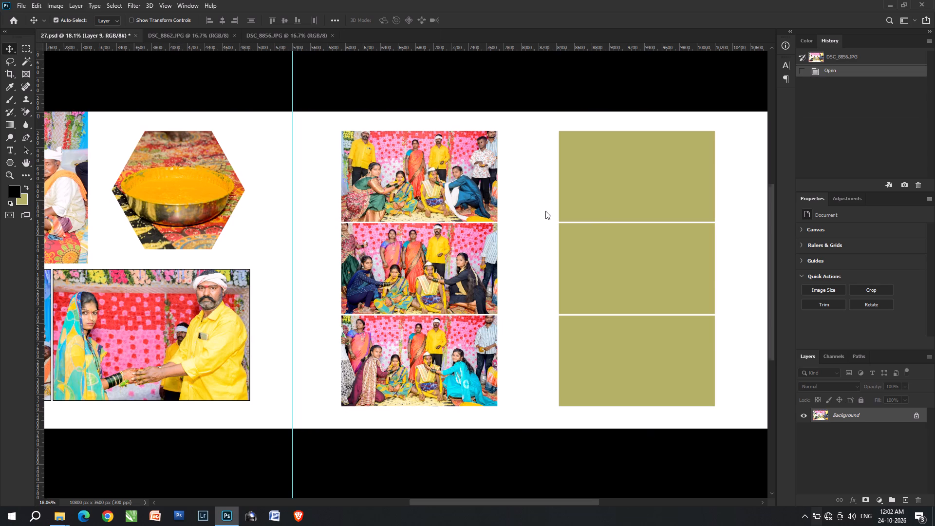
Select the second column's top placeholder with the Magic Wand and paste the DSC_8854 photo into the selection.
{"action": "left_click", "coordinate": [628, 207]}
{"action": "key", "text": "w"}
{"action": "left_click", "coordinate": [628, 207]}
{"action": "key", "text": "ctrl+alt+shift+v"}
Scale the pasted DSC_8854 photo to about 29.3% and position it to fill the second column's top placeholder.
{"action": "key", "text": "ctrl+t"}
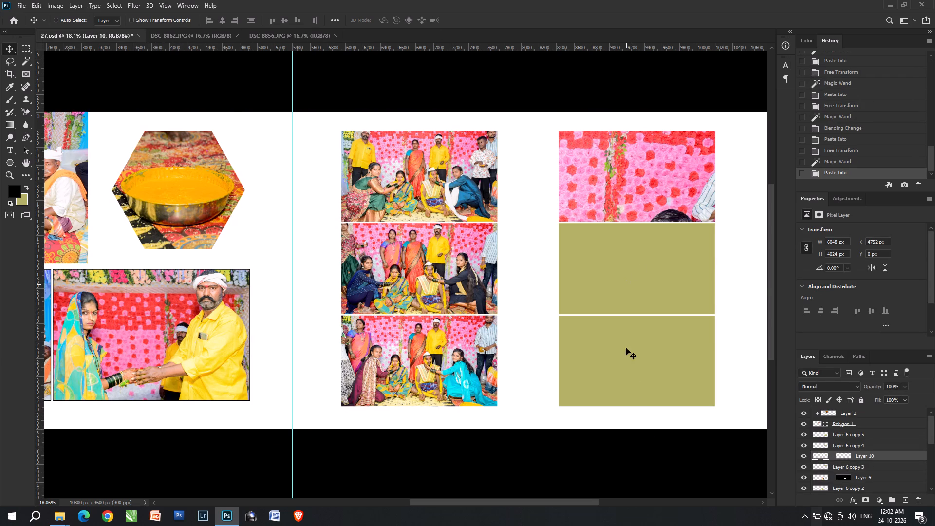
{"action": "left_click_drag", "start_coordinate": [505, 466], "coordinate": [606, 197]}
{"action": "left_click_drag", "start_coordinate": [526, 143], "coordinate": [645, 169]}
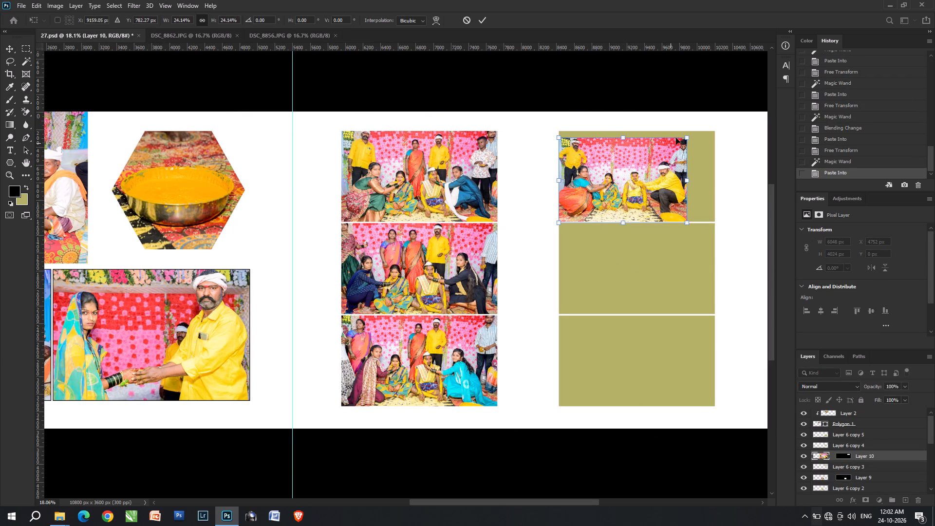
{"action": "left_click_drag", "start_coordinate": [684, 137], "coordinate": [715, 124]}
{"action": "double_click", "coordinate": [665, 147]}
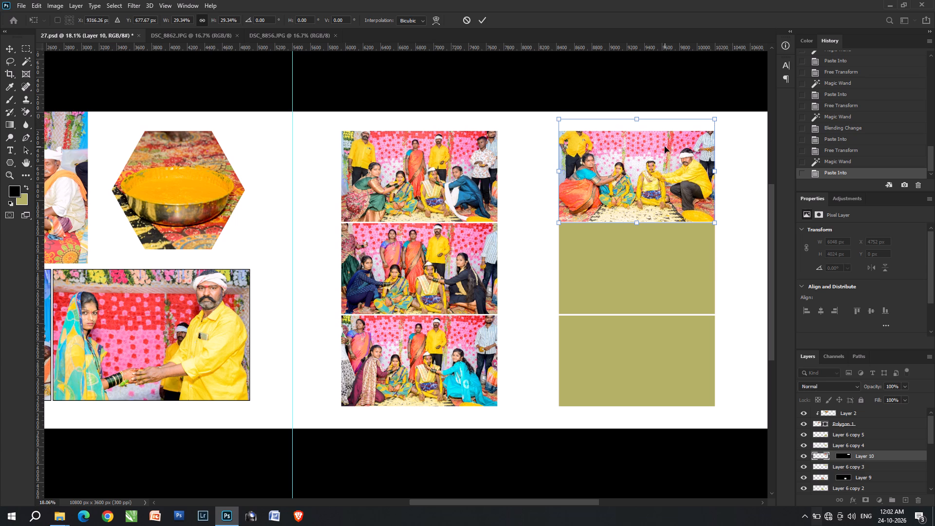
Select the area of the second column's middle placeholder with the Magic Wand.
{"action": "key", "text": "v"}
{"action": "key", "text": "v"}
{"action": "triple_click", "coordinate": [634, 262]}
{"action": "key", "text": "w"}
{"action": "left_click", "coordinate": [634, 263]}
{"action": "key", "text": "ctrl+Tab"}
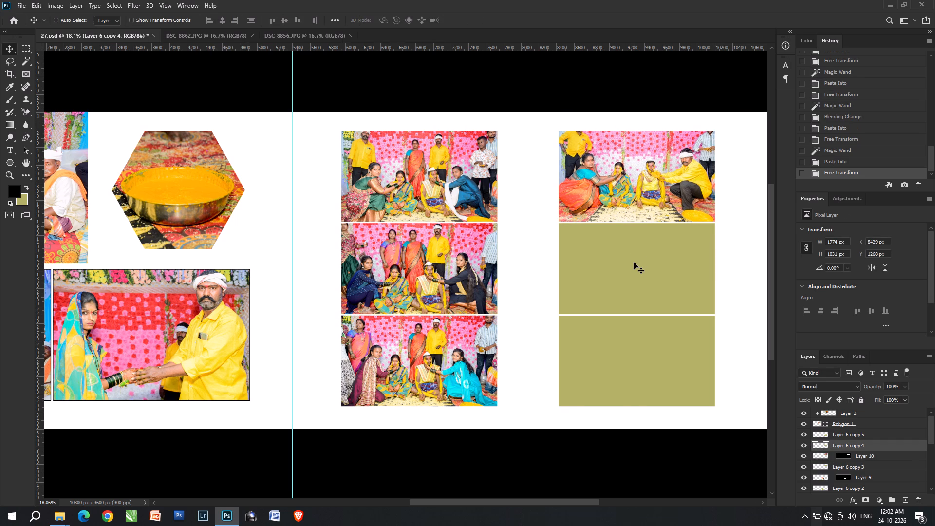
Reapply the last Camera Raw filter to DSC_8862 and fine-tune its midtones with Levels.
{"action": "key", "text": "ctrl+alt+f"}
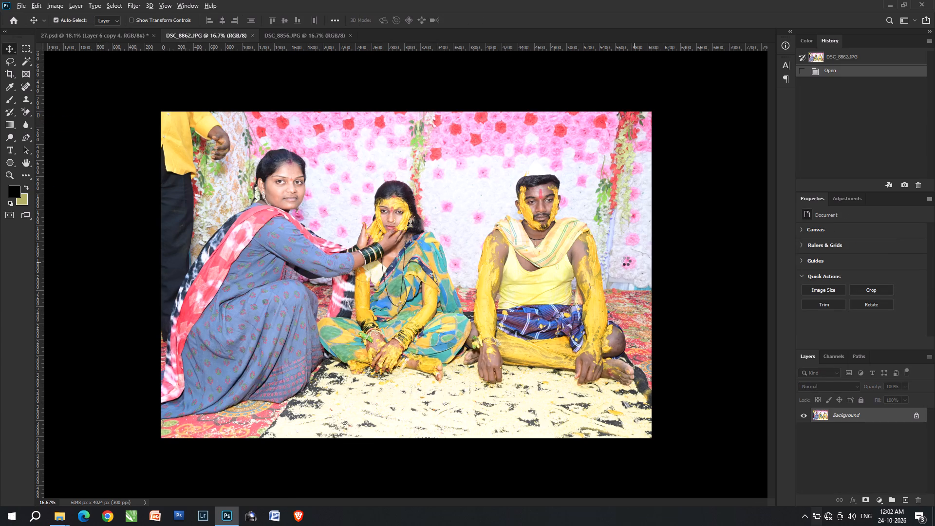
{"action": "key", "text": "ctrl+a"}
{"action": "key", "text": "ctrl+z"}
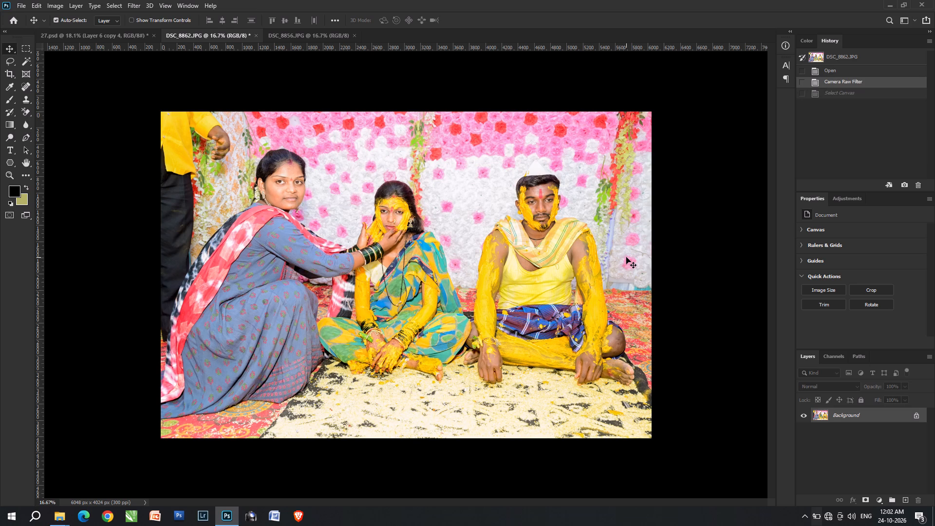
{"action": "key", "text": "ctrl+l"}
{"action": "key", "text": "ctrl+space"}
{"action": "left_click_drag", "start_coordinate": [621, 211], "coordinate": [624, 211]}
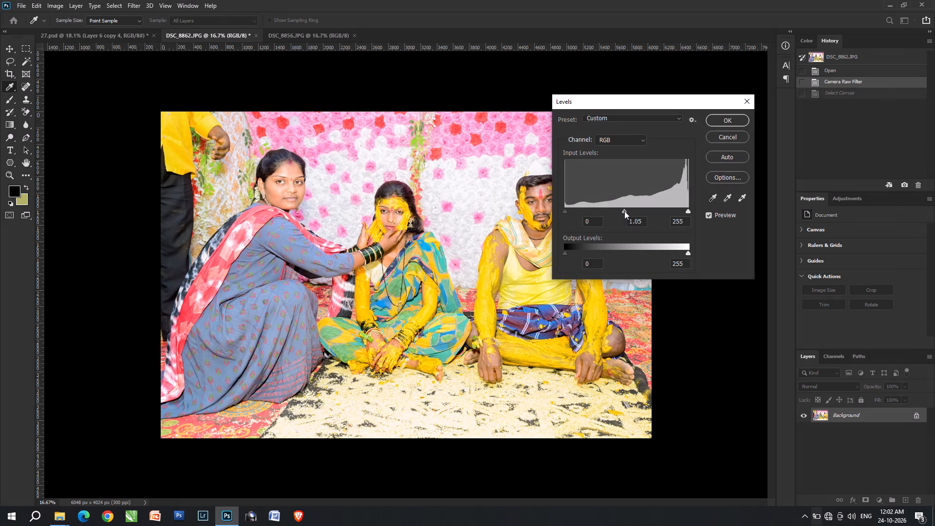
{"action": "left_click_drag", "start_coordinate": [624, 211], "coordinate": [627, 211]}
{"action": "key", "text": "Return"}
Shift the midtones of DSC_8862 slightly toward blue with Color Balance.
{"action": "key", "text": "ctrl+b"}
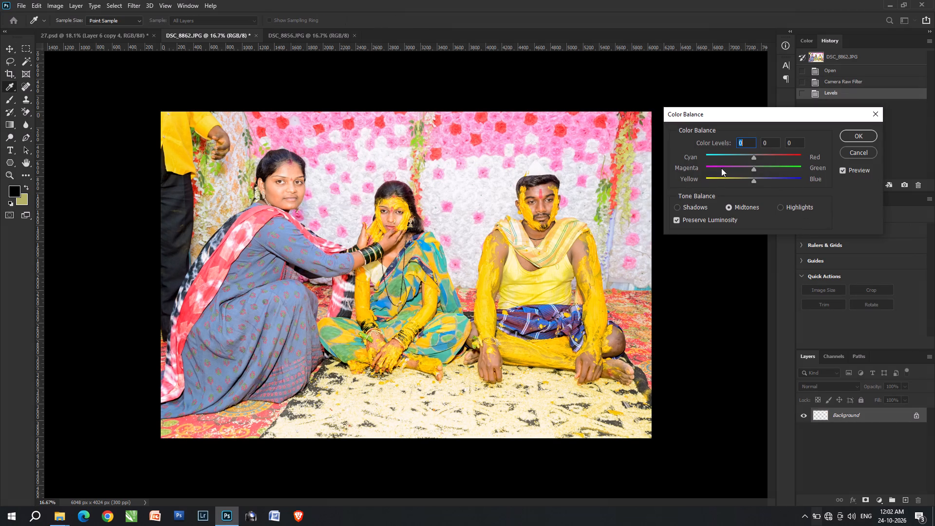
{"action": "left_click", "coordinate": [757, 179]}
{"action": "key", "text": "Return"}
Cut the whole DSC_8862 photo, close its file without saving, and return to spread 27.
{"action": "key", "text": "ctrl+a"}
{"action": "key", "text": "ctrl+x"}
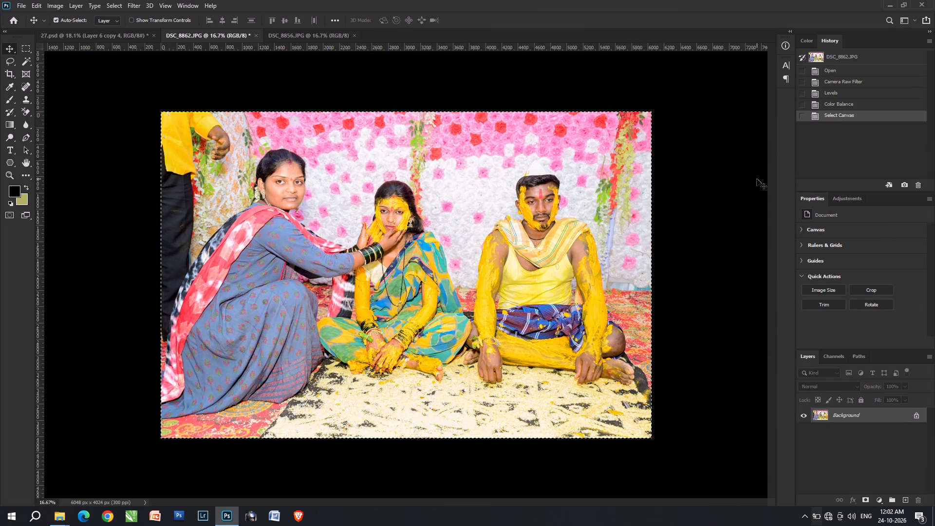
{"action": "key", "text": "ctrl+w"}
{"action": "key", "text": "ctrl+Tab"}
{"action": "key", "text": "Return"}
Select the second column's middle placeholder with the Magic Wand and paste the DSC_8862 photo into the selection.
{"action": "key", "text": "ctrl+alt+shift+v"}
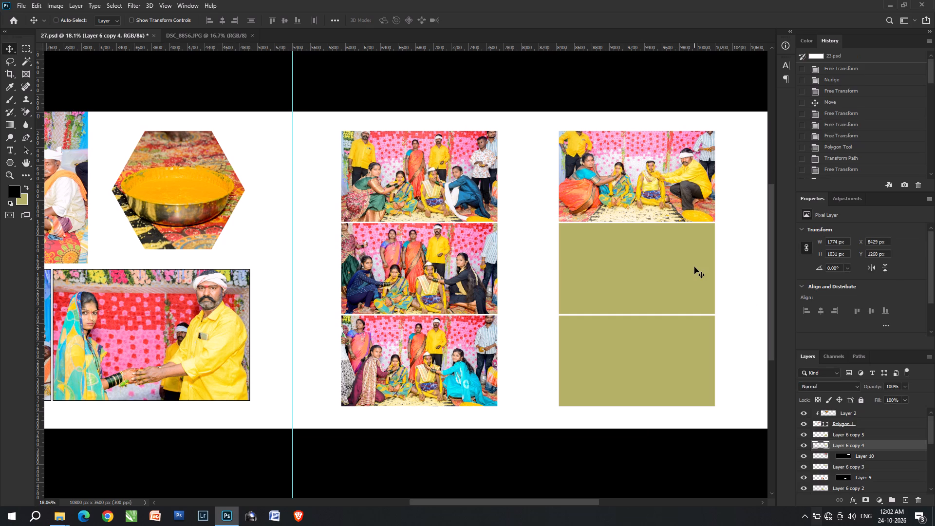
{"action": "left_click", "coordinate": [694, 267]}
{"action": "key", "text": "w"}
{"action": "left_click", "coordinate": [694, 267]}
{"action": "key", "text": "ctrl+alt+shift+v"}
Scale the pasted DSC_8862 photo to about 30.35% and position it to fill the second column's middle placeholder.
{"action": "key", "text": "ctrl+t"}
{"action": "key", "text": "ctrl+shift+t"}
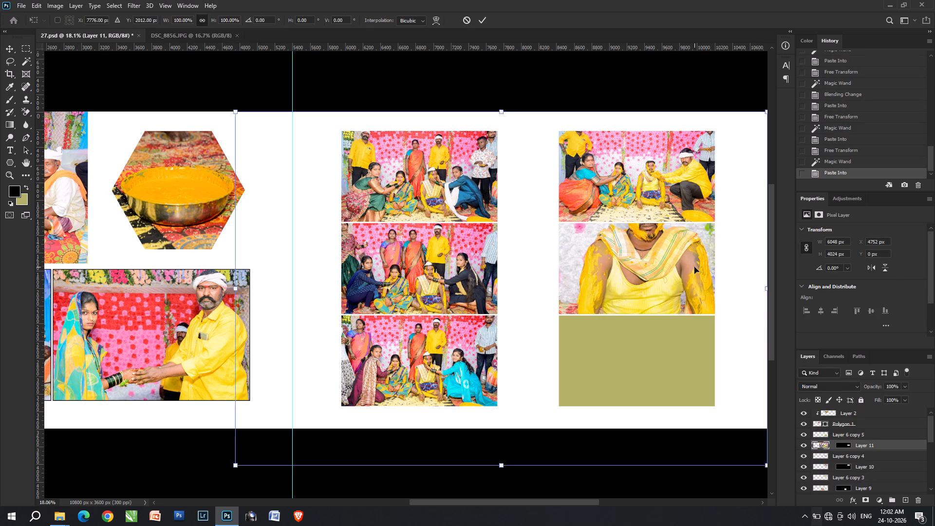
{"action": "left_click_drag", "start_coordinate": [642, 212], "coordinate": [639, 309], "text": "shift"}
{"action": "left_click_drag", "start_coordinate": [718, 266], "coordinate": [723, 265]}
{"action": "key", "text": "Left"}
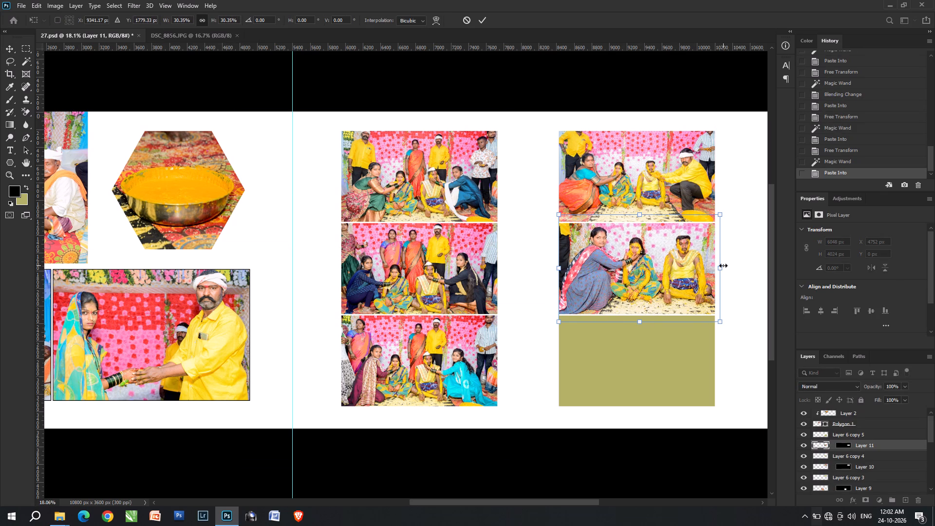
{"action": "key", "text": "Left"}
{"action": "key", "text": "Return"}
Select the area of the second column's bottom placeholder with the Magic Wand.
{"action": "key", "text": "v"}
{"action": "double_click", "coordinate": [680, 350]}
{"action": "key", "text": "w"}
{"action": "left_click", "coordinate": [680, 350]}
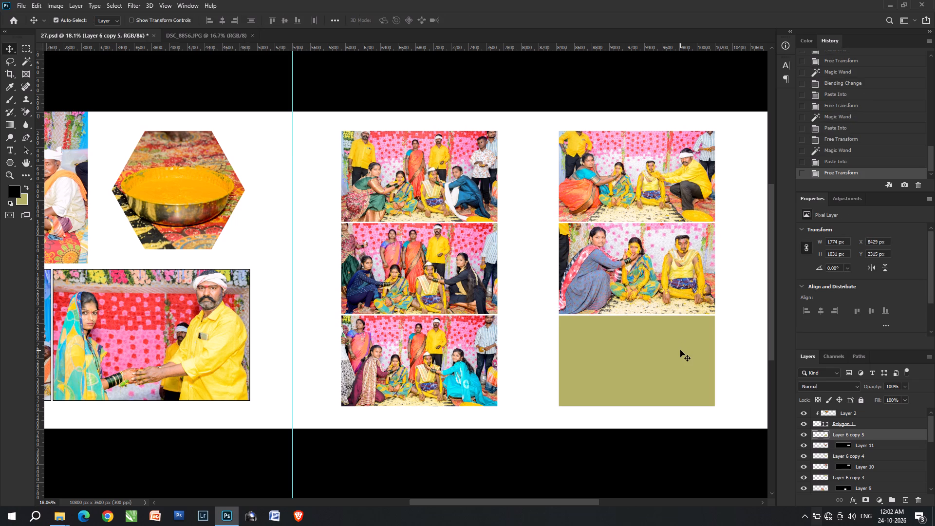
Reapply the last Camera Raw filter to DSC_8856 and set its Levels midtones to 1.05.
{"action": "key", "text": "ctrl+Tab"}
{"action": "key", "text": "ctrl+alt+f"}
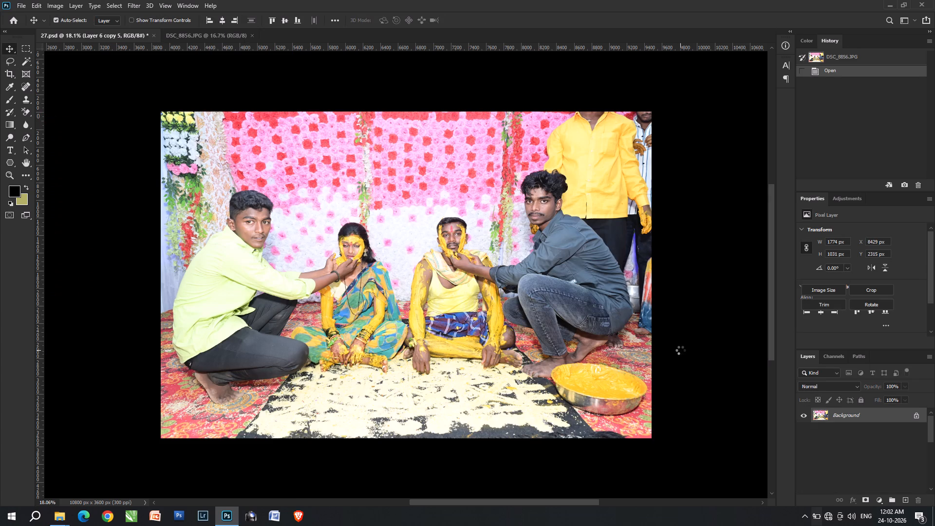
{"action": "key", "text": "ctrl+l"}
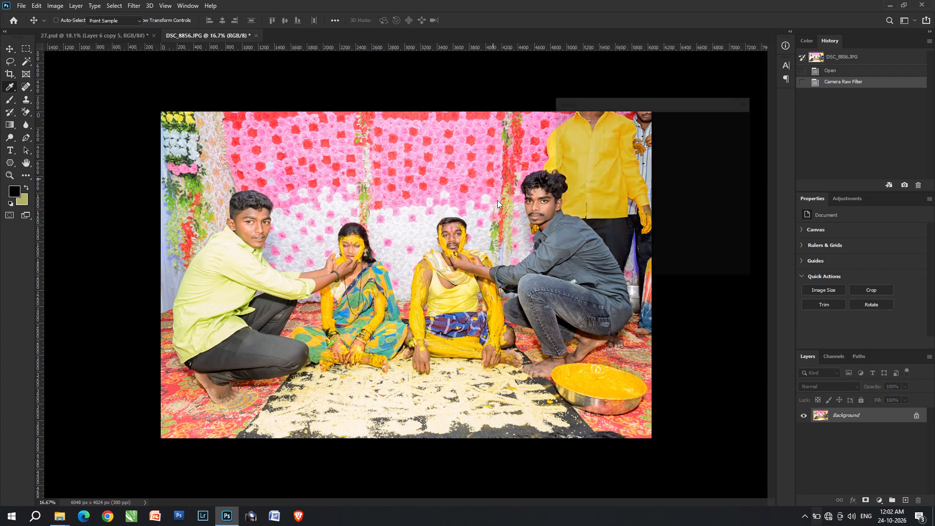
{"action": "left_click", "coordinate": [624, 214]}
{"action": "left_click", "coordinate": [624, 212]}
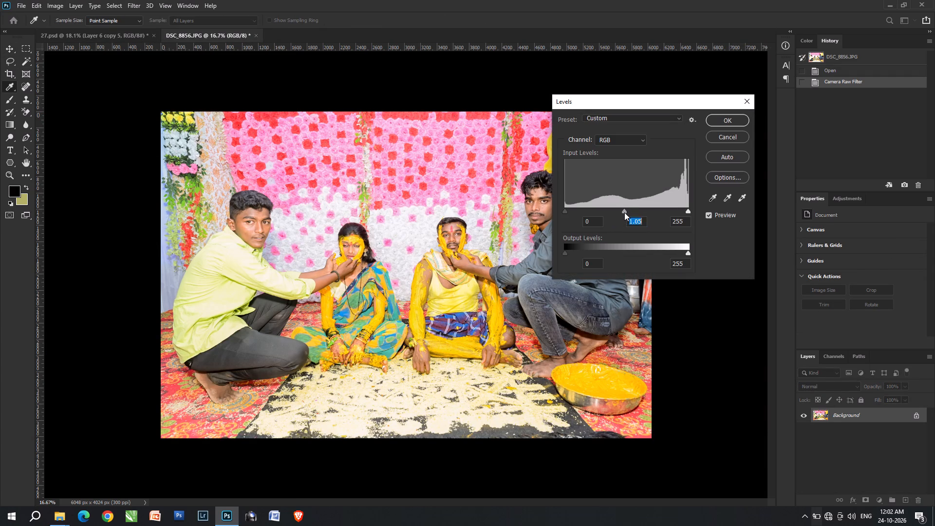
{"action": "key", "text": "Return"}
Cut the whole DSC_8856 photo, close its file without saving, and return to spread 27.
{"action": "key", "text": "ctrl+a"}
{"action": "key", "text": "ctrl+x"}
{"action": "key", "text": "ctrl+w"}
{"action": "key", "text": "ctrl+Tab"}
{"action": "key", "text": "Return"}
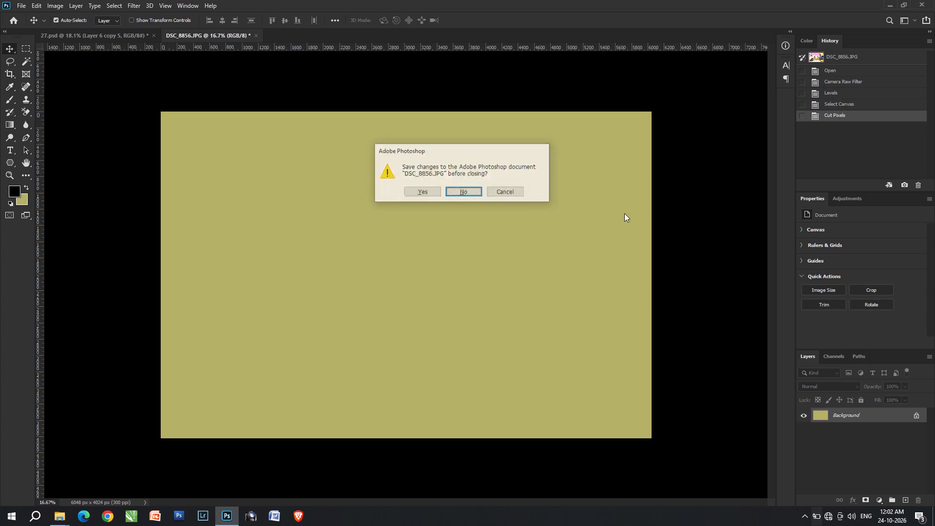
Paste DSC_8856 into the second column's bottom placeholder, scaled to about 31% and rotated about 1.8° to fill it.
{"action": "key", "text": "ctrl+alt+shift+v"}
{"action": "key", "text": "ctrl+t"}
{"action": "key", "text": "ctrl+shift+t"}
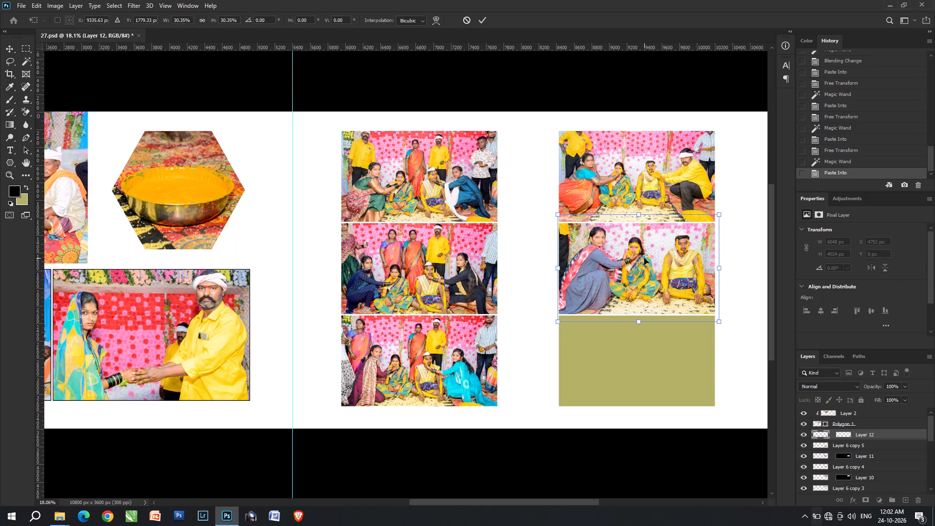
{"action": "left_click_drag", "start_coordinate": [676, 265], "coordinate": [674, 358], "text": "shift"}
{"action": "key", "text": "Up"}
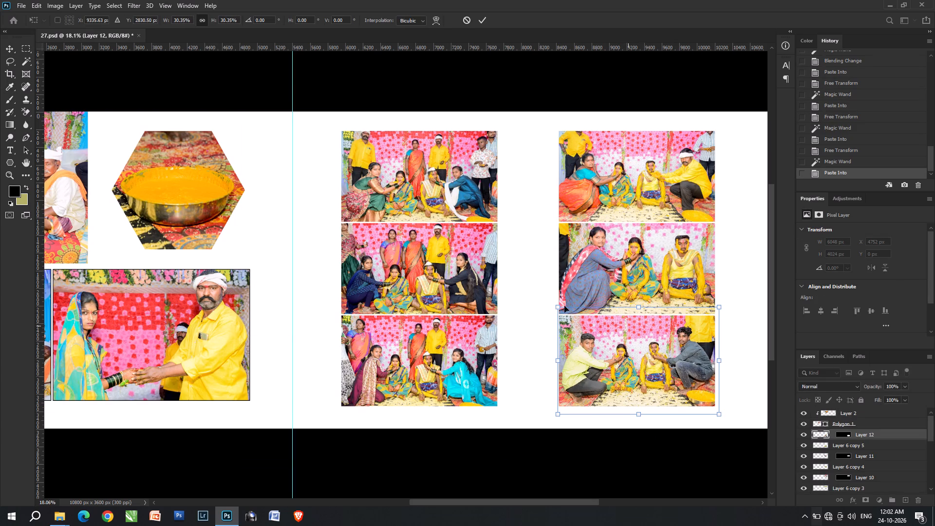
{"action": "left_click_drag", "start_coordinate": [562, 304], "coordinate": [560, 300]}
{"action": "key", "text": "Right"}
{"action": "key", "text": "Right"}
{"action": "left_click", "coordinate": [655, 426]}
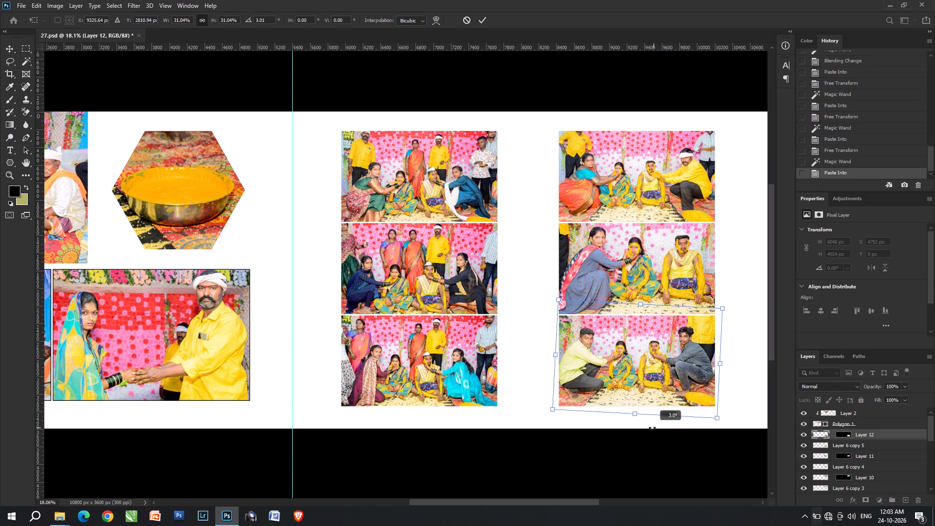
{"action": "key", "text": "Right"}
{"action": "key", "text": "Right"}
{"action": "key", "text": "Return"}
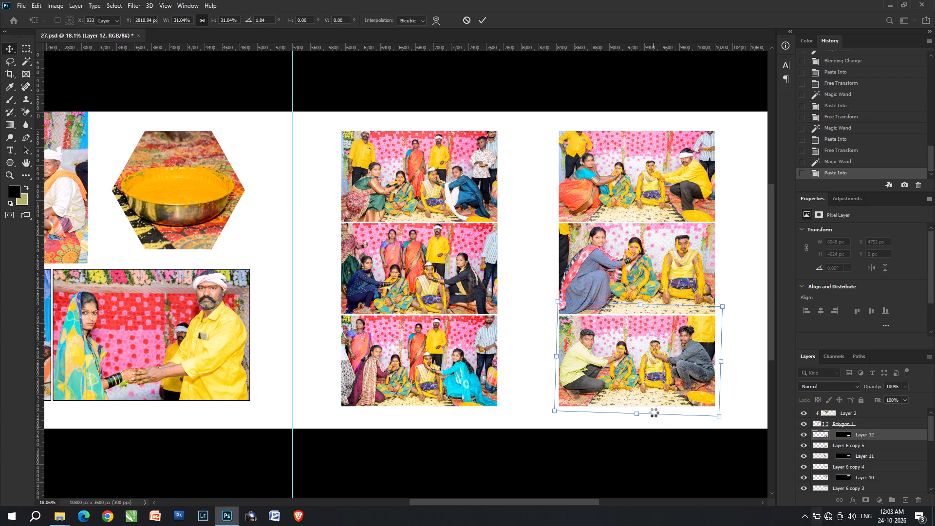
Clear any selection and save spread 27.
{"action": "key", "text": "ctrl+d"}
{"action": "key", "text": "v"}
{"action": "key", "text": "ctrl+s"}
Copy a full-height Background strip about 2158 px wide around the second column to a new layer and fill it with olive.
{"action": "scroll", "coordinate": [535, 344], "scroll_direction": "down", "scroll_amount": 5, "text": "alt"}
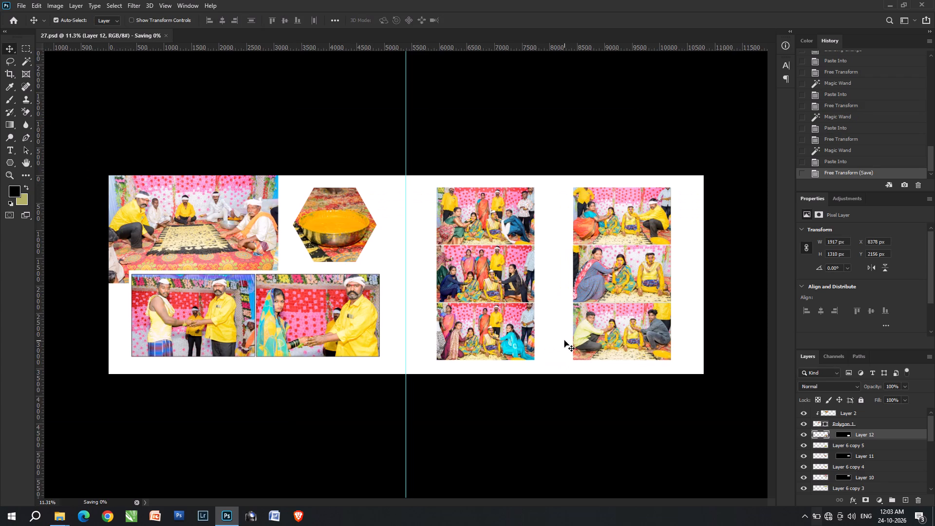
{"action": "right_click", "coordinate": [564, 340]}
{"action": "left_click", "coordinate": [568, 343]}
{"action": "key", "text": "m"}
{"action": "key", "text": "m"}
{"action": "left_click_drag", "start_coordinate": [563, 155], "coordinate": [658, 408]}
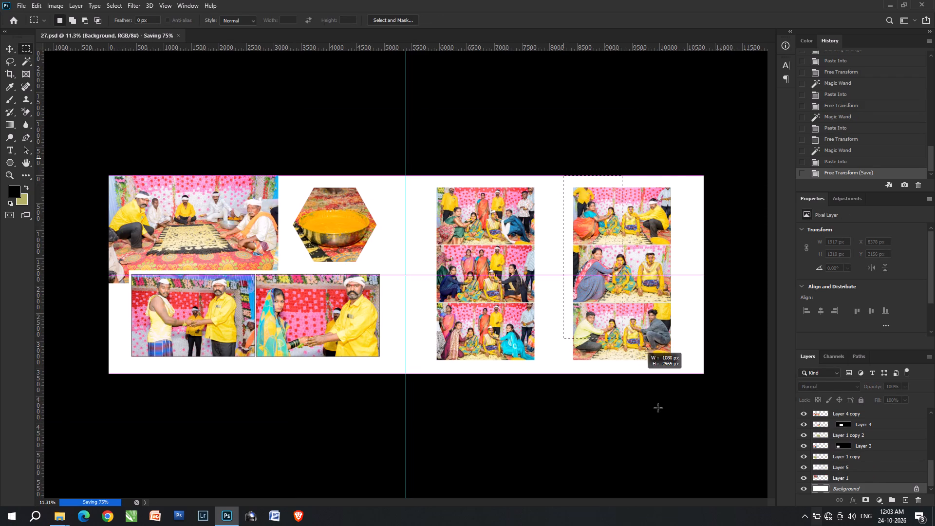
{"action": "left_click_drag", "start_coordinate": [658, 408], "coordinate": [681, 425]}
{"action": "scroll", "coordinate": [931, 510], "scroll_direction": "down", "scroll_amount": 5}
{"action": "key", "text": "ctrl+j"}
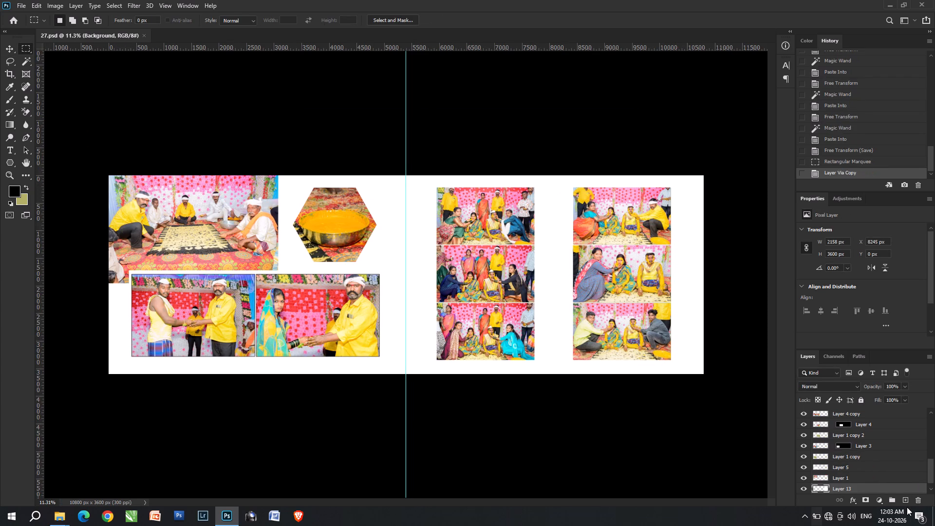
{"action": "key", "text": "ctrl+shift+BackSpace"}
Widen the olive strip to about 2229 px and centre it behind the second column's photos.
{"action": "key", "text": "v"}
{"action": "key", "text": "Left"}
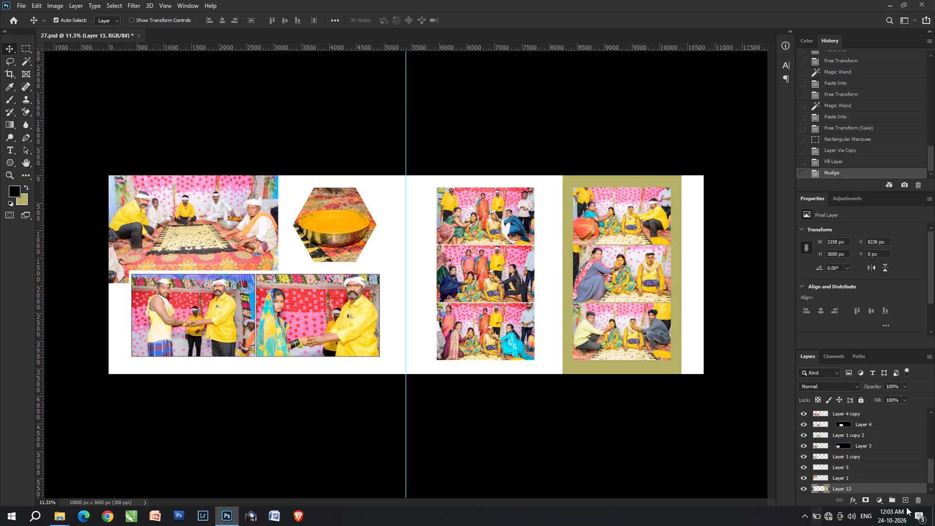
{"action": "scroll", "coordinate": [879, 484], "scroll_direction": "up", "scroll_amount": 2, "text": "alt"}
{"action": "key", "text": "ctrl+t"}
{"action": "left_click", "coordinate": [564, 271], "text": "shift"}
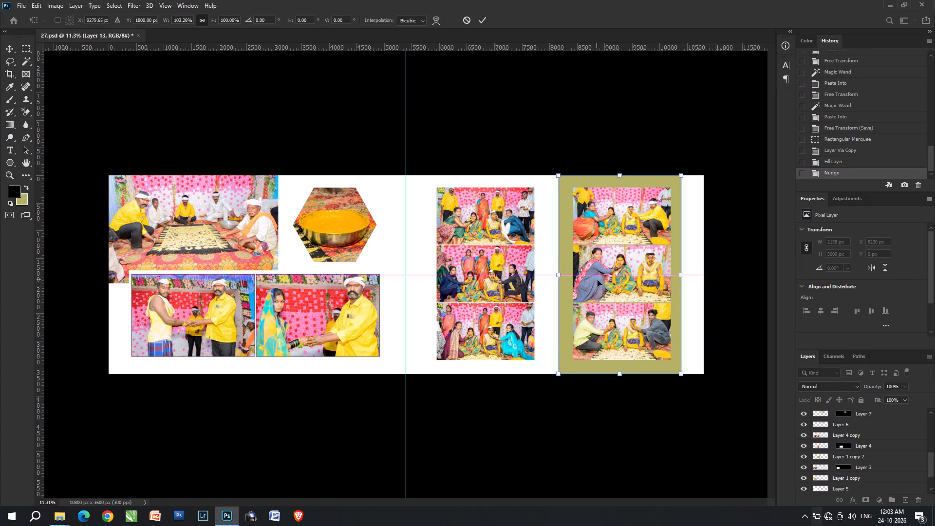
{"action": "left_click", "coordinate": [601, 281], "text": "shift"}
{"action": "double_click", "coordinate": [604, 281]}
Sample a slate grey from the second column's bottom photo with the Eyedropper and fill the strip behind the column with it.
{"action": "key", "text": "i"}
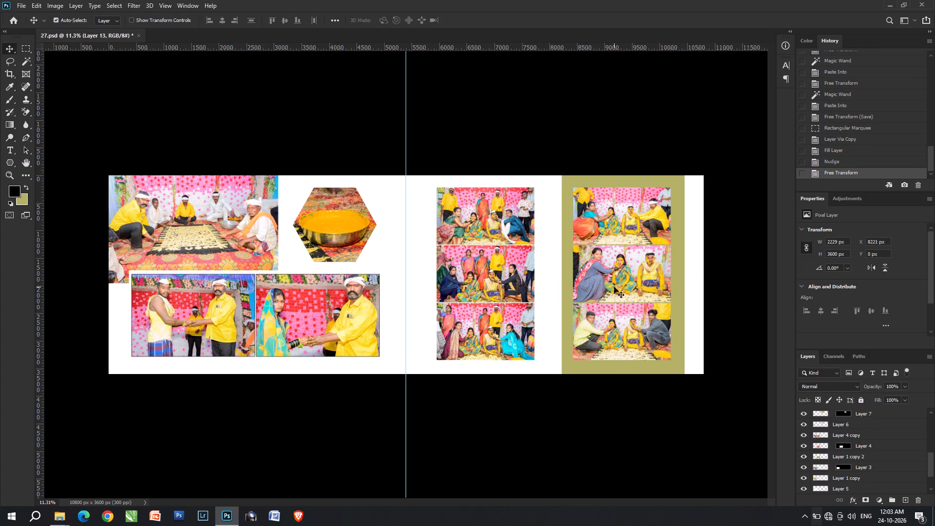
{"action": "left_click_drag", "start_coordinate": [629, 300], "coordinate": [589, 313]}
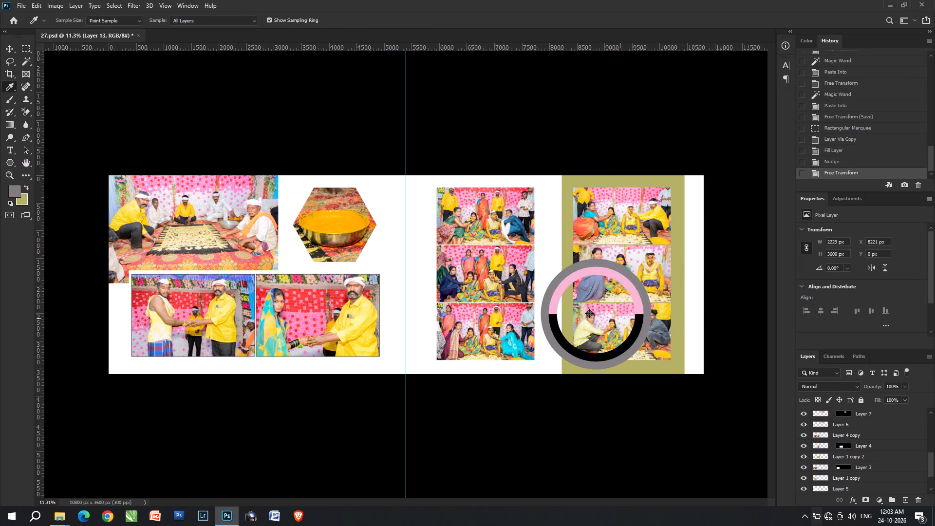
{"action": "left_click_drag", "start_coordinate": [589, 313], "coordinate": [589, 308]}
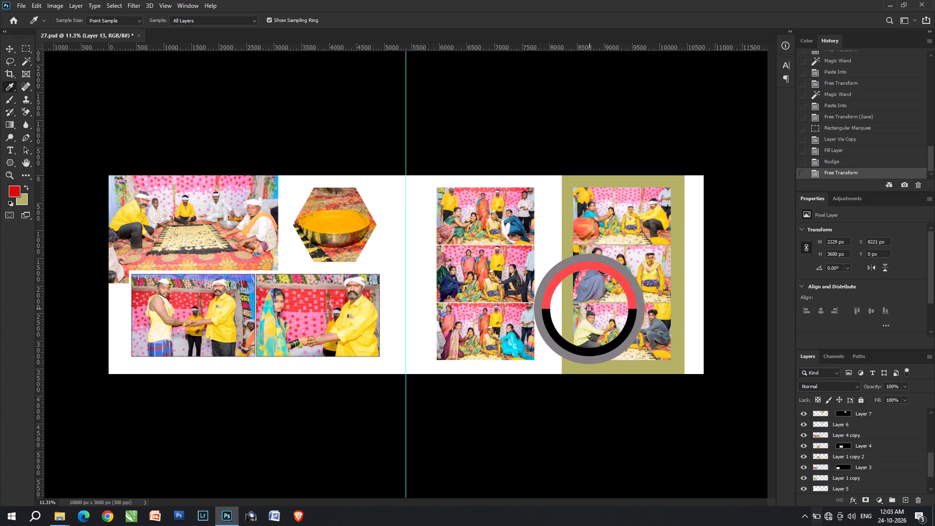
{"action": "left_click_drag", "start_coordinate": [589, 308], "coordinate": [589, 306]}
{"action": "scroll", "coordinate": [598, 312], "scroll_direction": "up", "scroll_amount": 7, "text": "alt"}
{"action": "key", "text": "space"}
{"action": "key", "text": "space"}
{"action": "left_click_drag", "start_coordinate": [631, 314], "coordinate": [396, 299]}
{"action": "left_click_drag", "start_coordinate": [430, 303], "coordinate": [466, 310]}
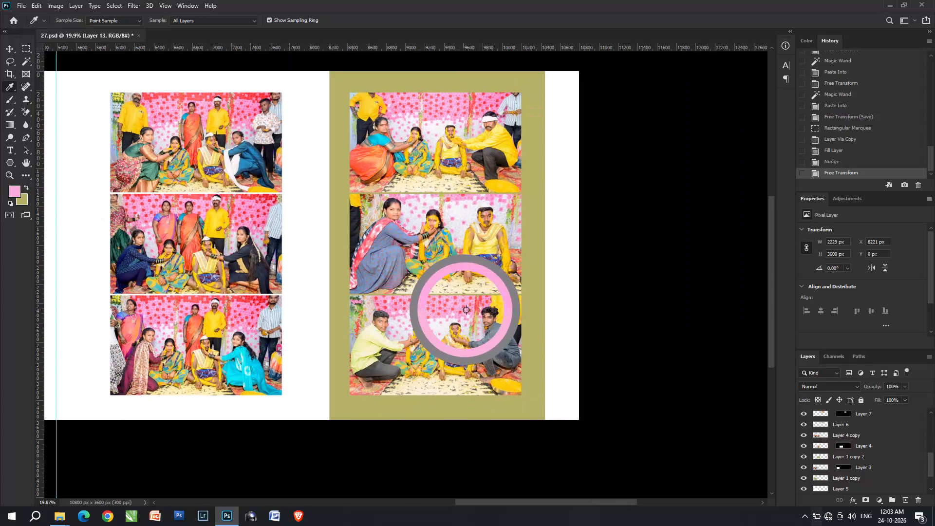
{"action": "left_click_drag", "start_coordinate": [466, 310], "coordinate": [473, 343]}
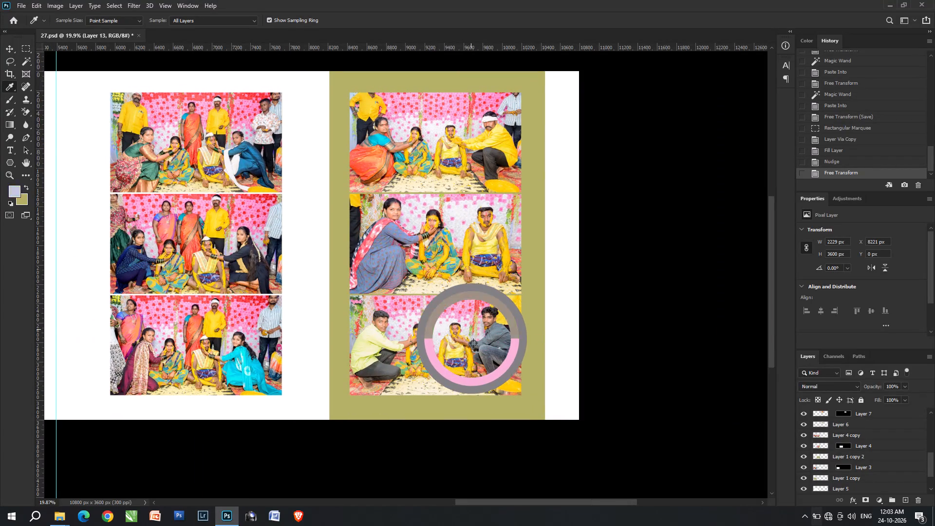
{"action": "left_click_drag", "start_coordinate": [473, 343], "coordinate": [474, 343]}
{"action": "key", "text": "x"}
{"action": "key", "text": "v"}
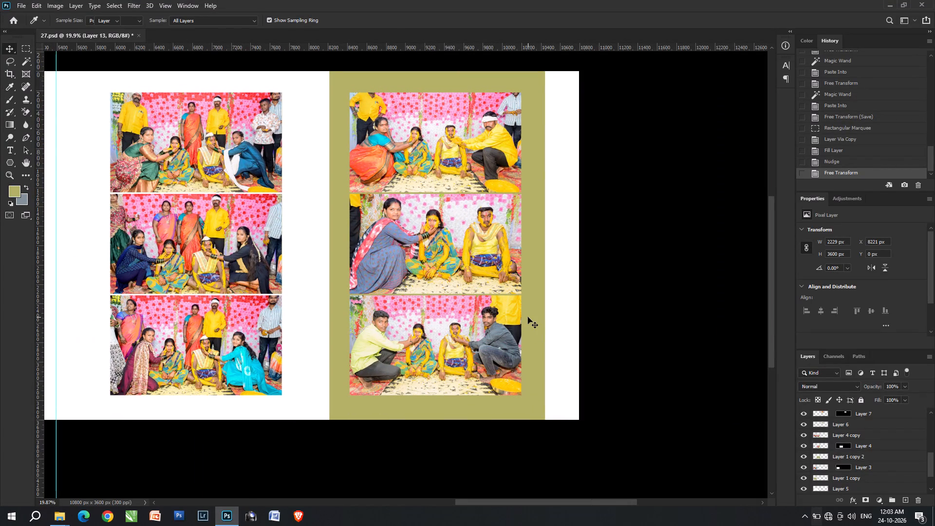
{"action": "left_click", "coordinate": [528, 317]}
{"action": "key", "text": "ctrl+shift+BackSpace"}
Duplicate the second column's three photo layers and merge the copies into one layer.
{"action": "left_click", "coordinate": [486, 332]}
{"action": "left_click", "coordinate": [486, 244], "text": "shift"}
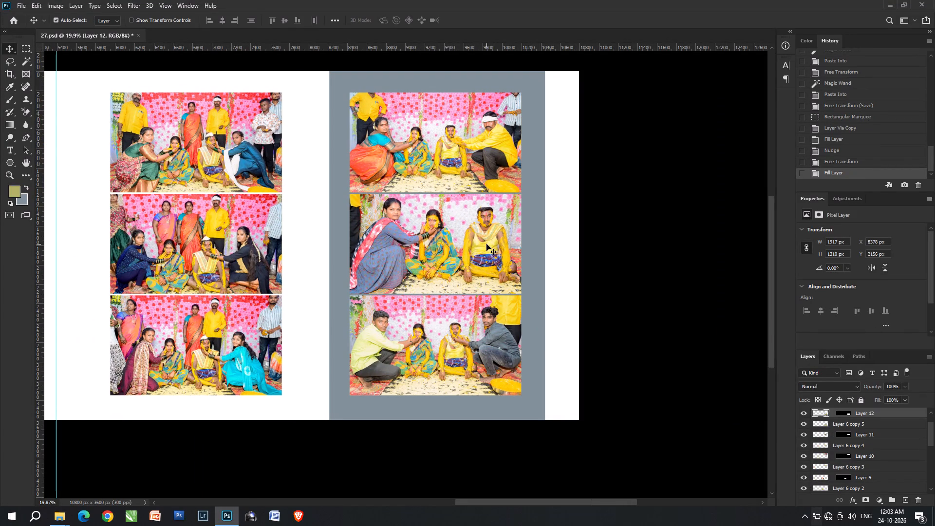
{"action": "left_click", "coordinate": [479, 176], "text": "shift"}
{"action": "key", "text": "ctrl+j"}
{"action": "key", "text": "ctrl+e"}
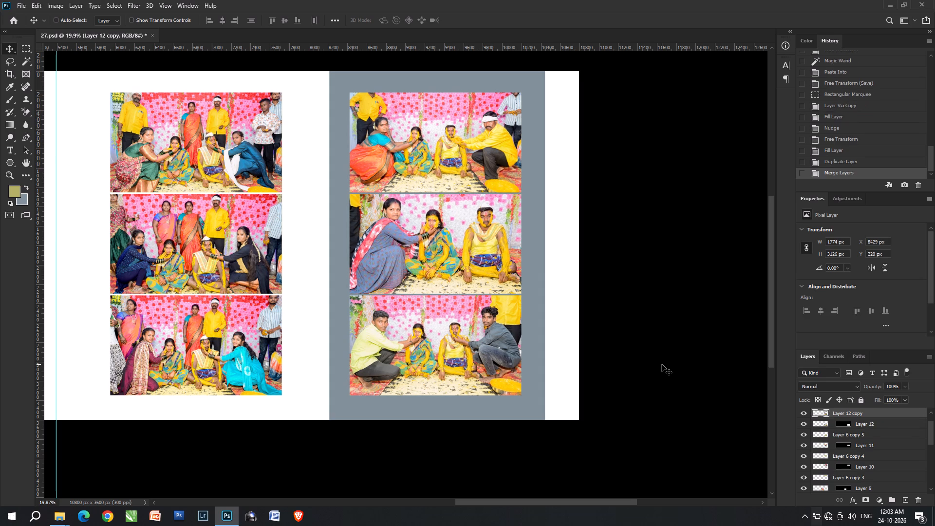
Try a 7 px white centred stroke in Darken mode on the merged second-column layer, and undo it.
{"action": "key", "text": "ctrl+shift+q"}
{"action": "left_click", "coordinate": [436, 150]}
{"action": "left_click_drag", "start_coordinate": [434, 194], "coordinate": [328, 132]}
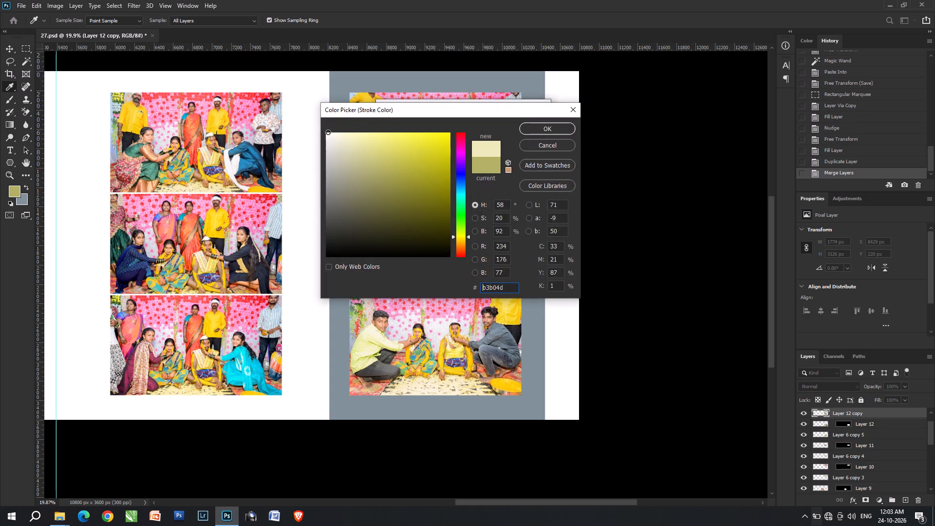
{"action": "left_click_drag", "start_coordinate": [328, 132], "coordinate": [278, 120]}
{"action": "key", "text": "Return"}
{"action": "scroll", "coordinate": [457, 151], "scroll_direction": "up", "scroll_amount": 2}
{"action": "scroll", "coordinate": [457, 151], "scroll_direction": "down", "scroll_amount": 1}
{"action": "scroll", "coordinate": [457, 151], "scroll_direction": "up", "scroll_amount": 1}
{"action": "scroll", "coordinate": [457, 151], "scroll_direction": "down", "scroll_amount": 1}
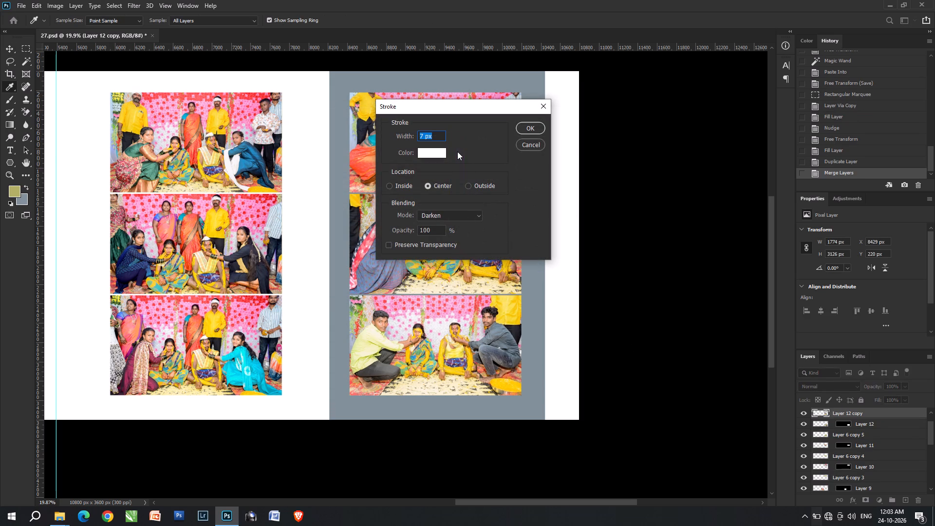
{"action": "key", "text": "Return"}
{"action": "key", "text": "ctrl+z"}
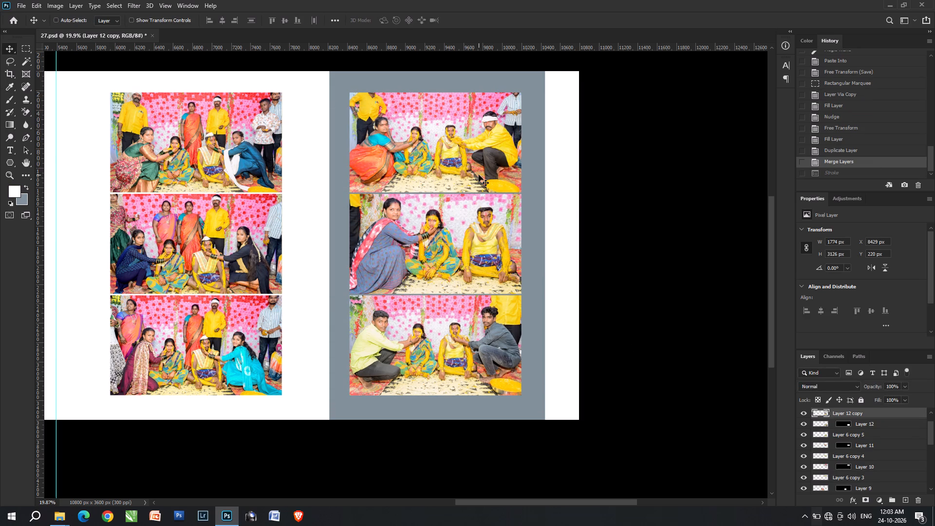
Add a 7 px black centred stroke in Darken mode to the merged second-column photos.
{"action": "key", "text": "ctrl+shift+q"}
{"action": "key", "text": "ctrl+shift+q"}
{"action": "left_click", "coordinate": [431, 152]}
{"action": "left_click_drag", "start_coordinate": [409, 190], "coordinate": [497, 343]}
{"action": "key", "text": "Return"}
{"action": "scroll", "coordinate": [448, 107], "scroll_direction": "down", "scroll_amount": 1}
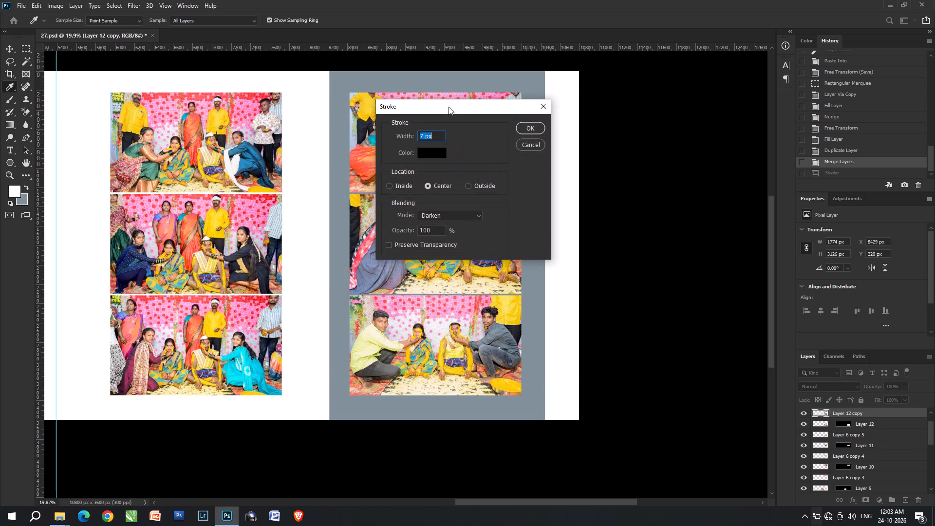
{"action": "scroll", "coordinate": [449, 108], "scroll_direction": "down", "scroll_amount": 2}
{"action": "key", "text": "Return"}
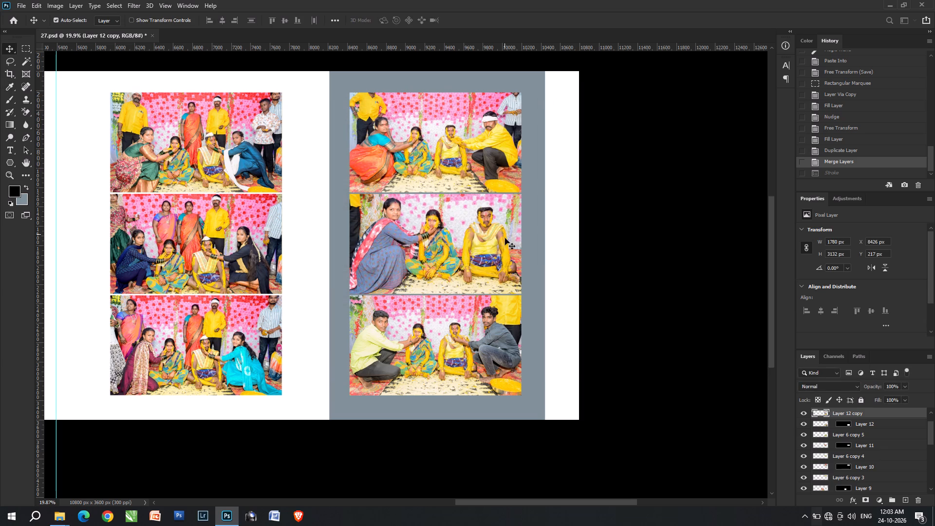
Set the opacity of the slate-grey strip behind the second column to 70%.
{"action": "key", "text": "v"}
{"action": "key", "text": "v"}
{"action": "left_click", "coordinate": [542, 259]}
{"action": "key", "text": "7"}
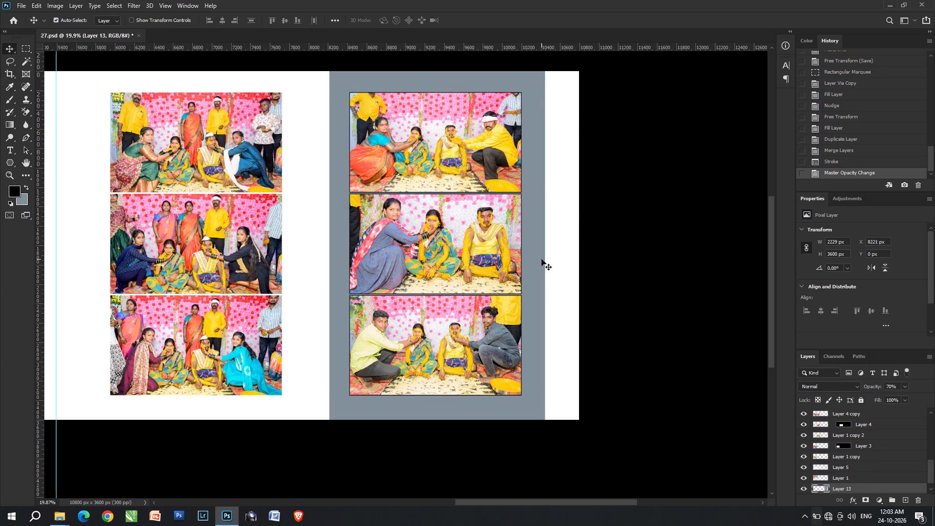
Recolour the strip behind the second column to a beige-khaki with Hue/Saturation, using saturation +42 and lightness +11.
{"action": "key", "text": "ctrl+u"}
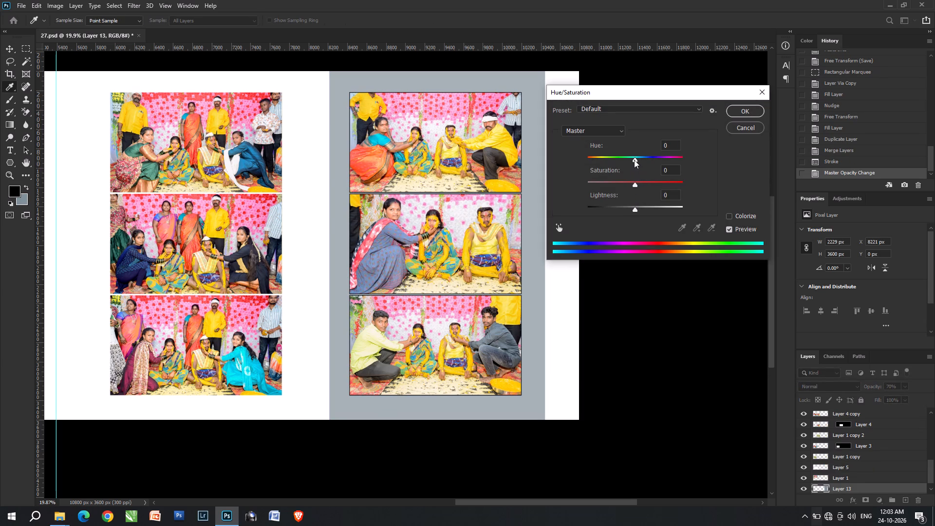
{"action": "left_click_drag", "start_coordinate": [634, 160], "coordinate": [613, 157]}
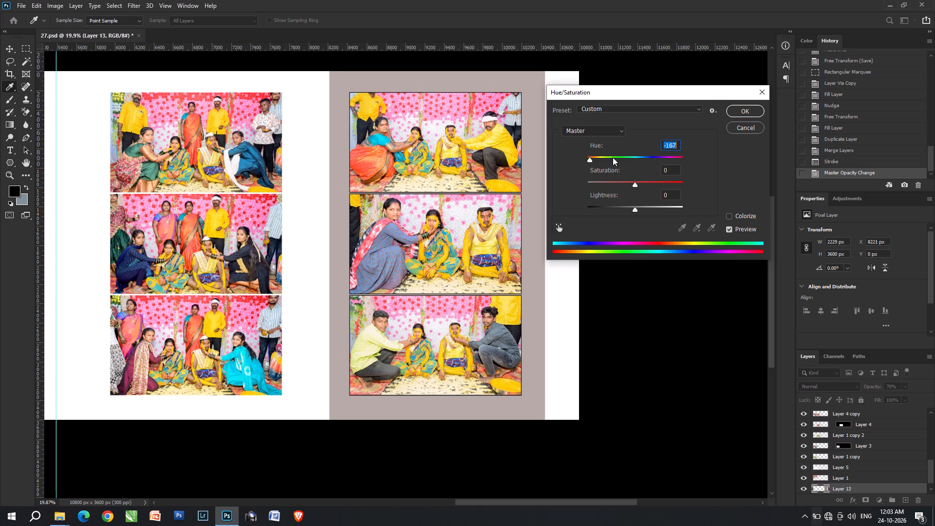
{"action": "left_click_drag", "start_coordinate": [613, 157], "coordinate": [683, 159]}
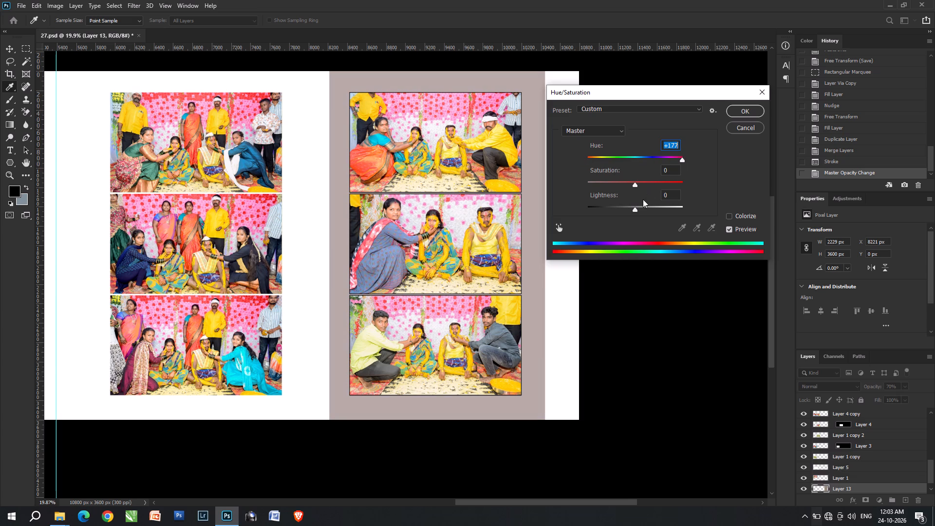
{"action": "left_click", "coordinate": [644, 207]}
{"action": "left_click_drag", "start_coordinate": [640, 179], "coordinate": [650, 180]}
{"action": "left_click_drag", "start_coordinate": [650, 184], "coordinate": [652, 185]}
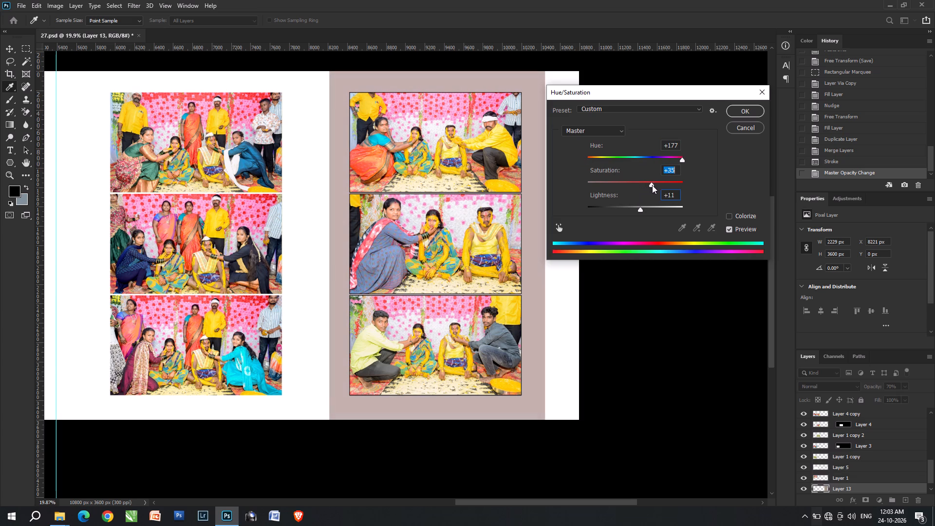
{"action": "left_click_drag", "start_coordinate": [652, 185], "coordinate": [636, 185]}
{"action": "left_click", "coordinate": [657, 190]}
{"action": "left_click", "coordinate": [655, 187]}
{"action": "left_click_drag", "start_coordinate": [647, 157], "coordinate": [635, 158]}
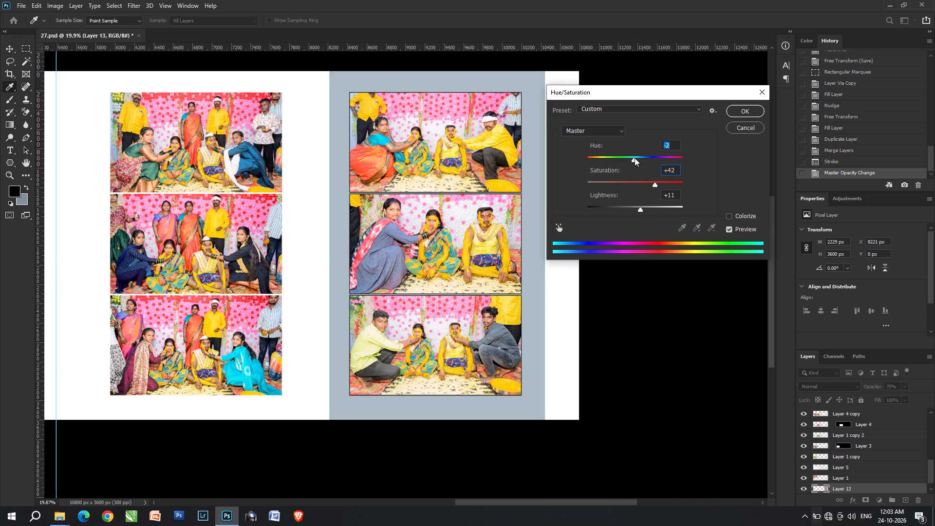
{"action": "left_click_drag", "start_coordinate": [635, 158], "coordinate": [605, 162]}
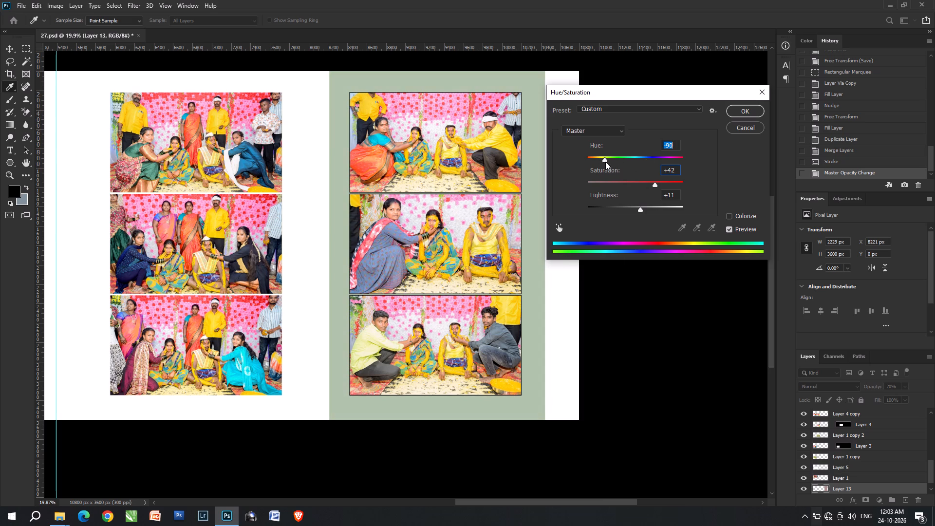
{"action": "left_click_drag", "start_coordinate": [605, 162], "coordinate": [597, 163]}
{"action": "key", "text": "Return"}
Copy the beige strip behind the first column of three photos, level with the original strip.
{"action": "key", "text": "bracketright"}
{"action": "key", "text": "space"}
{"action": "key", "text": "space"}
{"action": "left_click_drag", "start_coordinate": [505, 269], "coordinate": [657, 250]}
{"action": "left_click", "coordinate": [688, 287]}
{"action": "left_click_drag", "start_coordinate": [688, 287], "coordinate": [593, 296], "text": "alt+shift"}
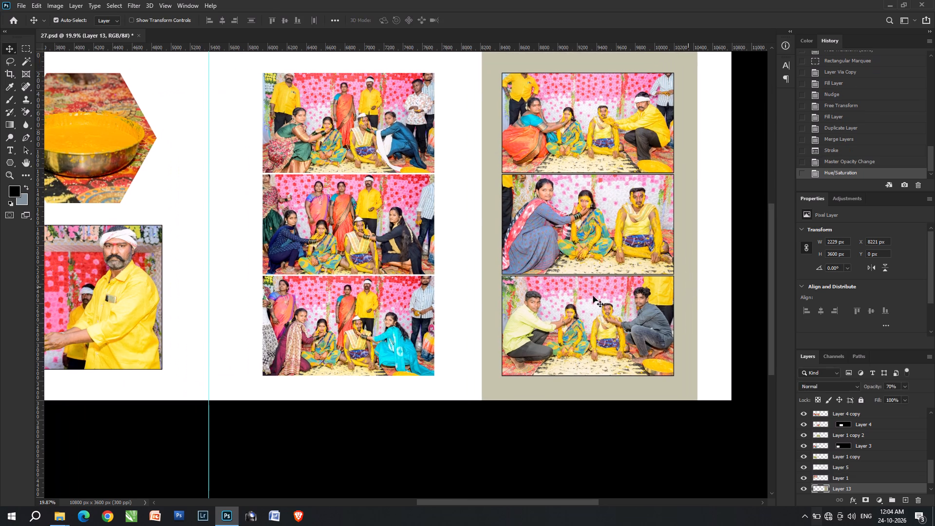
{"action": "left_click_drag", "start_coordinate": [593, 296], "coordinate": [446, 283], "text": "alt+shift"}
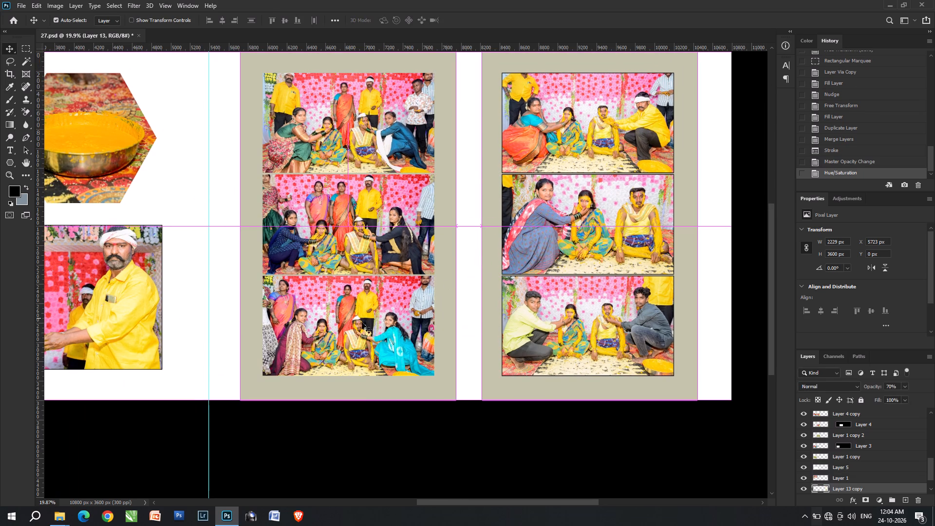
Merge duplicates of the first column's three photo layers into one layer and add a black stroke to it.
{"action": "left_click", "coordinate": [360, 324]}
{"action": "left_click", "coordinate": [361, 225], "text": "shift"}
{"action": "left_click", "coordinate": [361, 159], "text": "shift"}
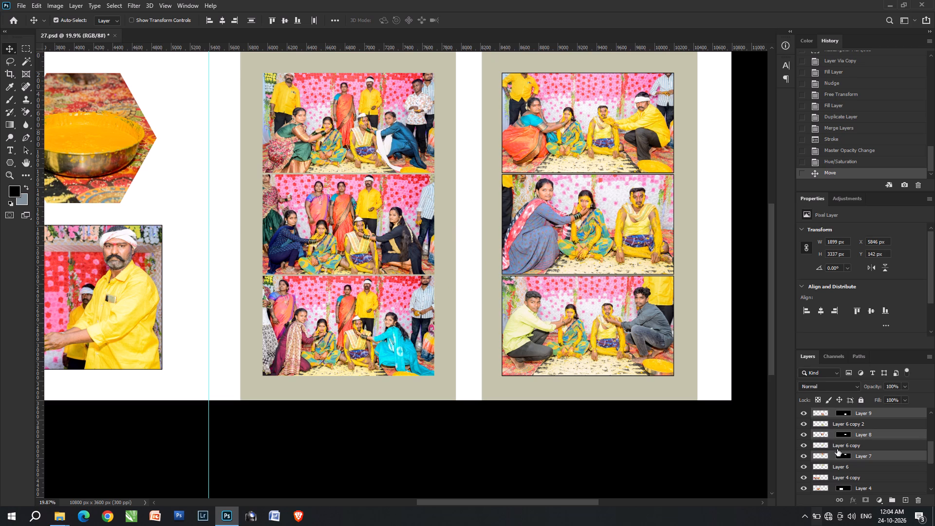
{"action": "key", "text": "ctrl+j"}
{"action": "key", "text": "ctrl+e"}
{"action": "key", "text": "ctrl+shift+q"}
{"action": "key", "text": "Return"}
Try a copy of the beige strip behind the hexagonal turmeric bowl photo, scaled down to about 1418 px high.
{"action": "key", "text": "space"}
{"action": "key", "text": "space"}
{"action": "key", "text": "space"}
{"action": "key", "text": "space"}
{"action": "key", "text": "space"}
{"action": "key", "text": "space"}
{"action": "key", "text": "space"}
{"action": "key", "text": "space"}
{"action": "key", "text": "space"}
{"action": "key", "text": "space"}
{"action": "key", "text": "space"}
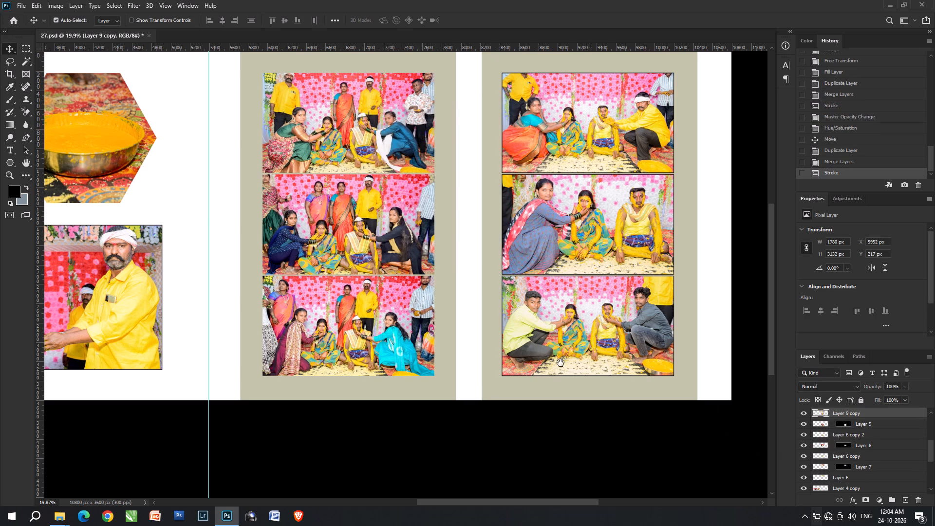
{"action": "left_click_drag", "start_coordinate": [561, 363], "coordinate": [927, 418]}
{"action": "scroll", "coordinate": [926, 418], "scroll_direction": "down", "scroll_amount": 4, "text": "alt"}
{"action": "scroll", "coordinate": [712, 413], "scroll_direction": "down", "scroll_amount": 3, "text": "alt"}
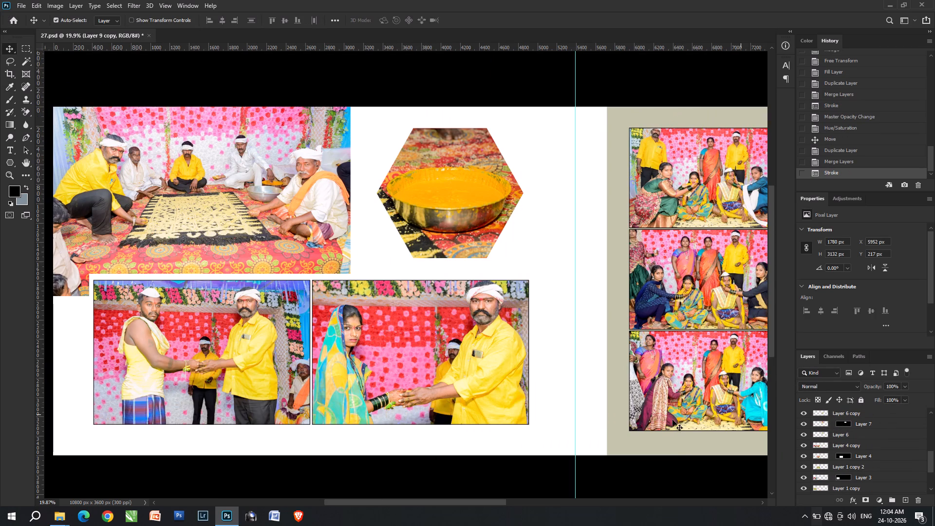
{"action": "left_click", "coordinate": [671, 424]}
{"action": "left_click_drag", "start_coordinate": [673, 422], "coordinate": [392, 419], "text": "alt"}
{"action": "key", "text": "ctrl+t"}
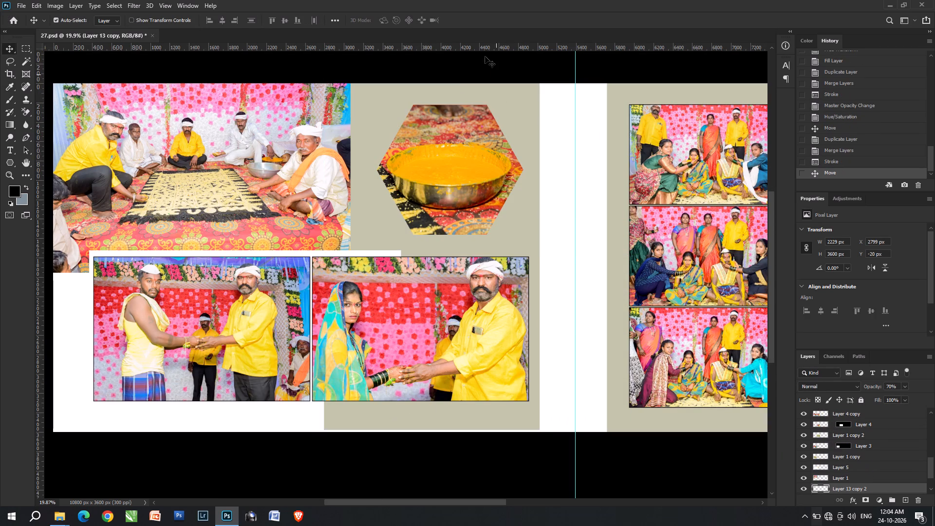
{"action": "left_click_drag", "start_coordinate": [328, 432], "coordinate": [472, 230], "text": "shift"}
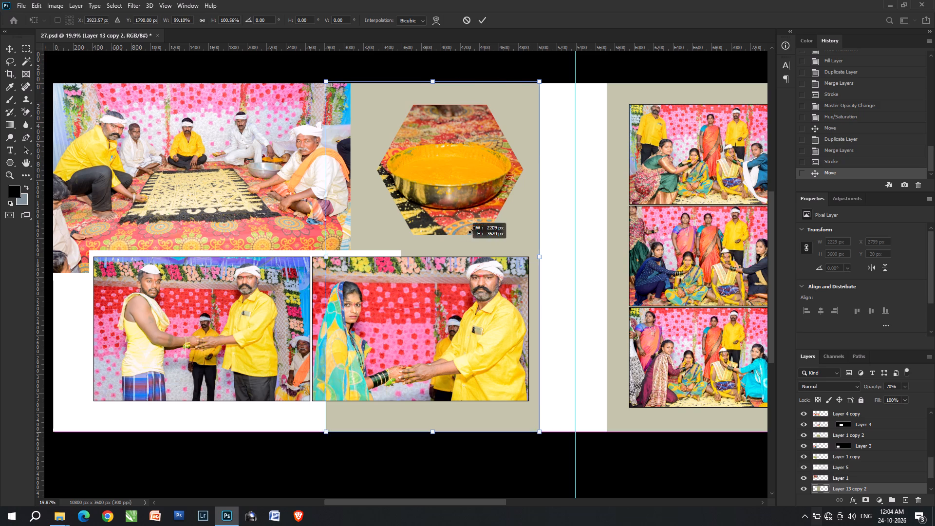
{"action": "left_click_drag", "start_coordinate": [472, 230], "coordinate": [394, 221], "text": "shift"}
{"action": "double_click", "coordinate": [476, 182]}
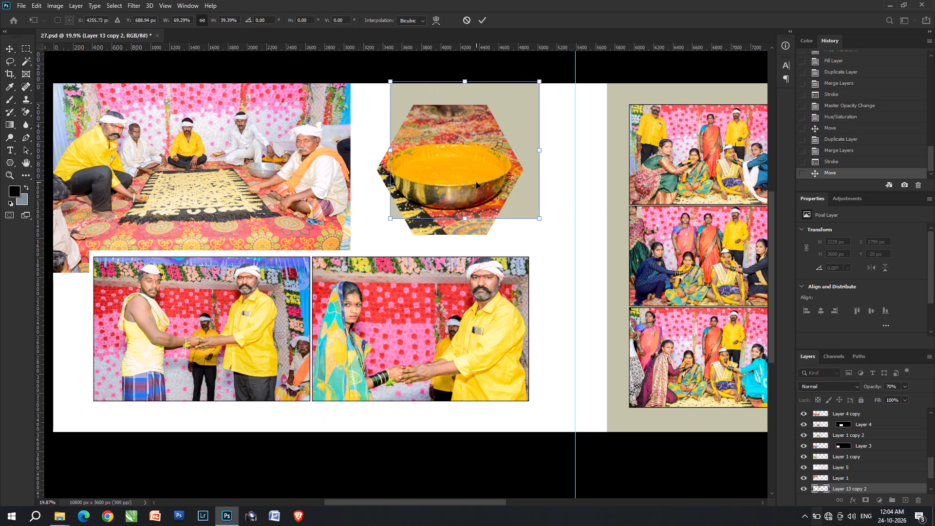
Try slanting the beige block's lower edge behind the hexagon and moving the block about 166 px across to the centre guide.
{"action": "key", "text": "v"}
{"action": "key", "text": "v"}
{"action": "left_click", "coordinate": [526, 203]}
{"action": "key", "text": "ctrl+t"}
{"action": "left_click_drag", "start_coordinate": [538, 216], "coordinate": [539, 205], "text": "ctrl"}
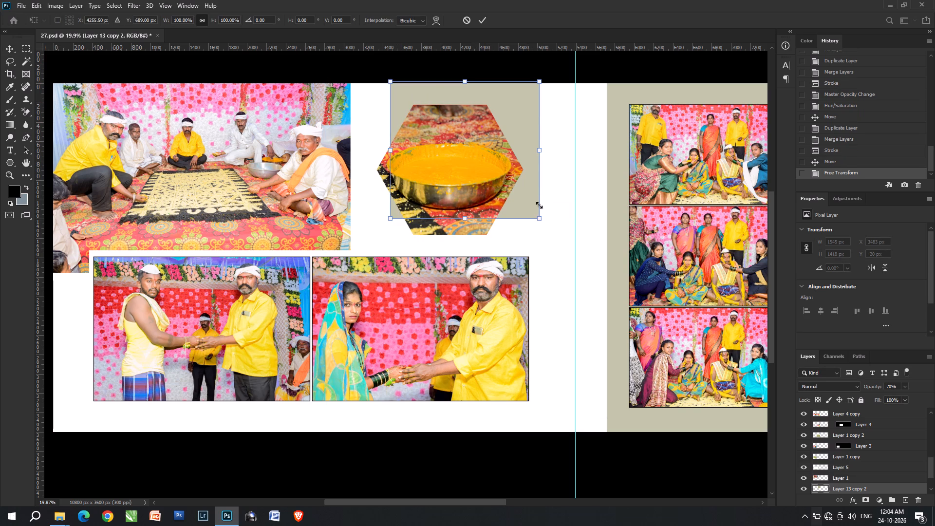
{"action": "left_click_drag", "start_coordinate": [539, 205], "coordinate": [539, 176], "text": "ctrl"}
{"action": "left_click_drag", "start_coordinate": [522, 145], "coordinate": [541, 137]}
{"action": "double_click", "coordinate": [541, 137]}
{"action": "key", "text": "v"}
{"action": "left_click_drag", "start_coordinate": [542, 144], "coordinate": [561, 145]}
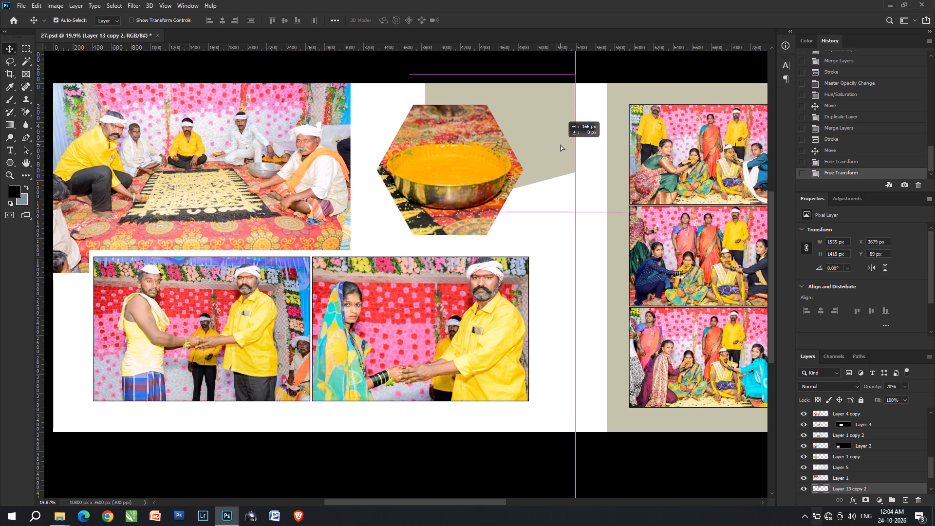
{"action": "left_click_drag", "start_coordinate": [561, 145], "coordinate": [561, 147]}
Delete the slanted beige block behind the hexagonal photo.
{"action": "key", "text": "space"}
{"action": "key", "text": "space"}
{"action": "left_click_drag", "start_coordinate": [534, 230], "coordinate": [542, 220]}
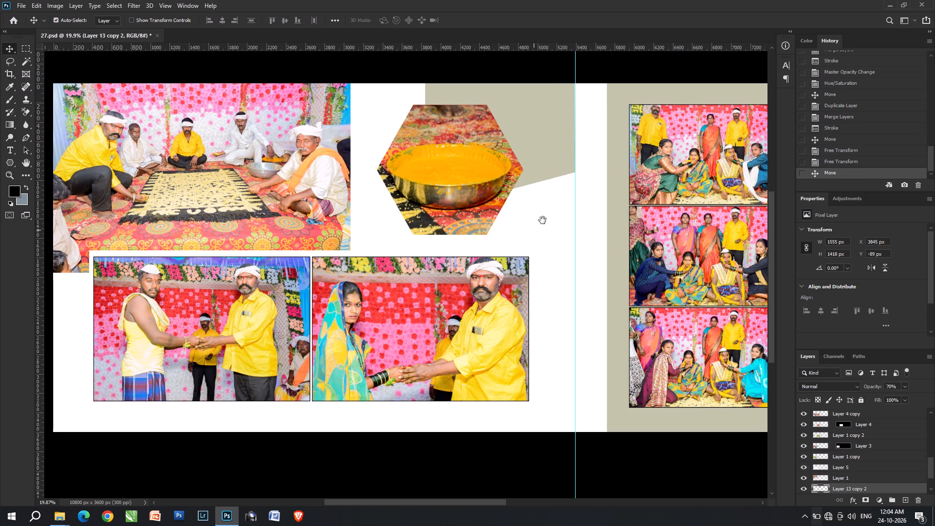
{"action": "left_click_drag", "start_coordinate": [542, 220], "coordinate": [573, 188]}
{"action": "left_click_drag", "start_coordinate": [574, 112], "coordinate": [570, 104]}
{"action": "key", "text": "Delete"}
Duplicate the Polygon 1 hexagon shape and offset the original up and to the right behind the bowl photo.
{"action": "right_click", "coordinate": [508, 142]}
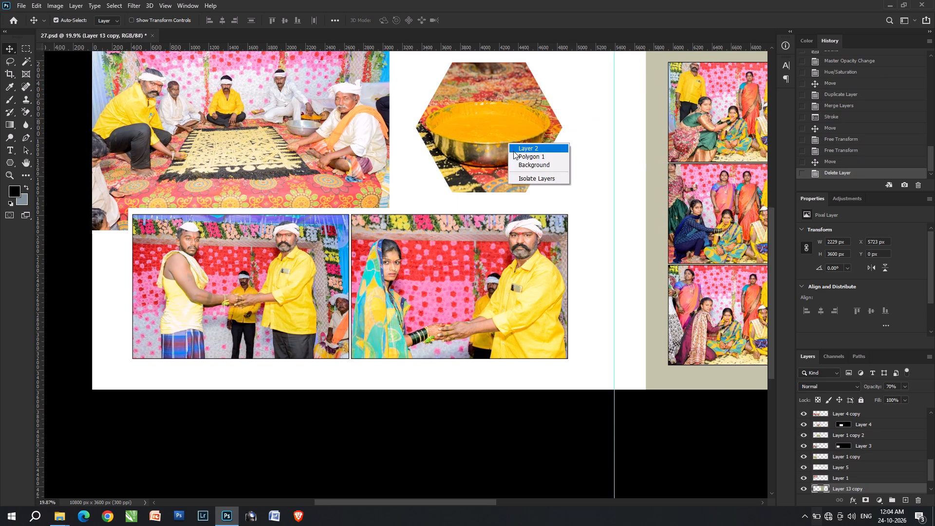
{"action": "left_click", "coordinate": [523, 156]}
{"action": "key", "text": "ctrl+j"}
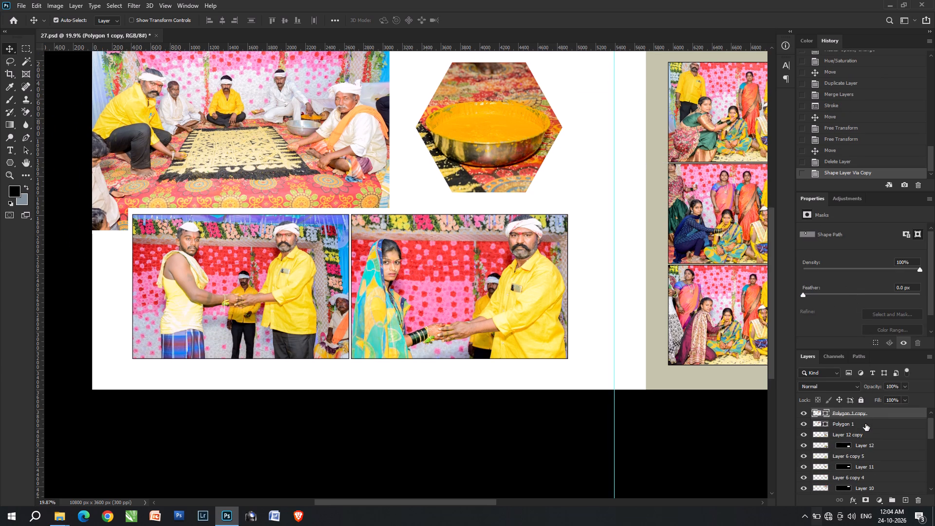
{"action": "left_click", "coordinate": [865, 428]}
{"action": "key", "text": "space"}
{"action": "left_click_drag", "start_coordinate": [747, 271], "coordinate": [633, 355]}
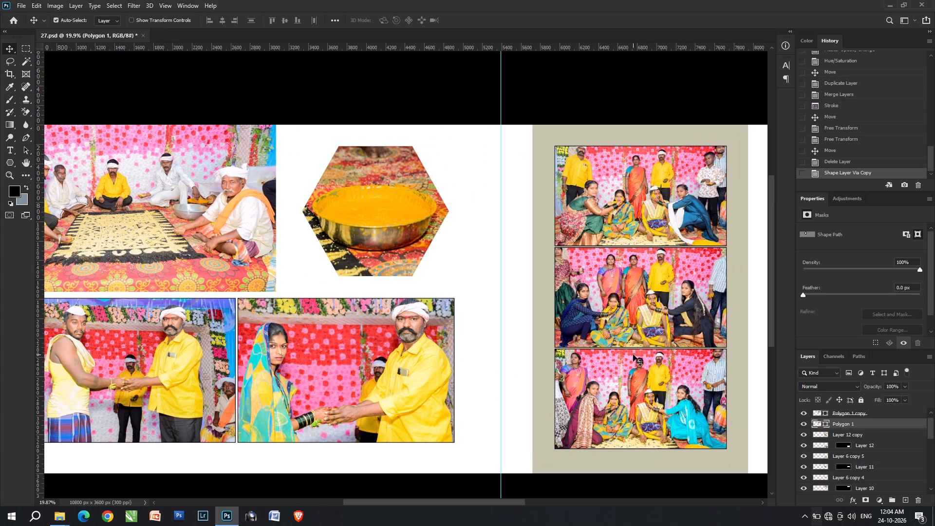
{"action": "key", "text": "ctrl+t"}
{"action": "left_click_drag", "start_coordinate": [437, 242], "coordinate": [481, 194]}
{"action": "double_click", "coordinate": [454, 197]}
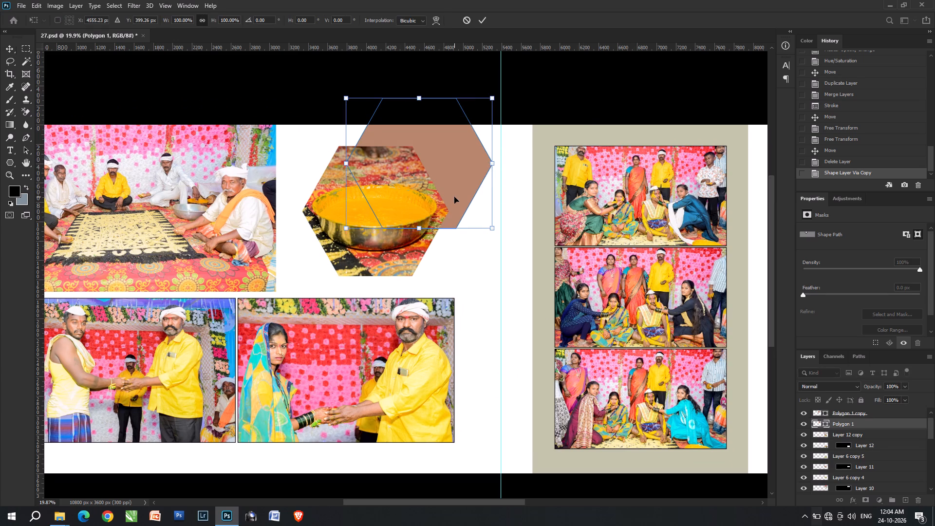
Sample the beige from the strip behind the first column and fill the offset hexagon with it.
{"action": "key", "text": "i"}
{"action": "left_click", "coordinate": [546, 200]}
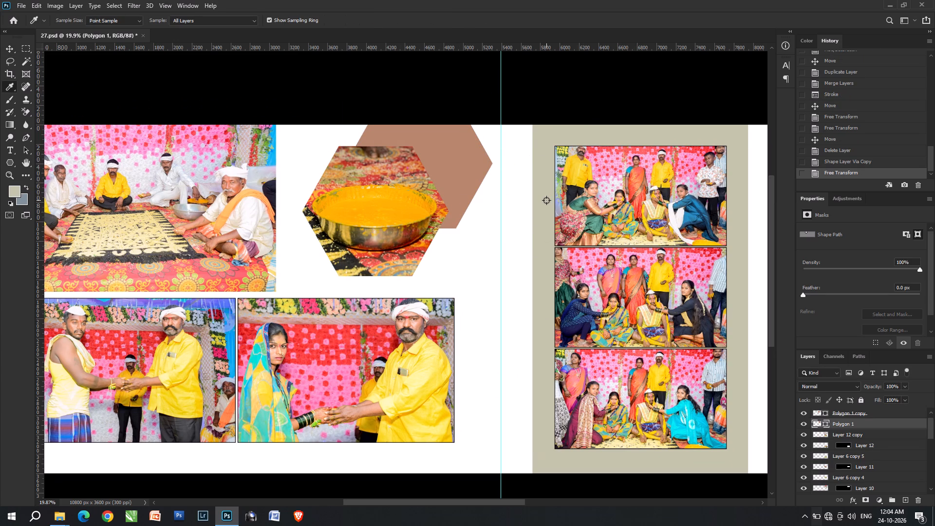
{"action": "key", "text": "x"}
{"action": "key", "text": "ctrl+shift+BackSpace"}
Reposition the beige hexagon lower and closer to the bowl photo so it shows as an offset edge within the page.
{"action": "type", "text": "VV"}
{"action": "left_click_drag", "start_coordinate": [457, 178], "coordinate": [463, 193]}
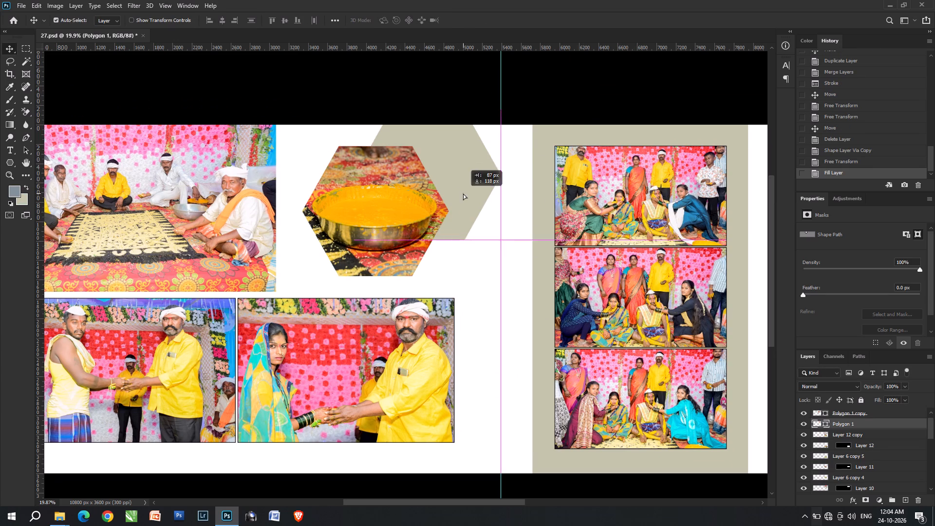
{"action": "left_click_drag", "start_coordinate": [463, 193], "coordinate": [453, 211]}
{"action": "key", "text": "space"}
{"action": "key", "text": "space"}
{"action": "key", "text": "space"}
{"action": "key", "text": "space"}
{"action": "key", "text": "space"}
{"action": "key", "text": "space"}
{"action": "key", "text": "space"}
{"action": "key", "text": "space"}
{"action": "key", "text": "space"}
{"action": "key", "text": "space"}
{"action": "key", "text": "space"}
{"action": "key", "text": "space"}
{"action": "key", "text": "space"}
{"action": "key", "text": "space"}
{"action": "key", "text": "space"}
{"action": "key", "text": "space"}
{"action": "key", "text": "space"}
{"action": "key", "text": "space"}
{"action": "key", "text": "space"}
{"action": "key", "text": "space"}
{"action": "left_click_drag", "start_coordinate": [470, 244], "coordinate": [658, 176]}
{"action": "left_click_drag", "start_coordinate": [638, 159], "coordinate": [628, 162]}
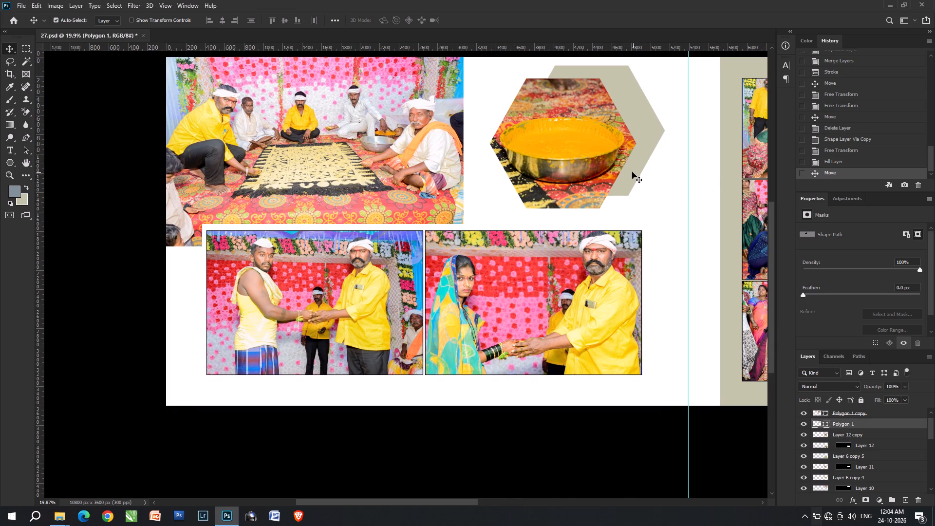
{"action": "left_click", "coordinate": [632, 172]}
{"action": "key", "text": "Left"}
{"action": "key", "text": "Left"}
{"action": "left_click", "coordinate": [630, 171]}
Add a beige-filled rectangle of about 4017 x 1157 px on a new layer at the page's bottom-left corner, above the Background.
{"action": "key", "text": "m"}
{"action": "key", "text": "m"}
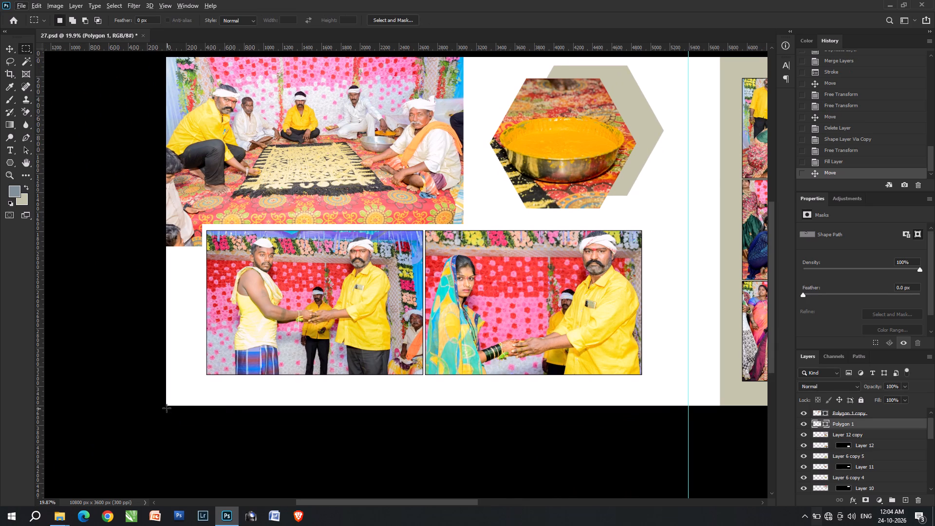
{"action": "left_click_drag", "start_coordinate": [167, 409], "coordinate": [555, 294]}
{"action": "scroll", "coordinate": [767, 474], "scroll_direction": "down", "scroll_amount": 20}
{"action": "scroll", "coordinate": [767, 474], "scroll_direction": "down", "scroll_amount": 1}
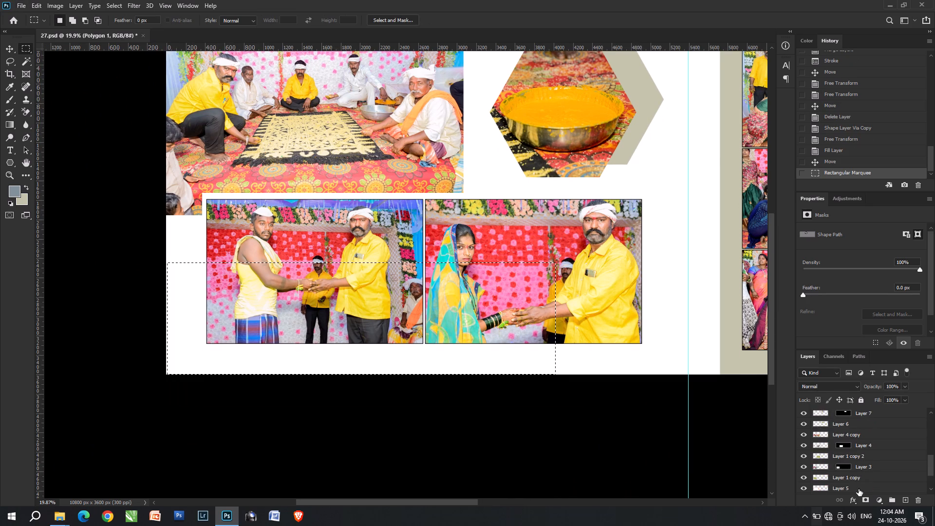
{"action": "scroll", "coordinate": [859, 489], "scroll_direction": "down", "scroll_amount": 8}
{"action": "left_click", "coordinate": [859, 489]}
{"action": "key", "text": "ctrl+j"}
{"action": "key", "text": "ctrl+shift+BackSpace"}
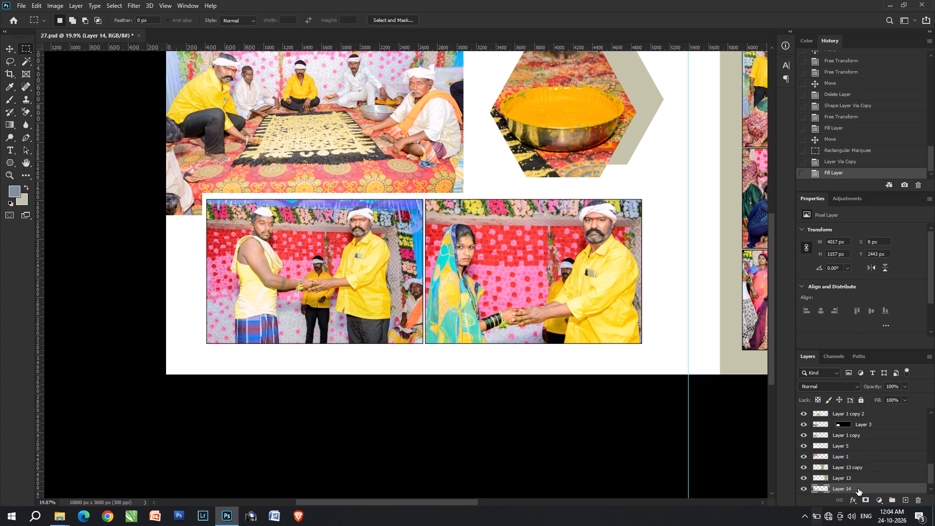
Stretch the white backing panel (Layer 5) below the two lower photos to a height of about 1623 px.
{"action": "key", "text": "v"}
{"action": "key", "text": "v"}
{"action": "left_click", "coordinate": [205, 312]}
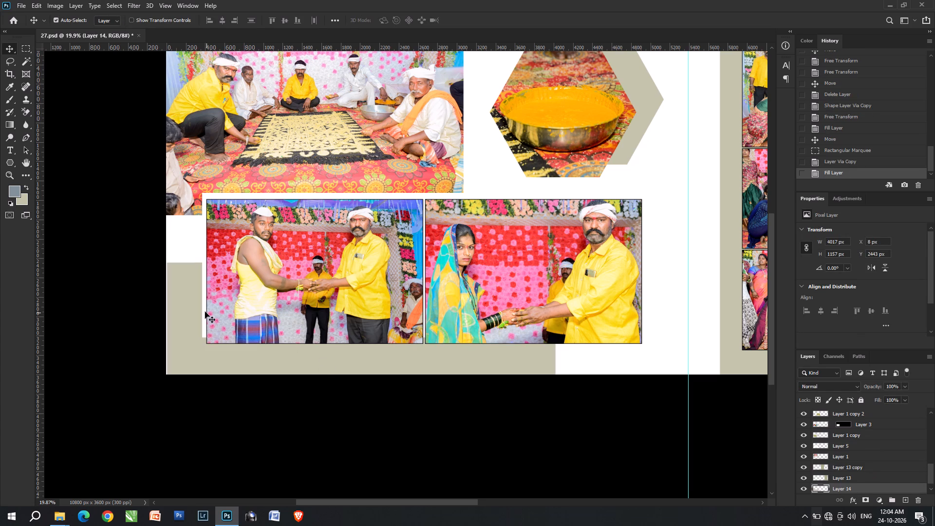
{"action": "key", "text": "ctrl+t"}
{"action": "scroll", "coordinate": [213, 336], "scroll_direction": "up", "scroll_amount": 14, "text": "alt"}
{"action": "left_click", "coordinate": [215, 340]}
{"action": "left_click_drag", "start_coordinate": [215, 340], "coordinate": [216, 349], "text": "shift"}
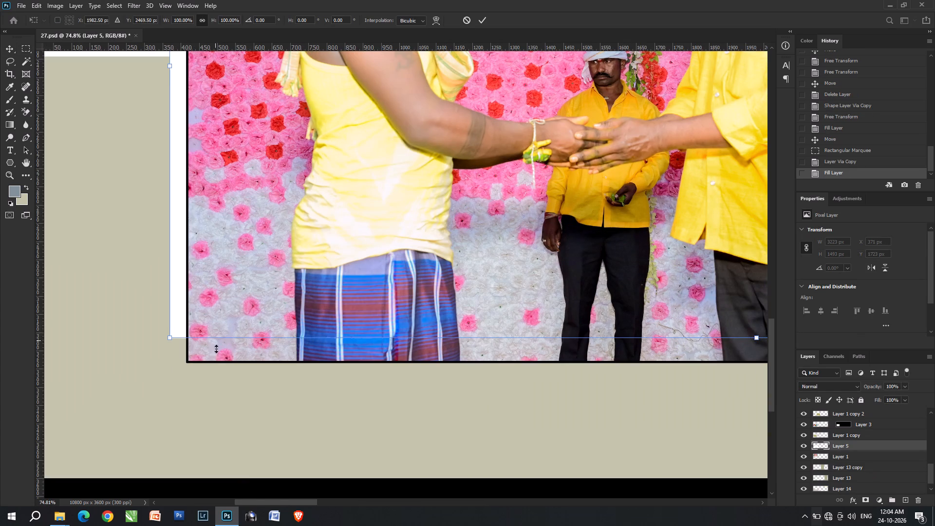
{"action": "left_click_drag", "start_coordinate": [216, 349], "coordinate": [228, 388], "text": "shift"}
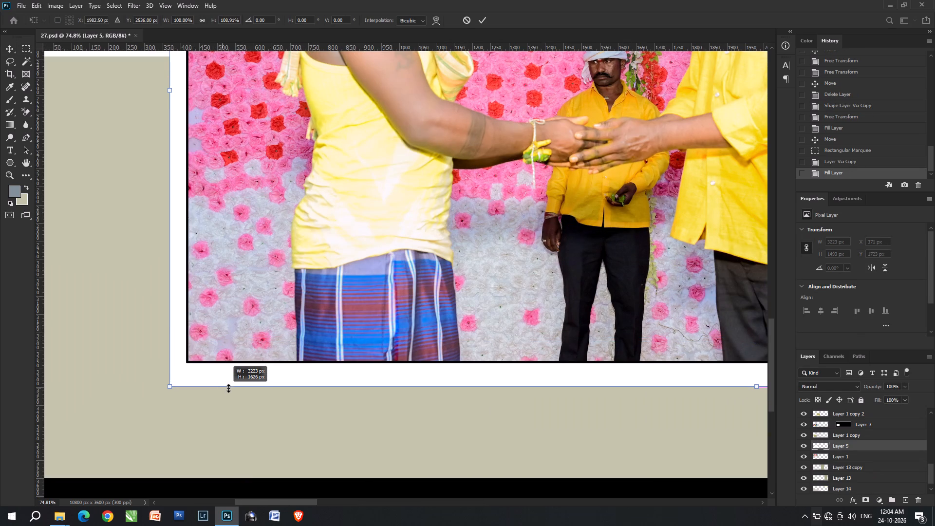
{"action": "left_click_drag", "start_coordinate": [228, 388], "coordinate": [247, 383], "text": "shift"}
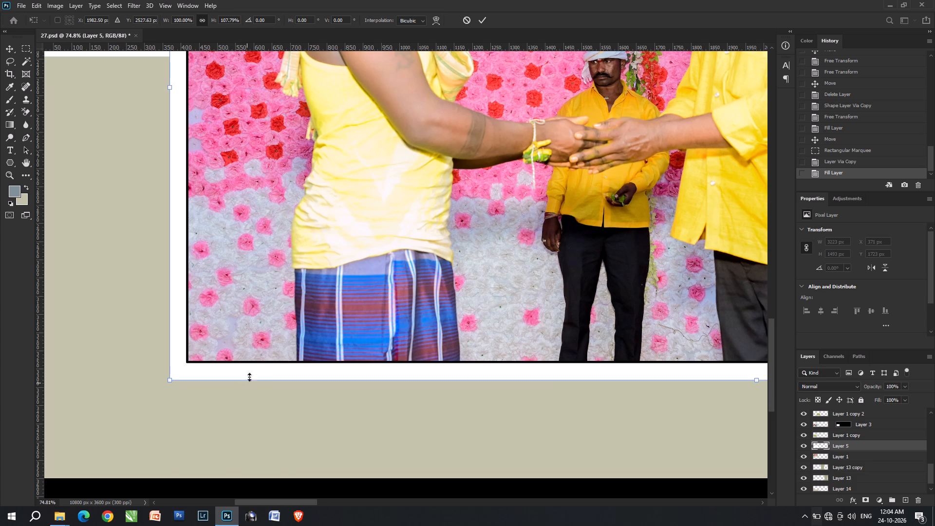
{"action": "left_click", "coordinate": [246, 377], "text": "shift"}
{"action": "left_click_drag", "start_coordinate": [244, 383], "coordinate": [249, 386], "text": "shift"}
{"action": "double_click", "coordinate": [255, 376], "text": "shift"}
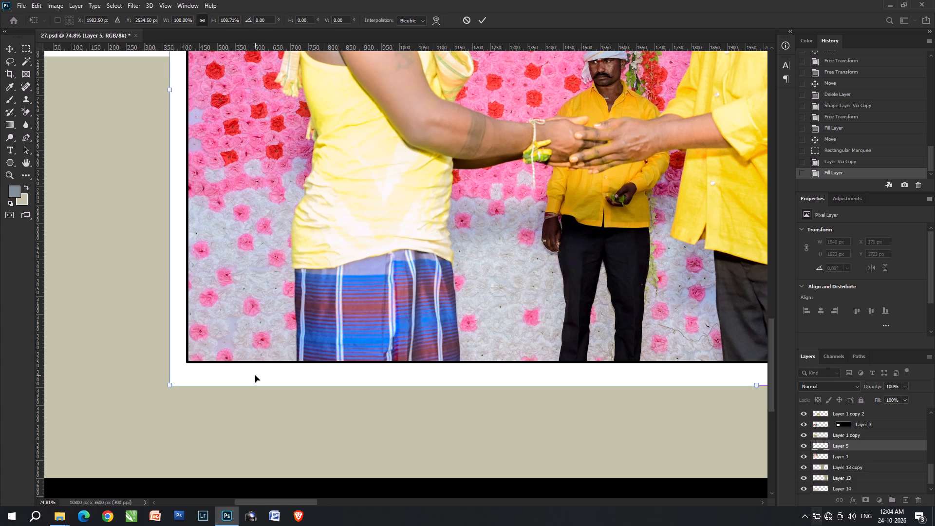
Widen the white backing panel (Layer 5) behind the two lower ceremony photos to about 3730 px.
{"action": "scroll", "coordinate": [346, 394], "scroll_direction": "down", "scroll_amount": 14, "text": "alt"}
{"action": "key", "text": "v"}
{"action": "scroll", "coordinate": [406, 372], "scroll_direction": "down", "scroll_amount": 5, "text": "alt"}
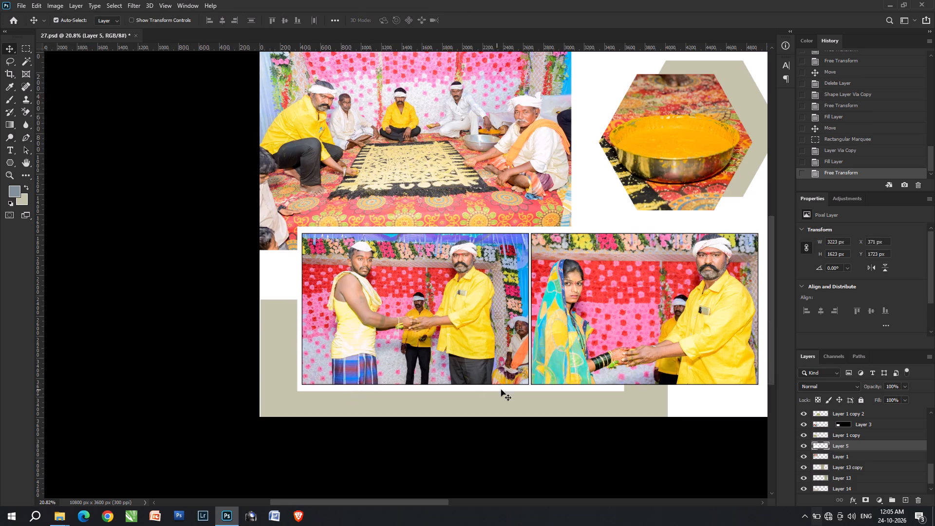
{"action": "left_click", "coordinate": [606, 350]}
{"action": "key", "text": "ctrl+t"}
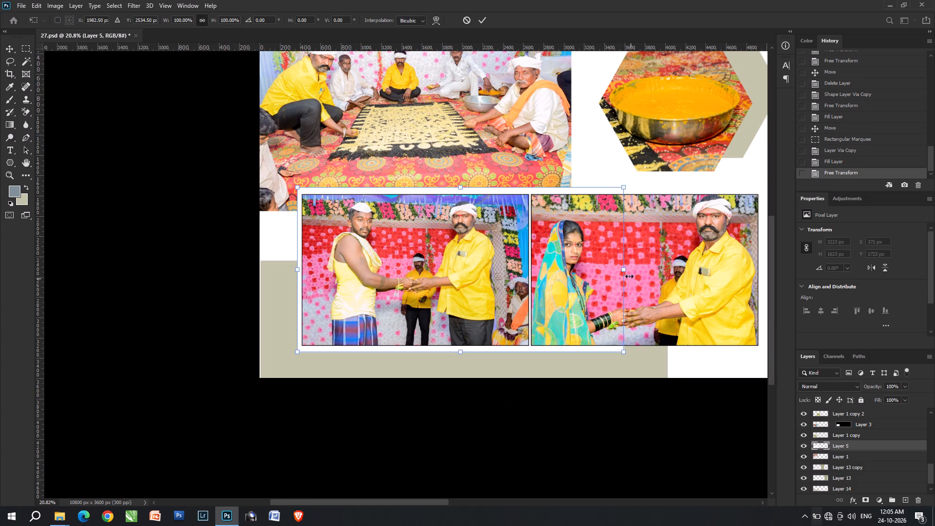
{"action": "left_click_drag", "start_coordinate": [625, 273], "coordinate": [678, 272], "text": "shift"}
{"action": "double_click", "coordinate": [659, 279], "text": "shift"}
{"action": "key", "text": "space"}
{"action": "key", "text": "space"}
{"action": "key", "text": "space"}
{"action": "key", "text": "space"}
{"action": "key", "text": "space"}
{"action": "key", "text": "space"}
{"action": "left_click_drag", "start_coordinate": [651, 278], "coordinate": [436, 287]}
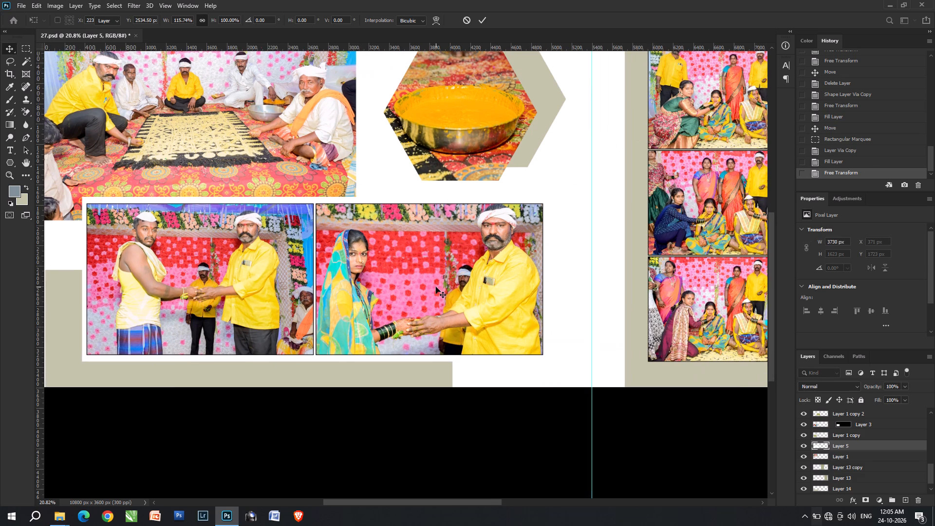
Save the finished spread 27 as a layered document.
{"action": "key", "text": "ctrl+s"}
{"action": "scroll", "coordinate": [436, 287], "scroll_direction": "down", "scroll_amount": 9, "text": "alt"}
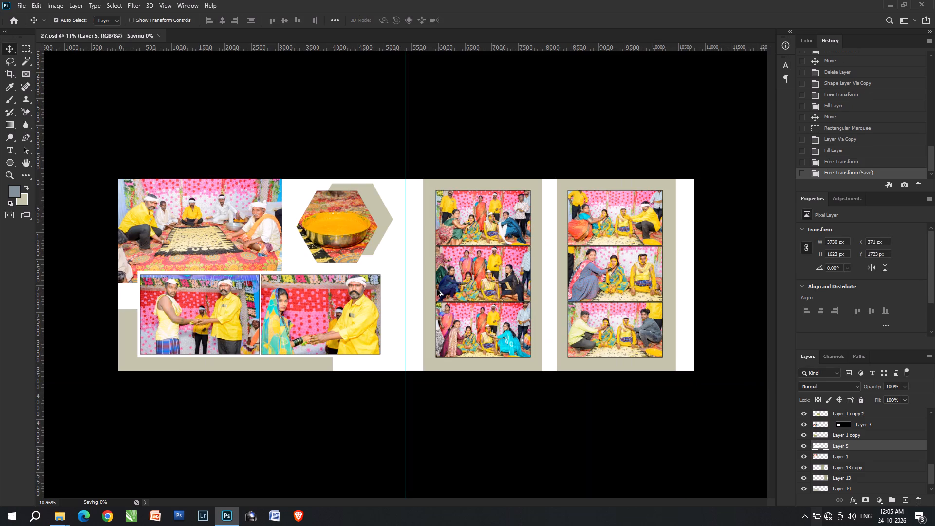
Merge all visible layers and save the flattened spread as a JPEG named 27 in the sheet folder's JPEG subfolder.
{"action": "key", "text": "ctrl+shift+e"}
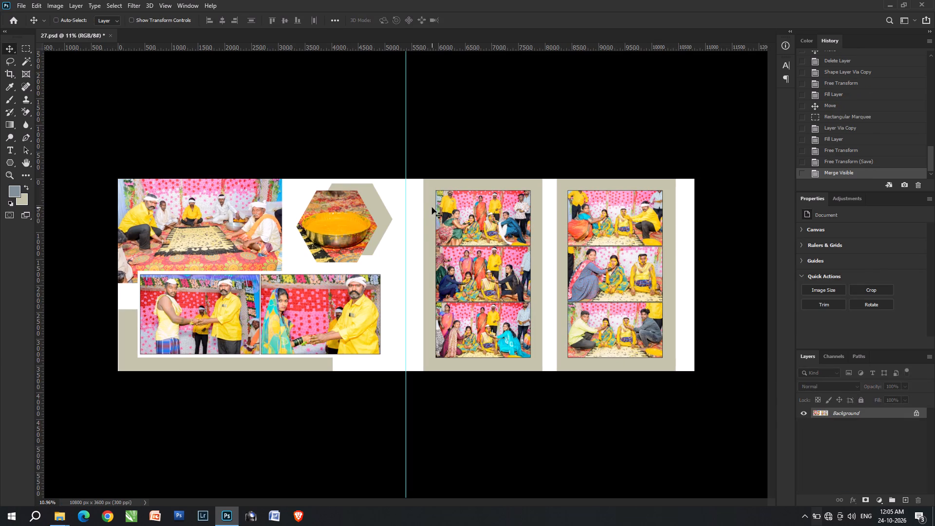
{"action": "key", "text": "ctrl+shift+s"}
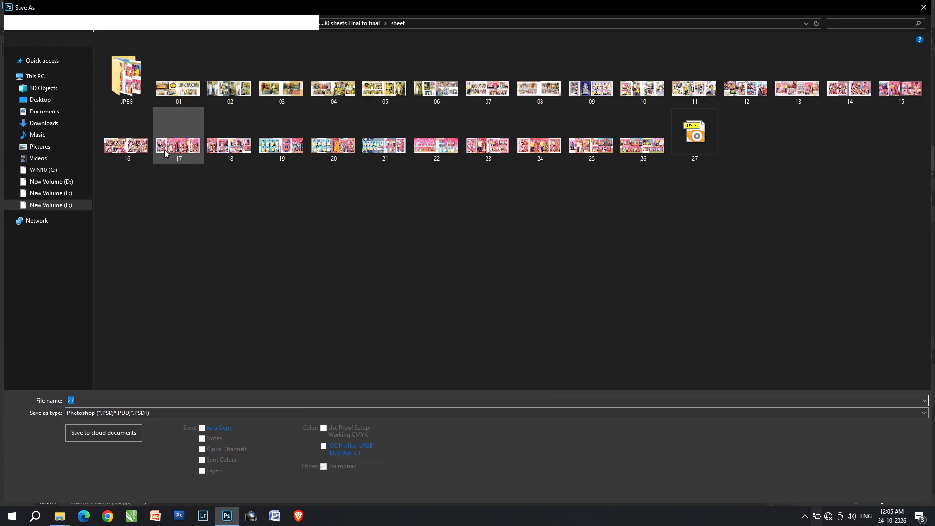
{"action": "double_click", "coordinate": [121, 89]}
{"action": "key", "text": "Tab"}
{"action": "key", "text": "Tab"}
{"action": "key", "text": "j"}
{"action": "key", "text": "Return"}
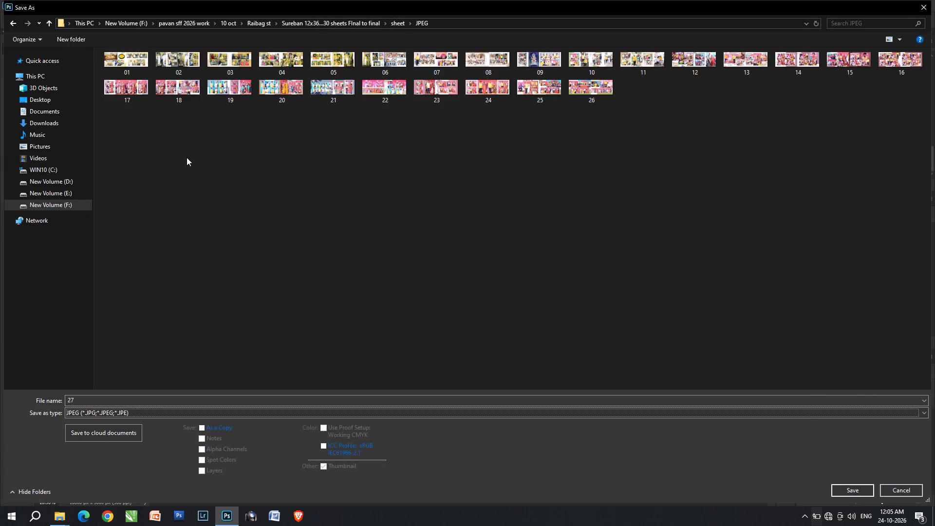
{"action": "key", "text": "Return"}
{"action": "key", "text": "Return"}
Turn the merged spread into a plain white page with Hue/Saturation adjustments, as a blank base for the next spread.
{"action": "key", "text": "ctrl+alt+u"}
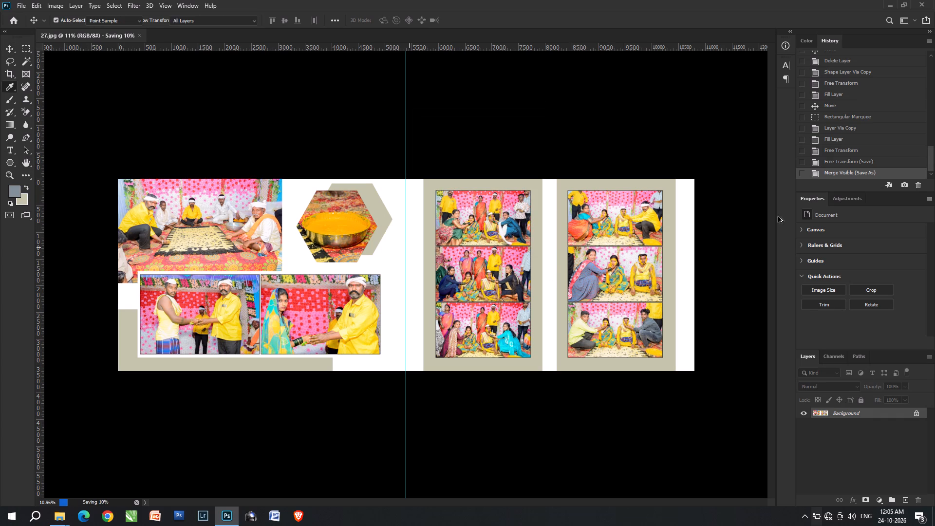
{"action": "key", "text": "Return"}
{"action": "key", "text": "ctrl+alt+u"}
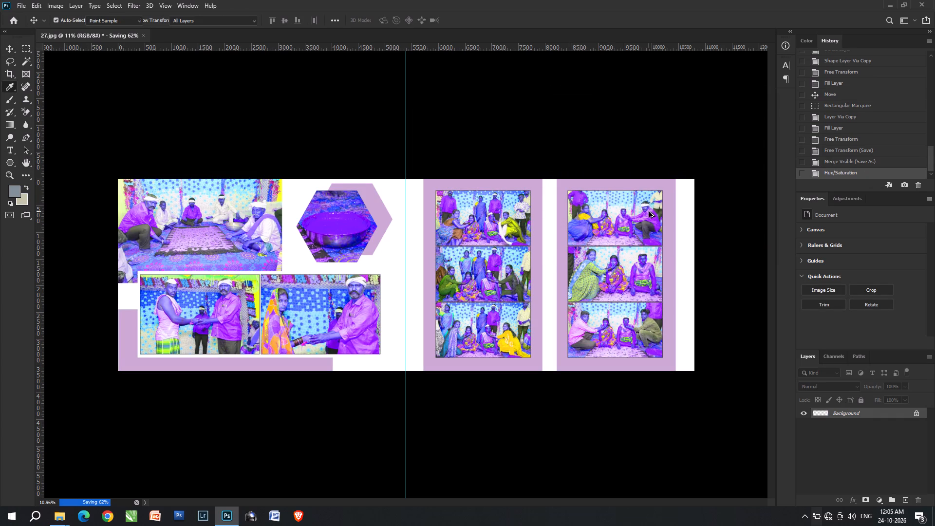
{"action": "left_click_drag", "start_coordinate": [669, 209], "coordinate": [697, 214]}
{"action": "key", "text": "shift+Return"}
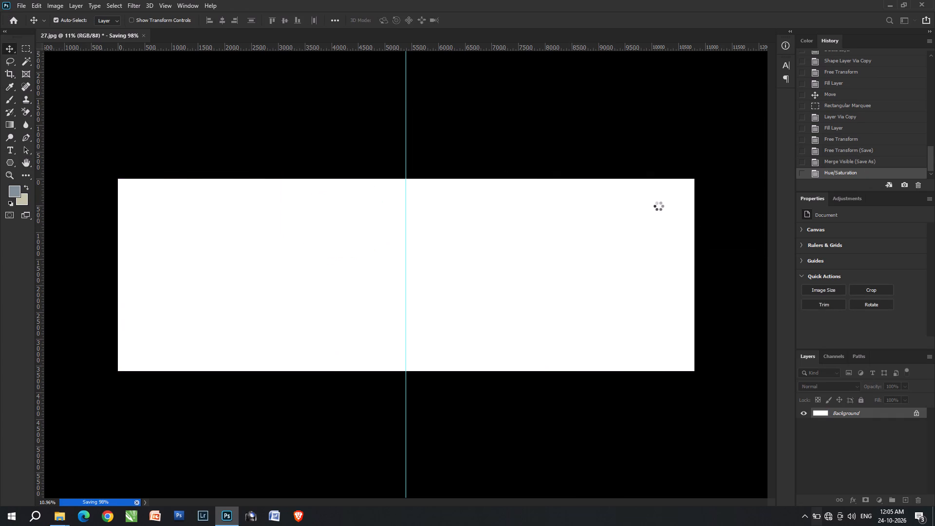
Save the blank page as a Photoshop document named 28 in the sheet folder.
{"action": "key", "text": "ctrl+shift+s"}
{"action": "left_click", "coordinate": [400, 20]}
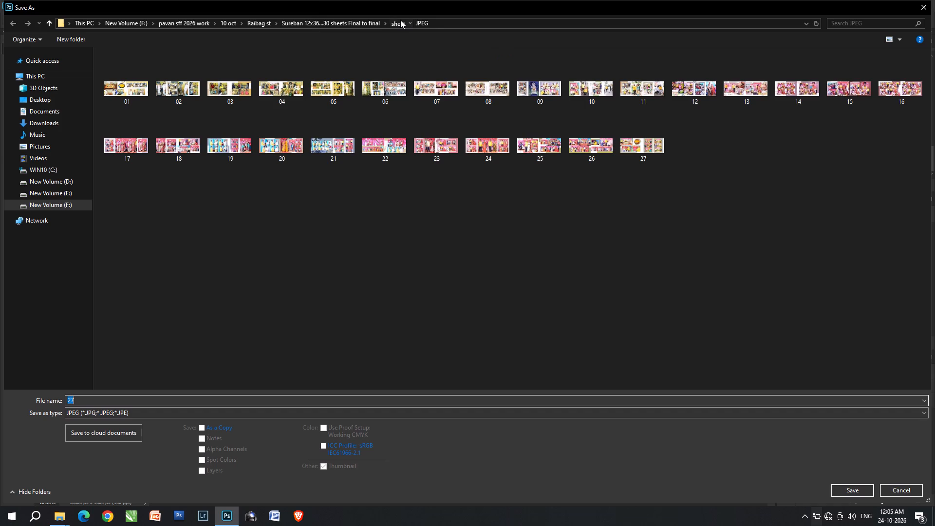
{"action": "key", "text": "2"}
{"action": "key", "text": "8"}
{"action": "left_click", "coordinate": [156, 414]}
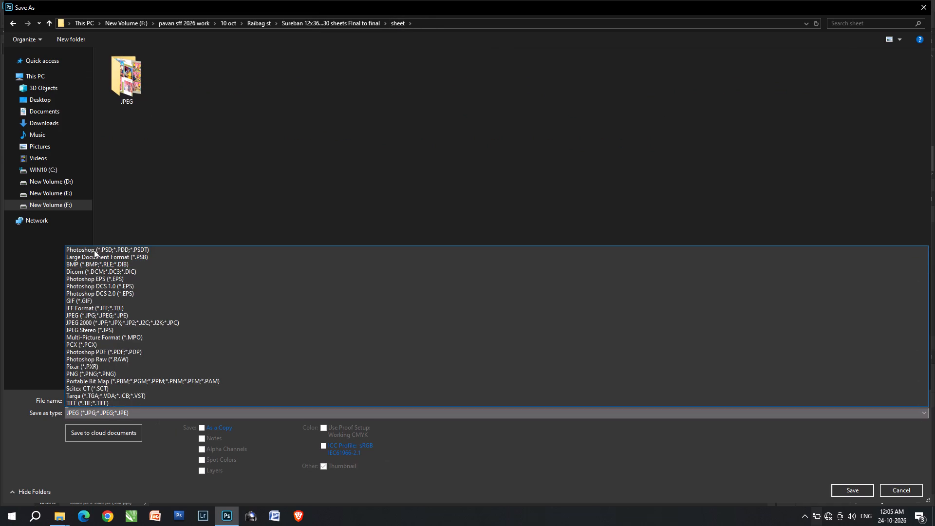
{"action": "left_click", "coordinate": [97, 251]}
{"action": "left_click", "coordinate": [352, 233]}
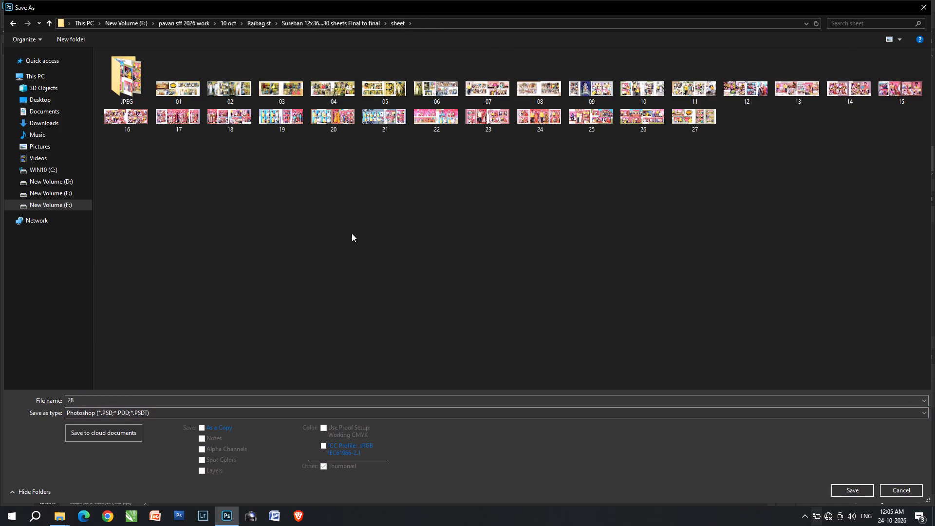
{"action": "left_click", "coordinate": [352, 233]}
{"action": "key", "text": "Return"}
Switch to File Explorer and select all the remaining loose photos in the album folder, from DSC_8863 to the last one.
{"action": "key", "text": "ctrl+Tab"}
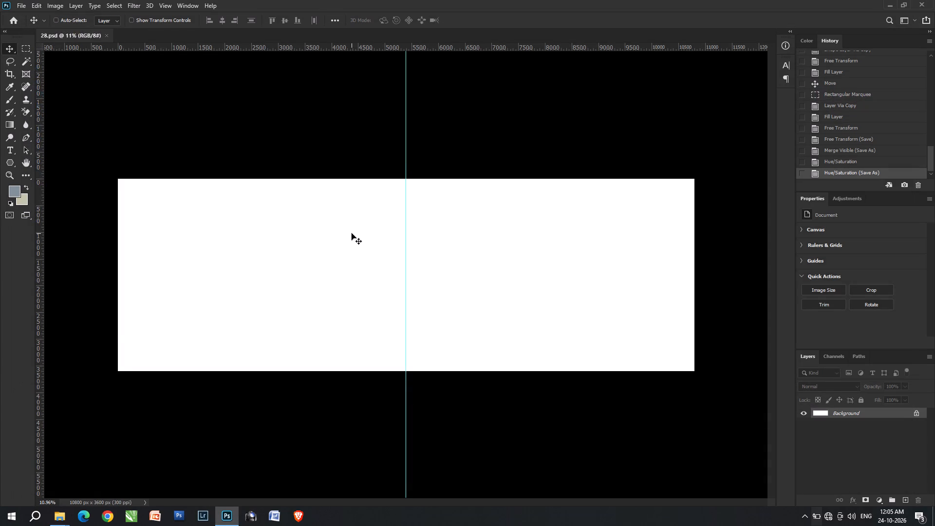
{"action": "key", "text": "alt+Tab"}
{"action": "left_click_drag", "start_coordinate": [681, 201], "coordinate": [266, 199]}
{"action": "left_click", "coordinate": [698, 186]}
{"action": "scroll", "coordinate": [576, 332], "scroll_direction": "down", "scroll_amount": 2}
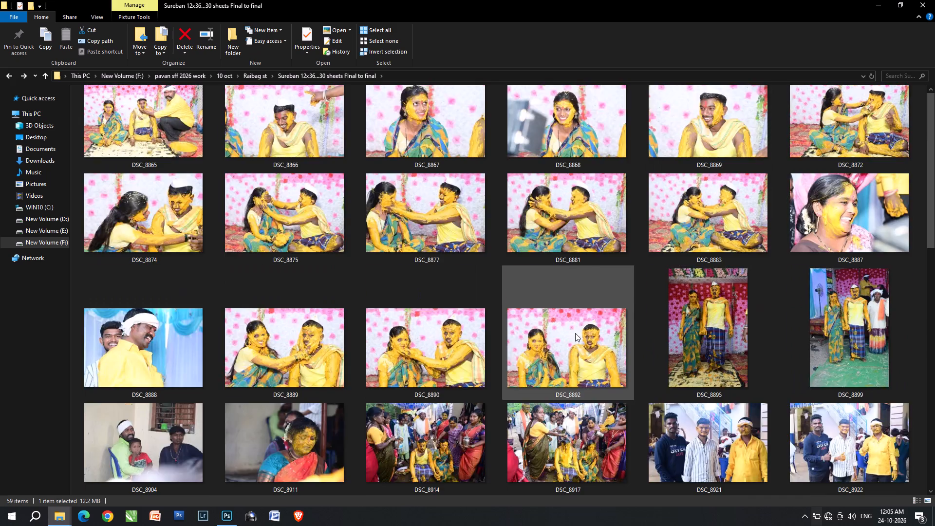
{"action": "scroll", "coordinate": [575, 333], "scroll_direction": "down", "scroll_amount": 7}
{"action": "scroll", "coordinate": [558, 453], "scroll_direction": "down", "scroll_amount": 3}
{"action": "left_click", "coordinate": [693, 485], "text": "shift"}
{"action": "scroll", "coordinate": [633, 346], "scroll_direction": "up", "scroll_amount": 18}
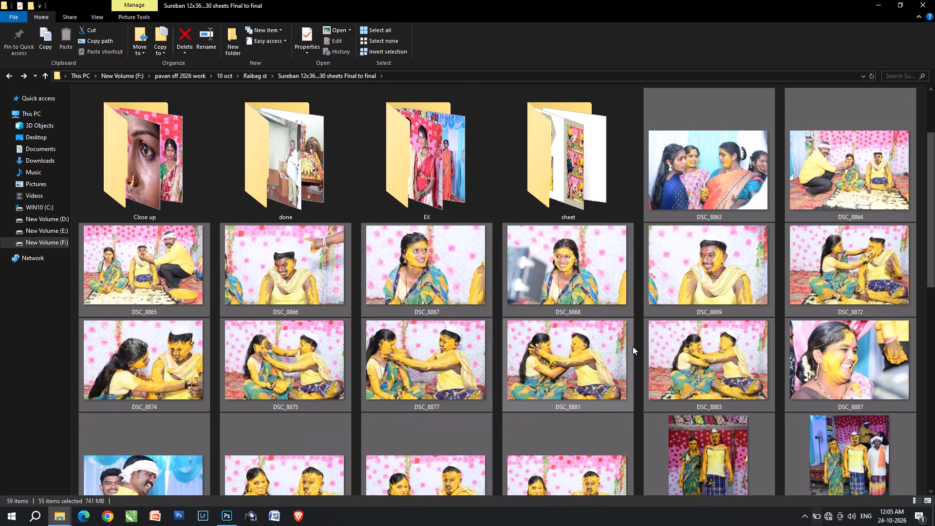
Close the Photoshop and File Explorer windows.
{"action": "key", "text": "alt+Tab"}
{"action": "key", "text": "alt+Tab"}
{"action": "key", "text": "alt+Tab"}
{"action": "triple_click", "coordinate": [934, 0]}
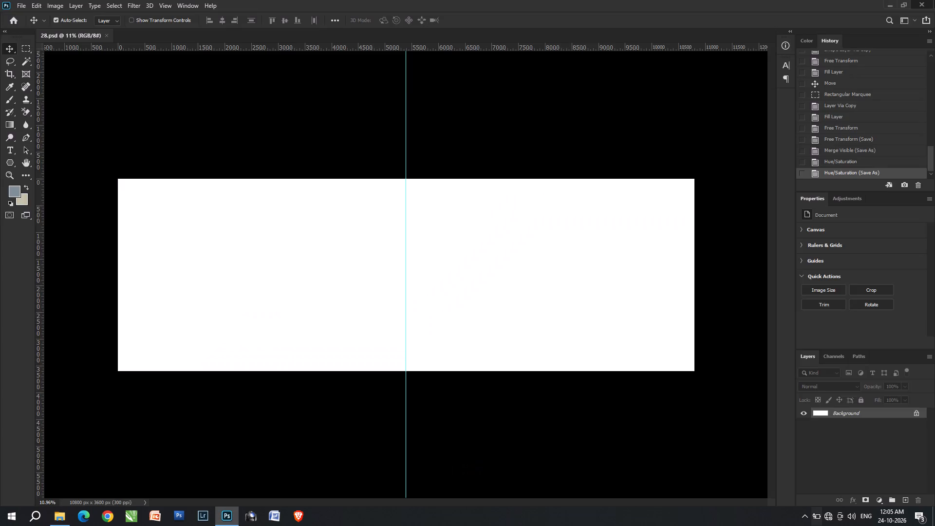
{"action": "triple_click", "coordinate": [934, 0]}
{"action": "left_click", "coordinate": [934, 0]}
{"action": "key", "text": "alt+Tab"}
{"action": "key", "text": "alt+Tab"}
{"action": "key", "text": "alt+Tab"}
{"action": "triple_click", "coordinate": [934, 0]}
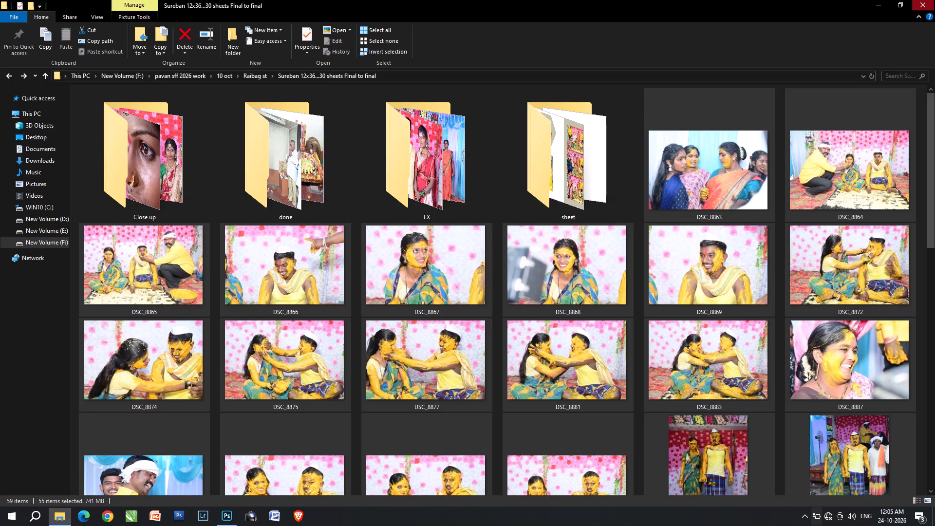
{"action": "left_click", "coordinate": [934, 0]}
Bring up the Windows shut-down dialog from the desktop and accept its preselected option.
{"action": "key", "text": "alt+space"}
{"action": "key", "text": "alt+F4"}
{"action": "key", "text": "Return"}
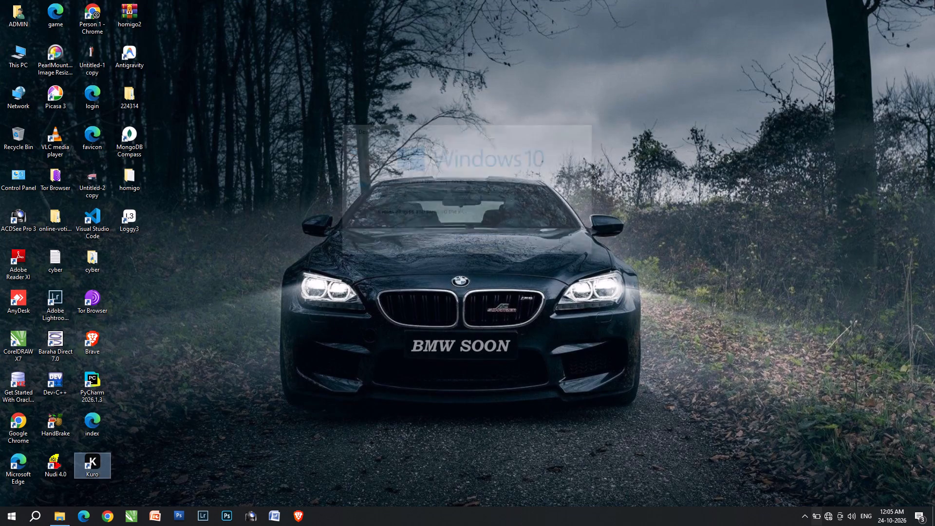